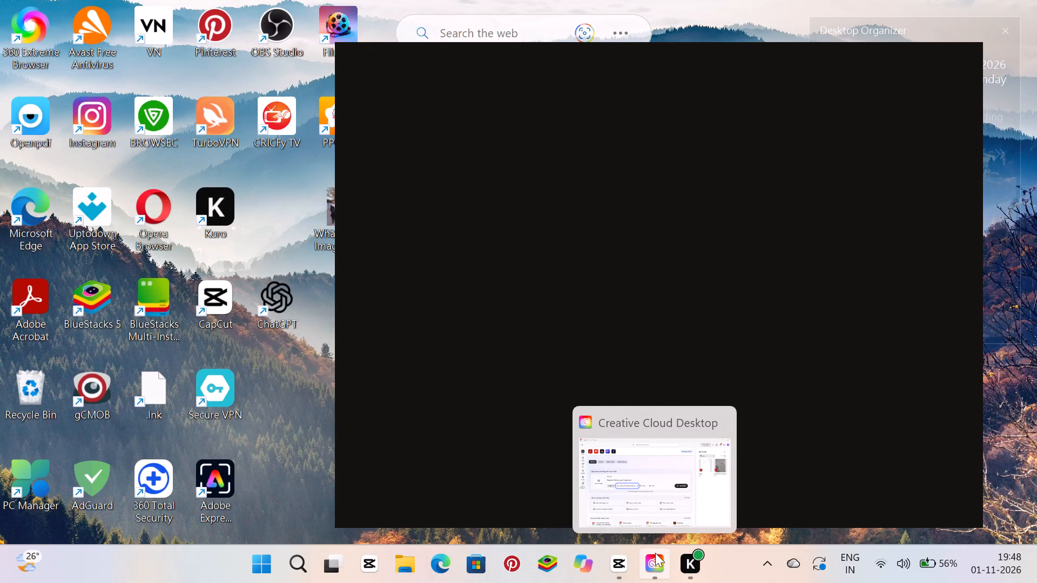
Close the Creative Cloud Desktop window and switch to the open CapCut project.
{"action": "key", "text": "alt+Tab"}
{"action": "key", "text": "alt+Tab"}
{"action": "key", "text": "alt+Tab"}
{"action": "key", "text": "alt+Tab"}
{"action": "key", "text": "alt+Tab"}
{"action": "key", "text": "alt+Tab"}
{"action": "key", "text": "alt+Tab"}
{"action": "key", "text": "alt+Tab"}
{"action": "key", "text": "alt+Tab"}
{"action": "key", "text": "alt+Tab"}
{"action": "key", "text": "alt+Tab"}
{"action": "key", "text": "alt+Tab"}
{"action": "key", "text": "alt+Tab"}
{"action": "key", "text": "alt+Tab"}
{"action": "key", "text": "alt+Tab"}
{"action": "key", "text": "alt+Tab"}
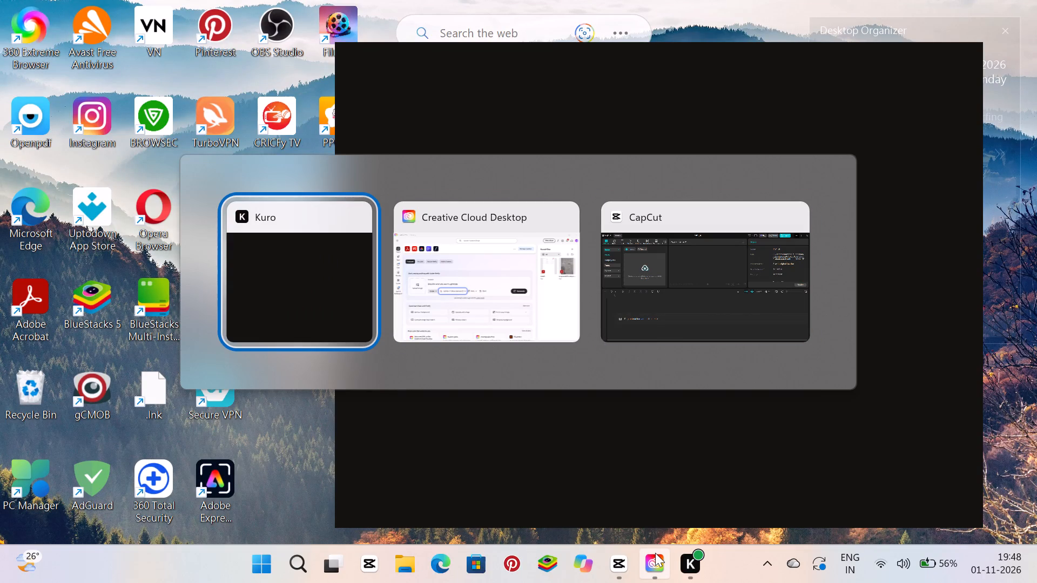
{"action": "key", "text": "alt+Tab"}
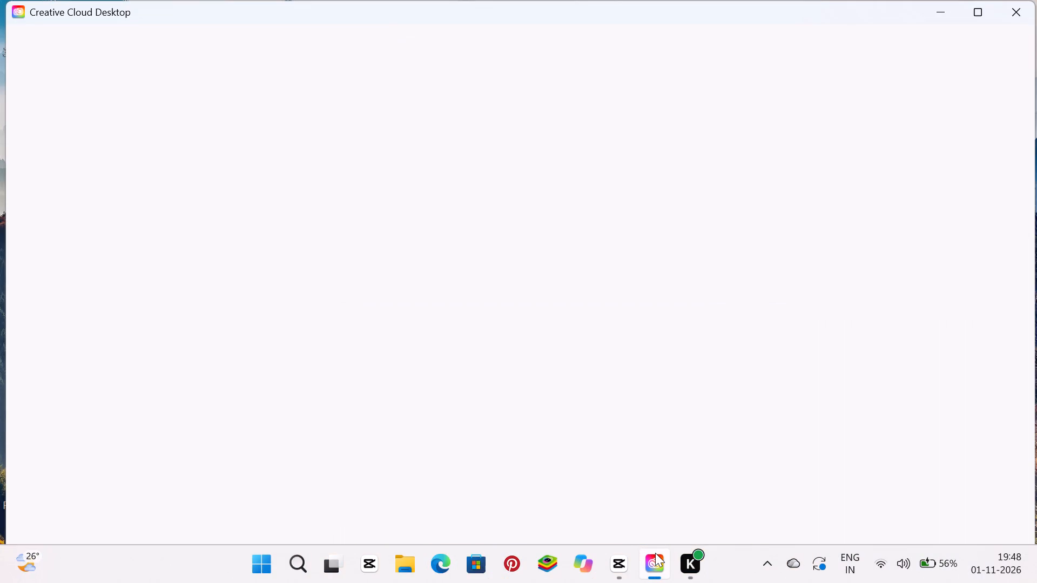
{"action": "key", "text": "alt+Tab"}
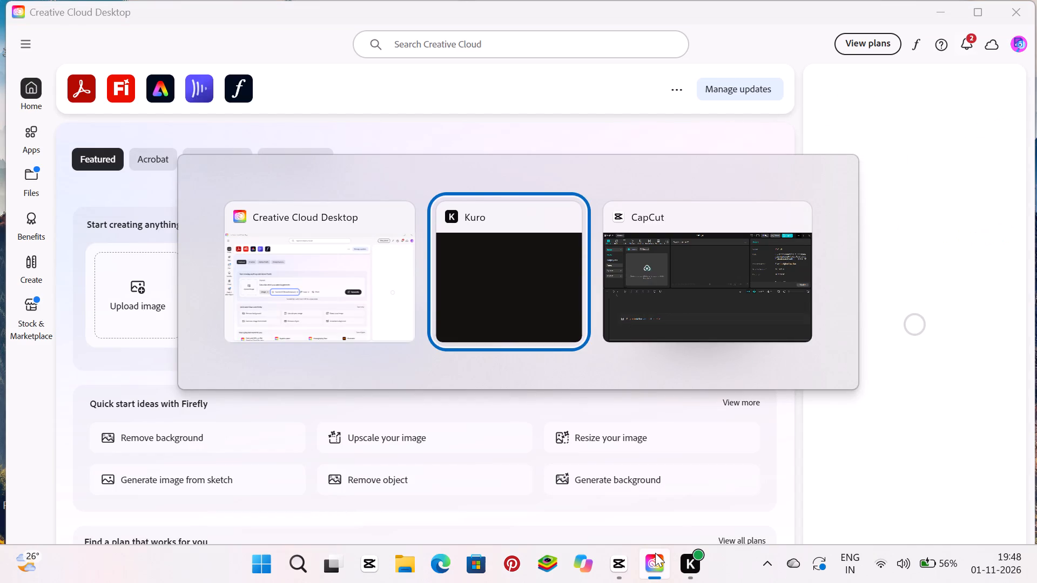
{"action": "key", "text": "alt+Tab"}
{"action": "key", "text": "alt+Tab"}
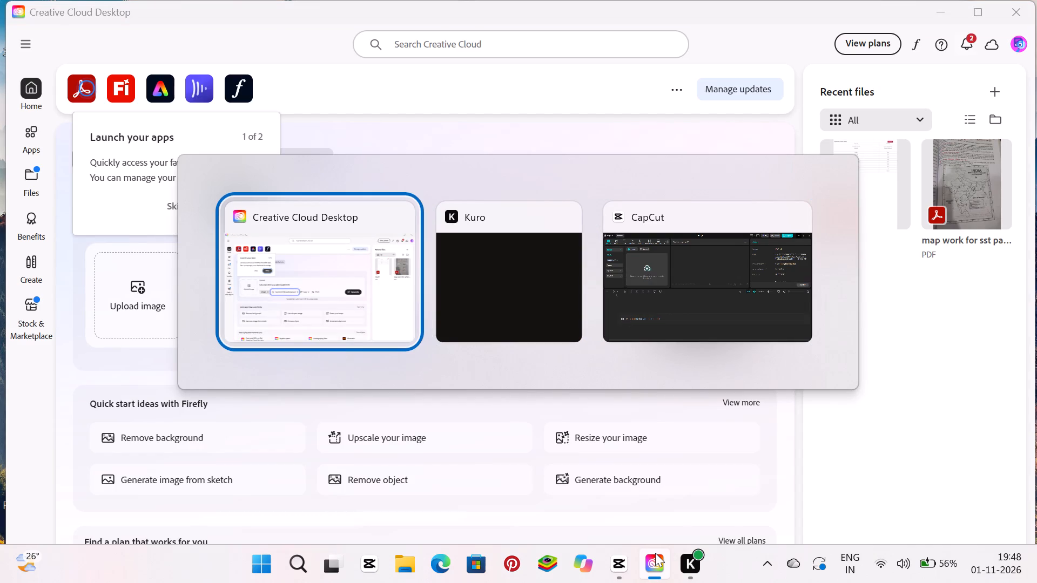
{"action": "key", "text": "alt+Delete"}
{"action": "key", "text": "alt+Tab"}
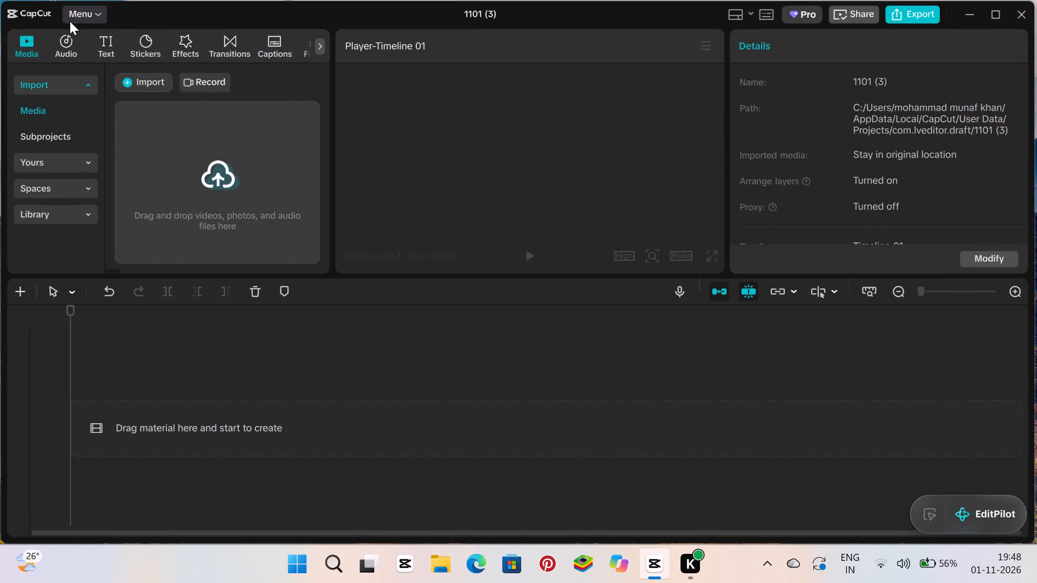
Leave the empty project 1101 (3) and go back to the CapCut home page.
{"action": "double_click", "coordinate": [82, 13]}
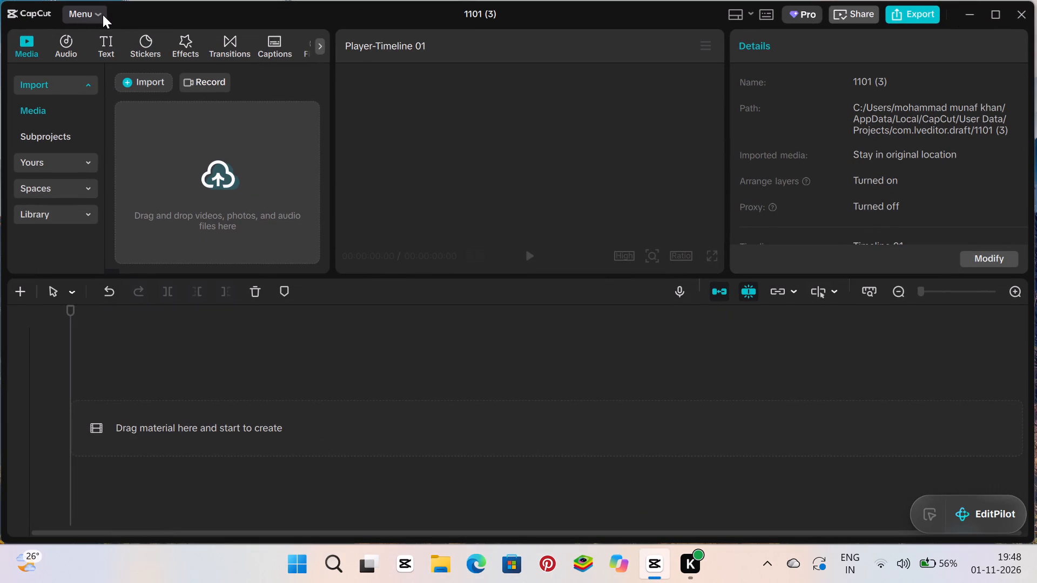
{"action": "left_click", "coordinate": [103, 15]}
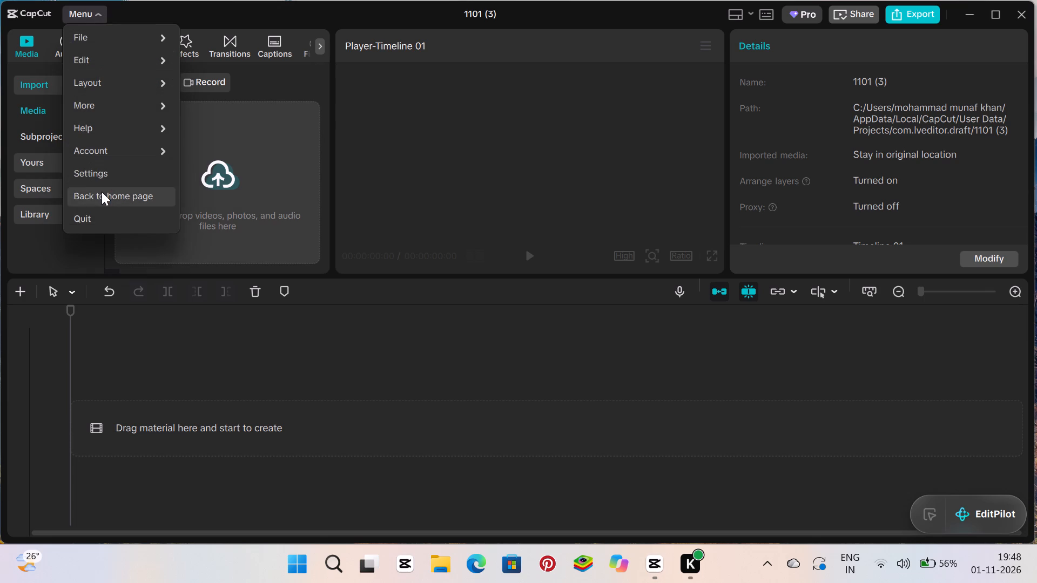
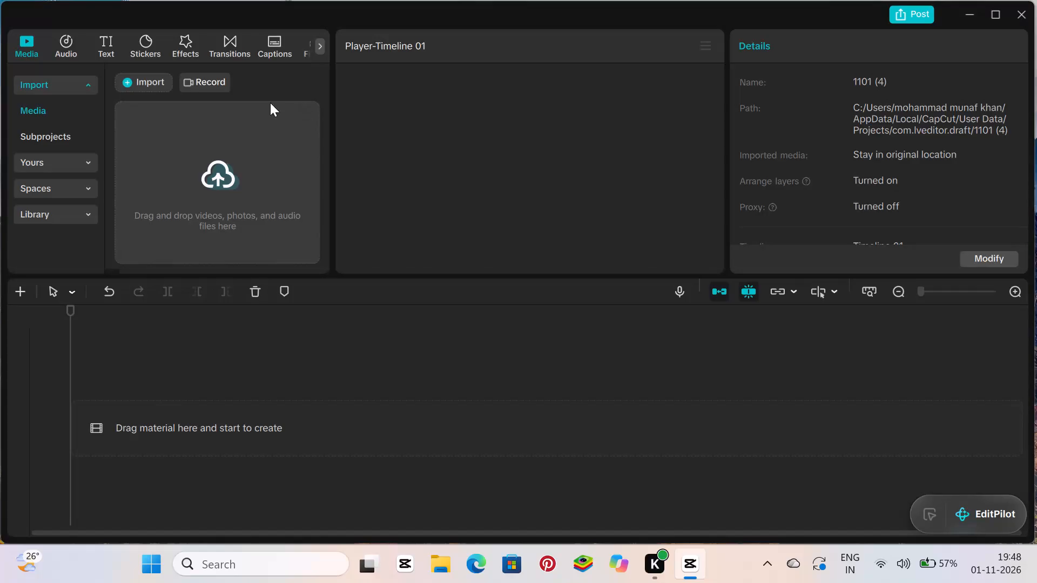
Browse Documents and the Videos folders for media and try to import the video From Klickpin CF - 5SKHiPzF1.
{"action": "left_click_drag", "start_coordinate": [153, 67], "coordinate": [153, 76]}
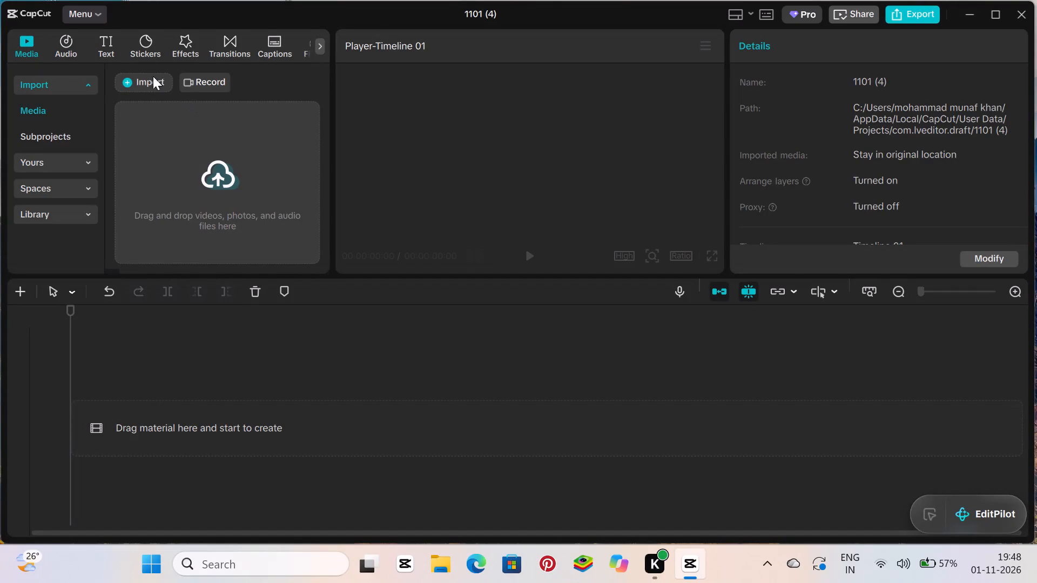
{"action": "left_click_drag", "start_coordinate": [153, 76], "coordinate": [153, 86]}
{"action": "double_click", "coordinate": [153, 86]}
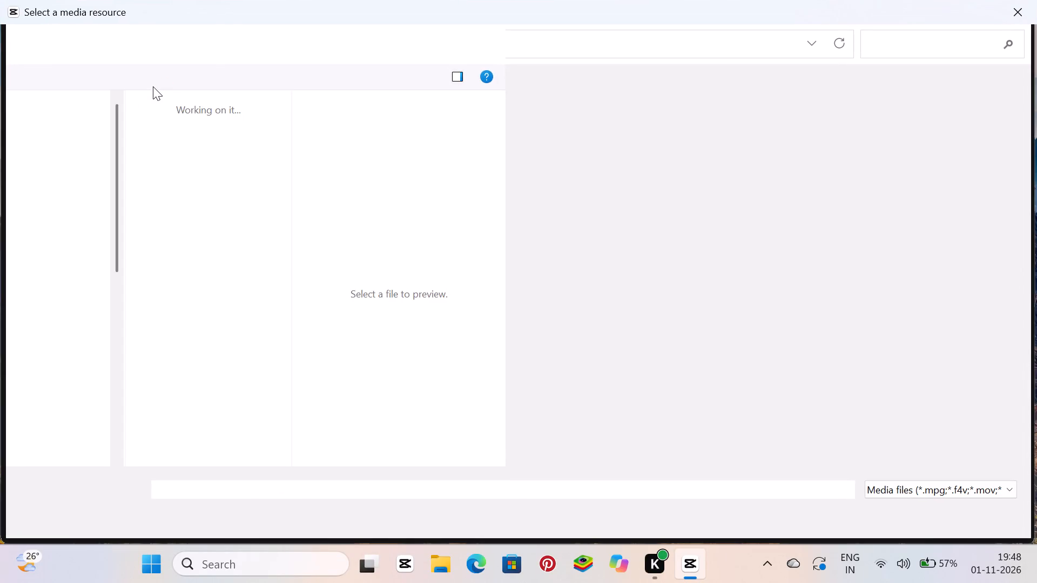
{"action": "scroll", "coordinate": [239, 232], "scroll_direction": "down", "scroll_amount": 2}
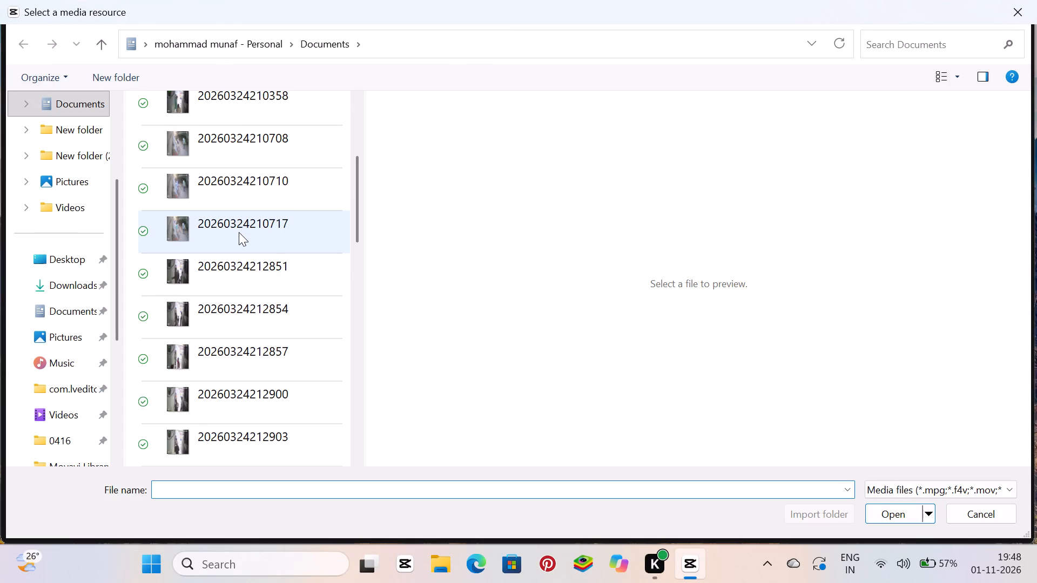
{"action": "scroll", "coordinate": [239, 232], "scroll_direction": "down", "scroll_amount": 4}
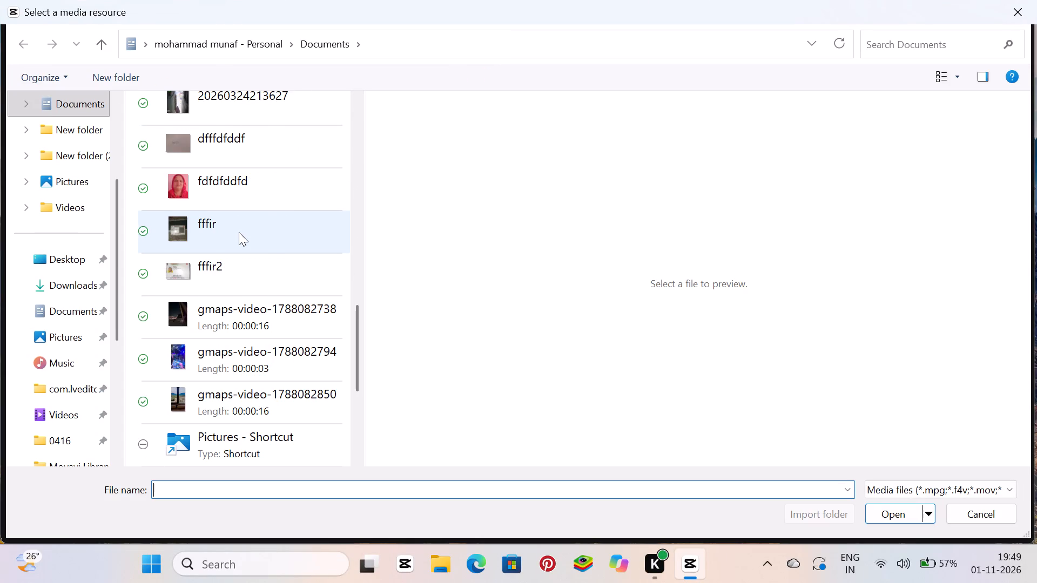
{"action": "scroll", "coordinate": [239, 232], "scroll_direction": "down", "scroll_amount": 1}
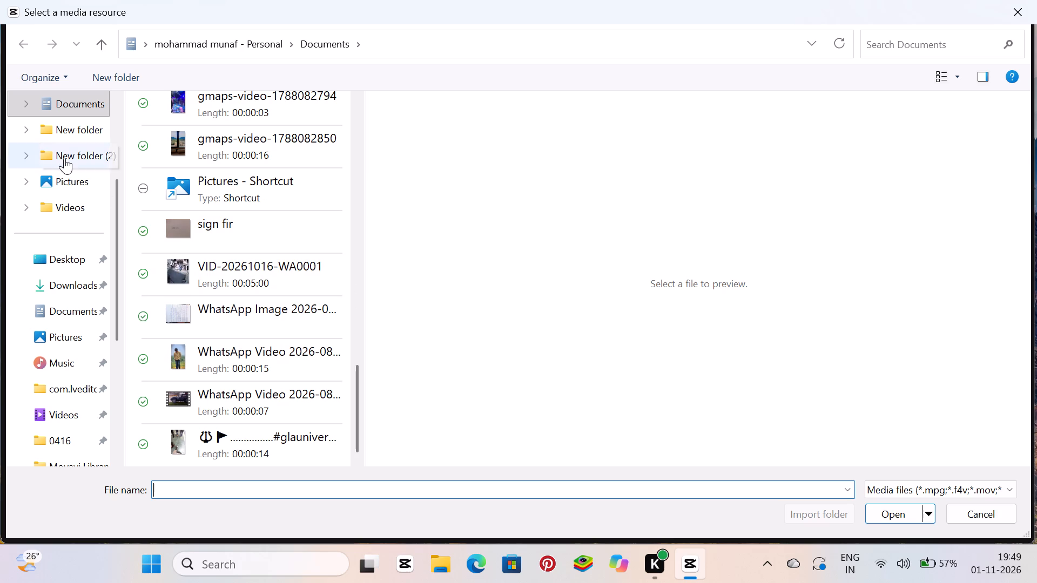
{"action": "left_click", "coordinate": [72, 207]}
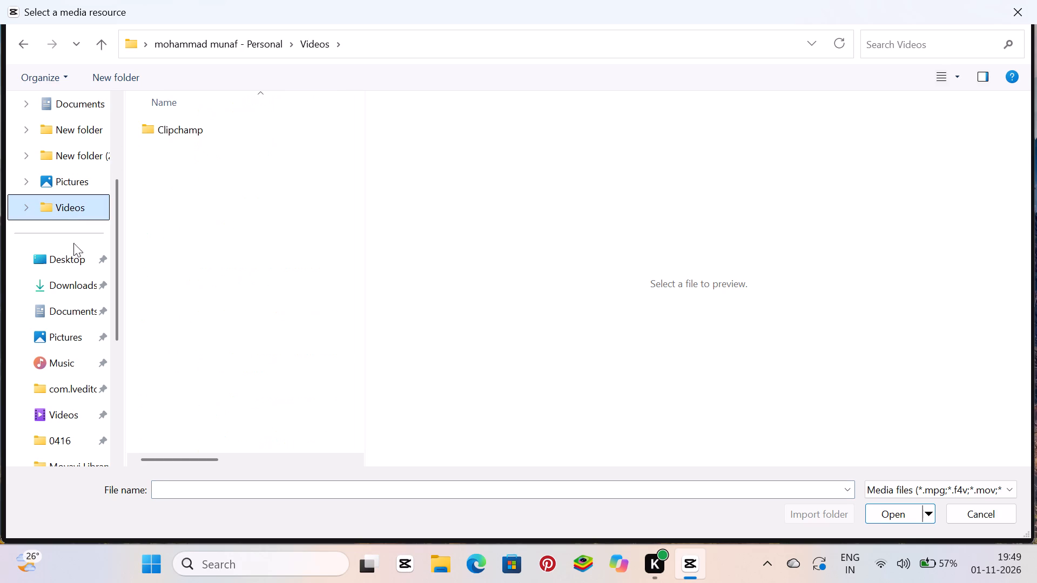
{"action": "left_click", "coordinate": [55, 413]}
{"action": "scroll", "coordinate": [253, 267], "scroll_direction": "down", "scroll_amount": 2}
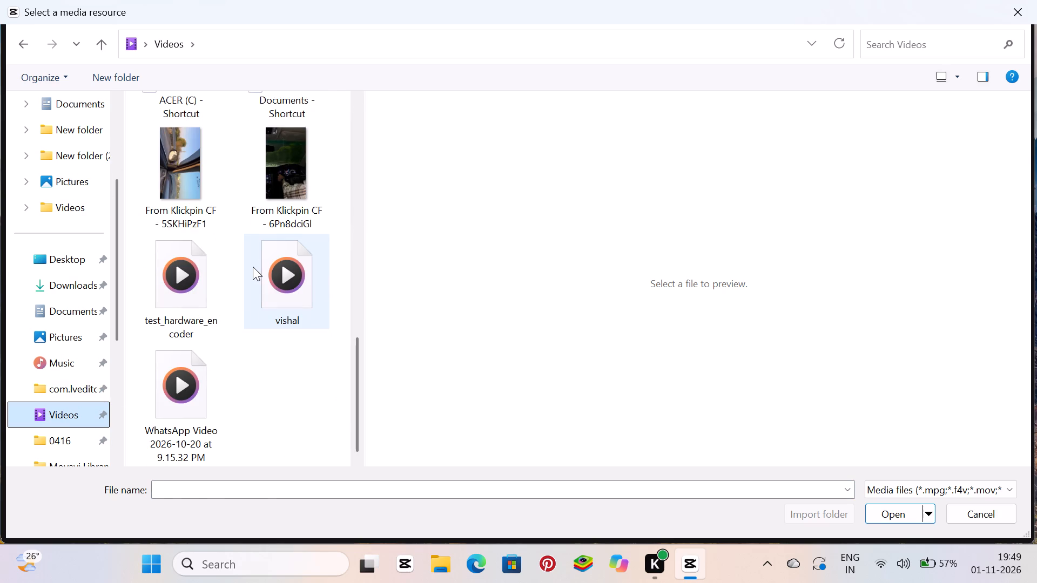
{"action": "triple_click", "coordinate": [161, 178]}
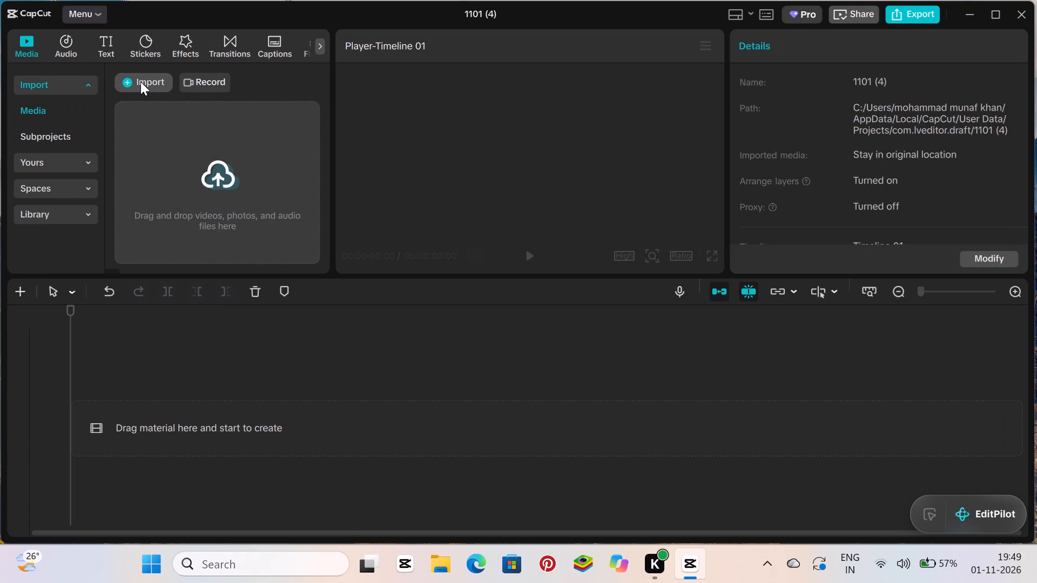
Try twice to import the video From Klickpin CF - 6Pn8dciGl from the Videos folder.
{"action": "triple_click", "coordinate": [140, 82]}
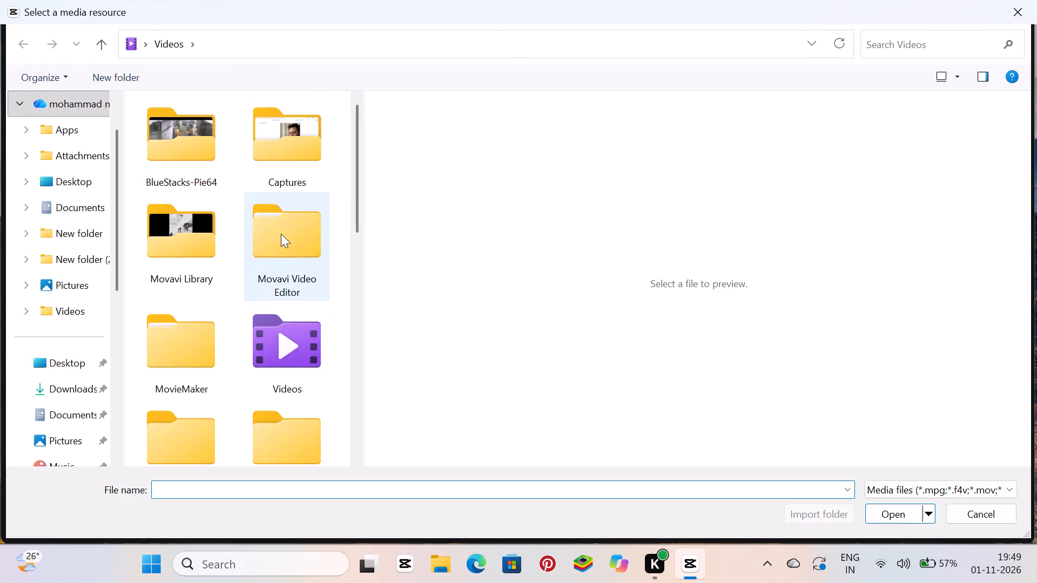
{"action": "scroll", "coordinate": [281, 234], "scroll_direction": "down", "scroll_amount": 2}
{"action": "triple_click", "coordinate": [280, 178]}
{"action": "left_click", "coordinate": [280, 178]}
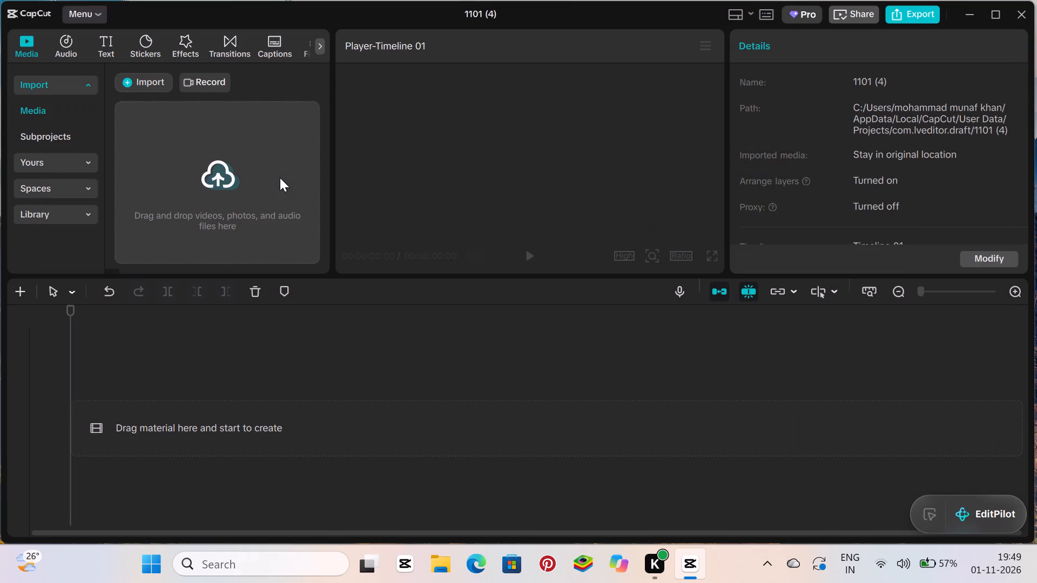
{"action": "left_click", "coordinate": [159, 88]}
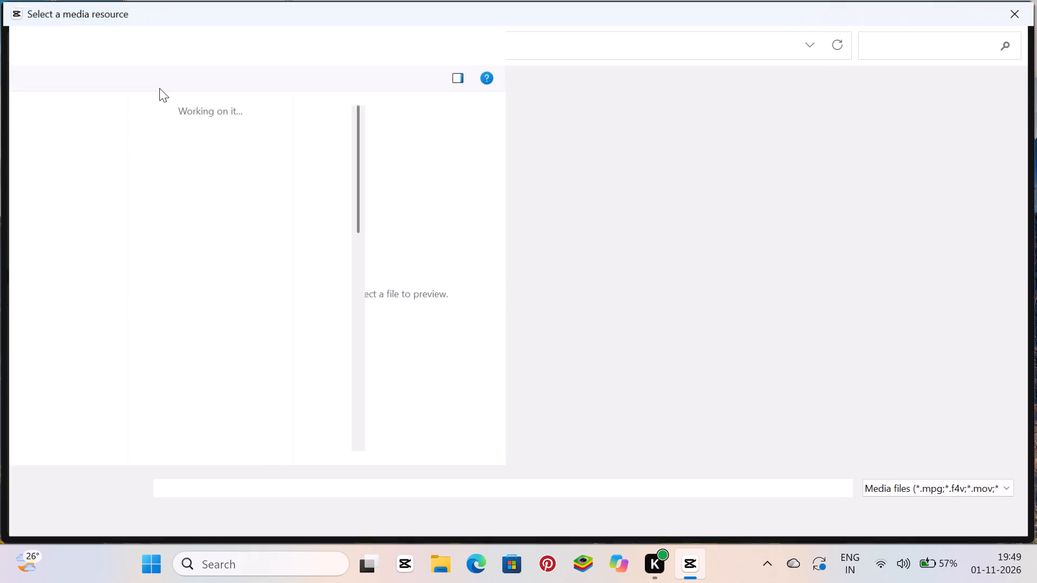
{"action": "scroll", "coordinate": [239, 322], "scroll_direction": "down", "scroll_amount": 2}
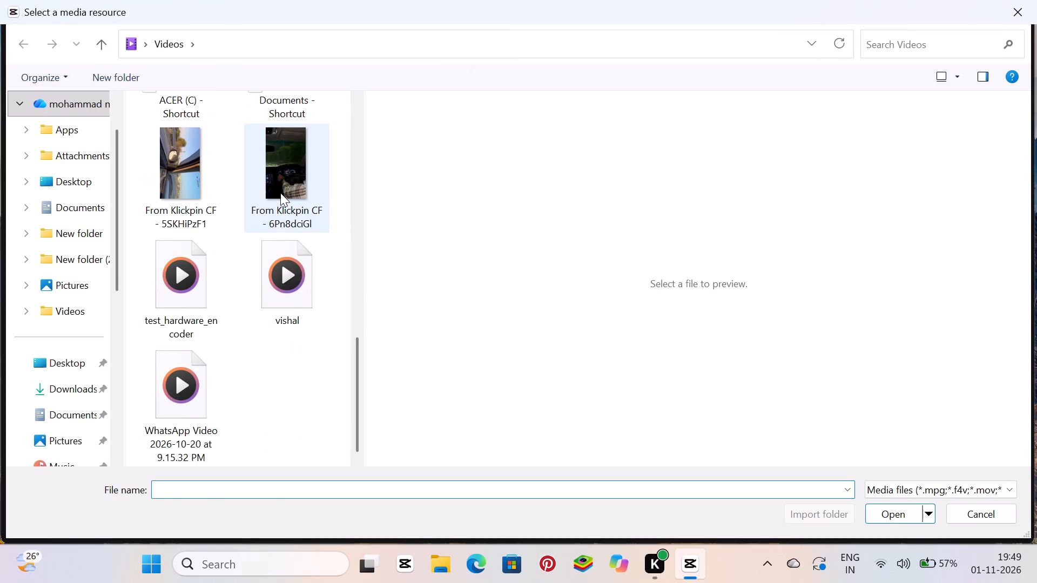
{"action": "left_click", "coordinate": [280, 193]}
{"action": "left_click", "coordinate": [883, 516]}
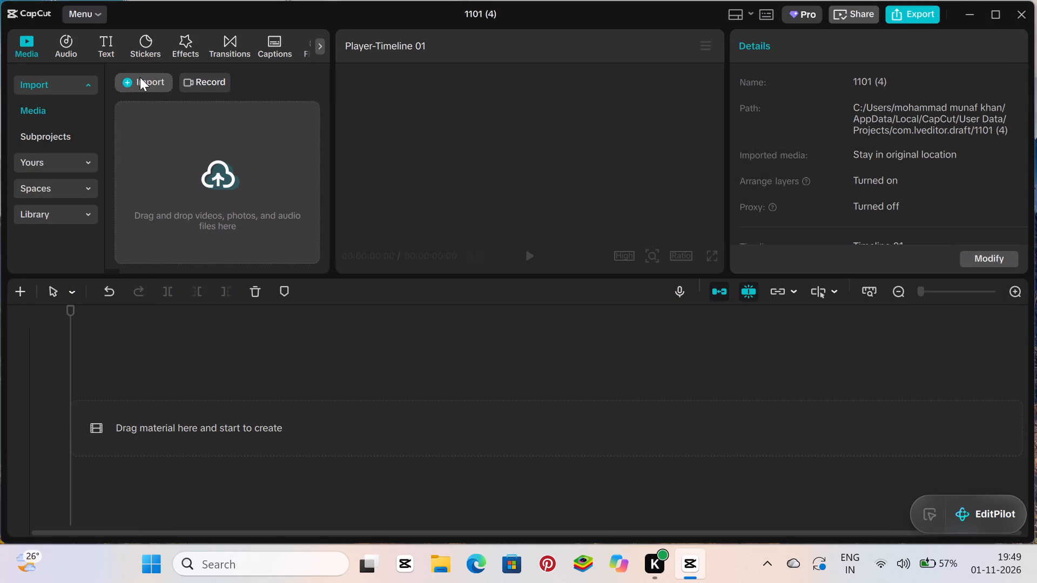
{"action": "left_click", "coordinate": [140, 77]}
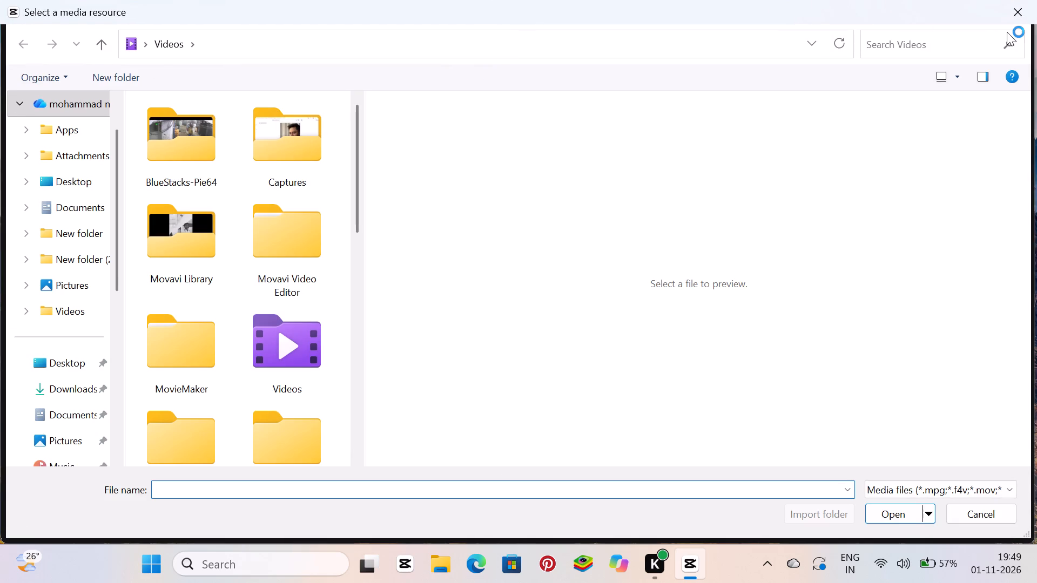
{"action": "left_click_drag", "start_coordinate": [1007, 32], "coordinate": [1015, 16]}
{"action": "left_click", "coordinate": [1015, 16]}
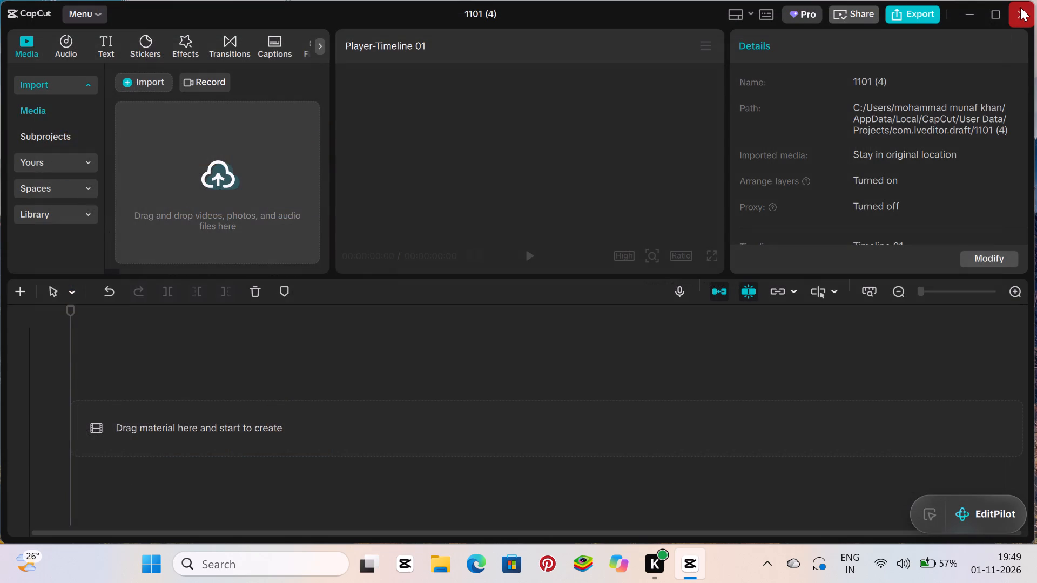
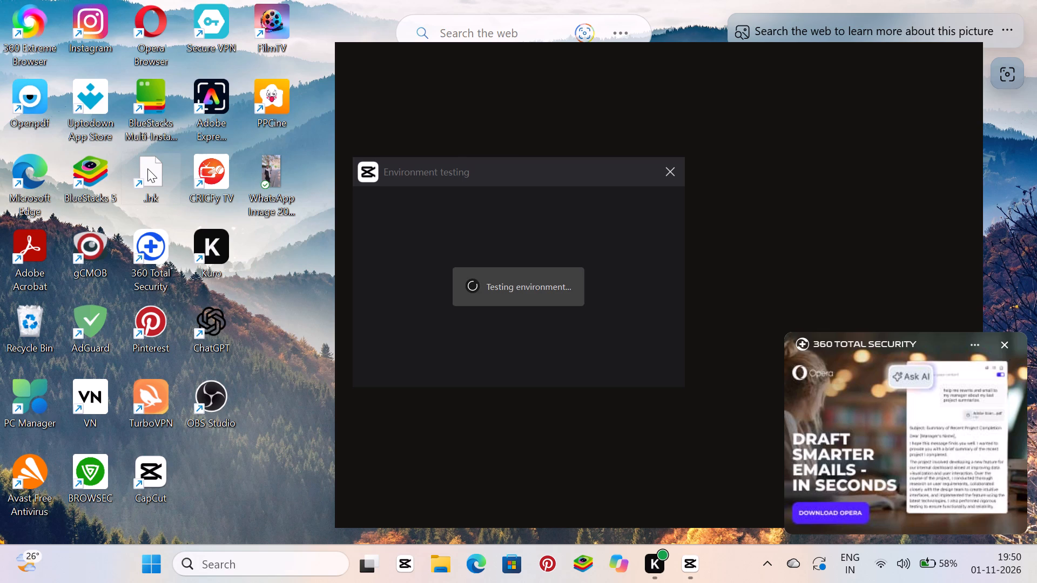
Relaunch CapCut from the desktop.
{"action": "key", "text": "alt+o"}
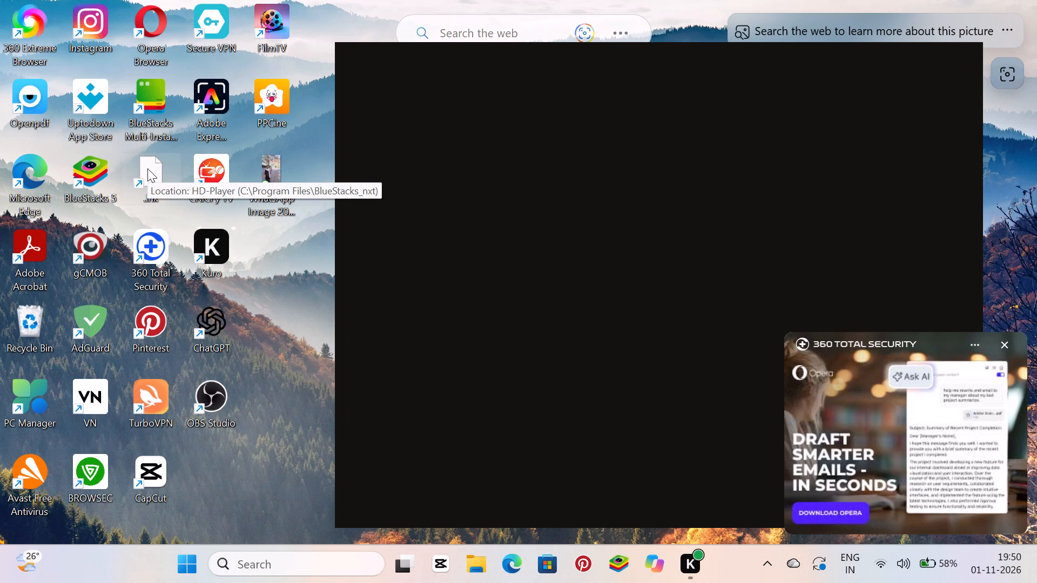
{"action": "triple_click", "coordinate": [157, 477]}
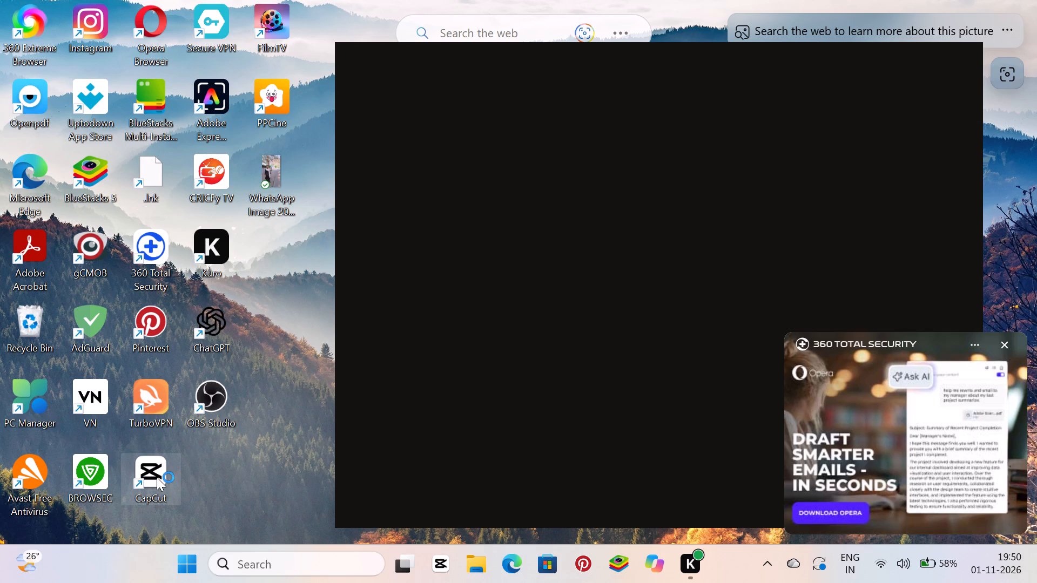
{"action": "triple_click", "coordinate": [157, 477]}
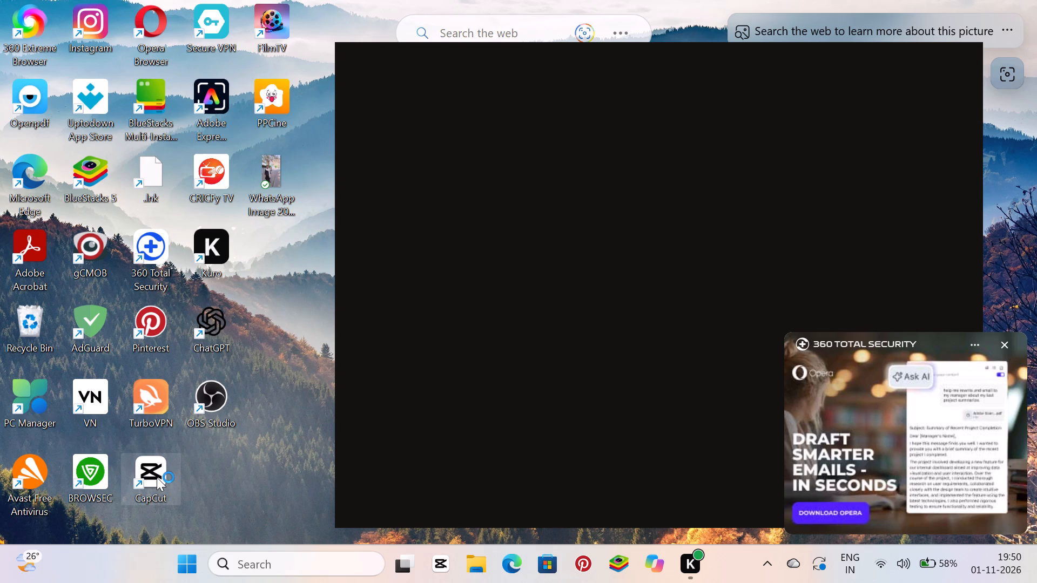
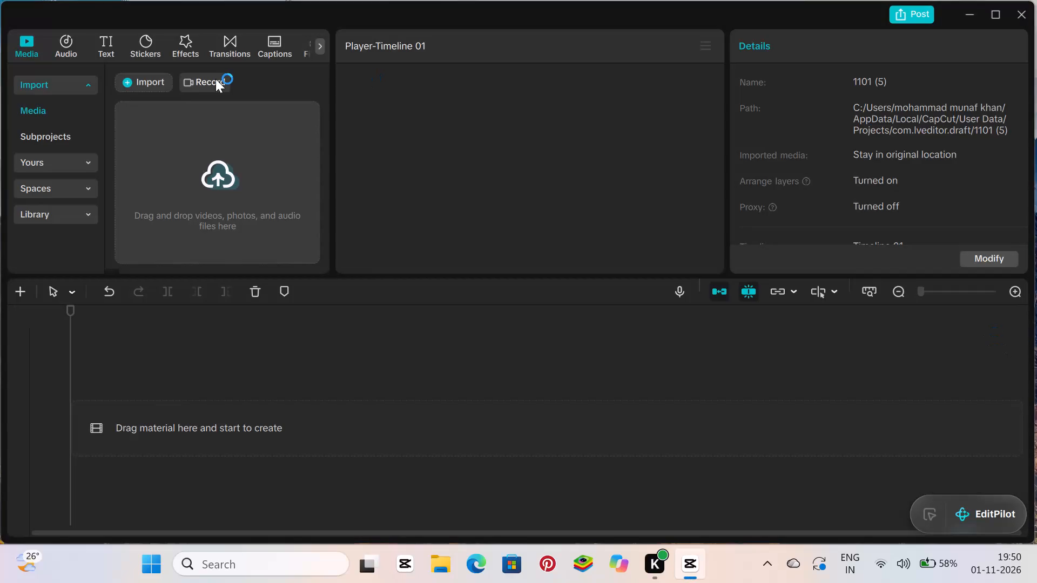
Import the video From Klickpin CF - 5SKHiPzF1 from the Videos folder into the project.
{"action": "triple_click", "coordinate": [133, 83]}
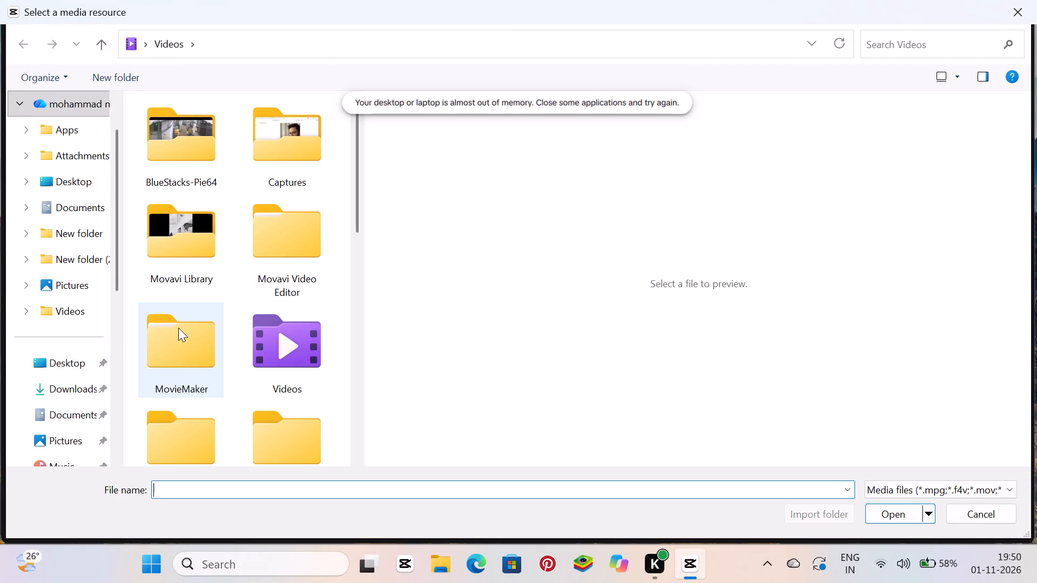
{"action": "scroll", "coordinate": [178, 328], "scroll_direction": "down", "scroll_amount": 2}
{"action": "triple_click", "coordinate": [177, 196]}
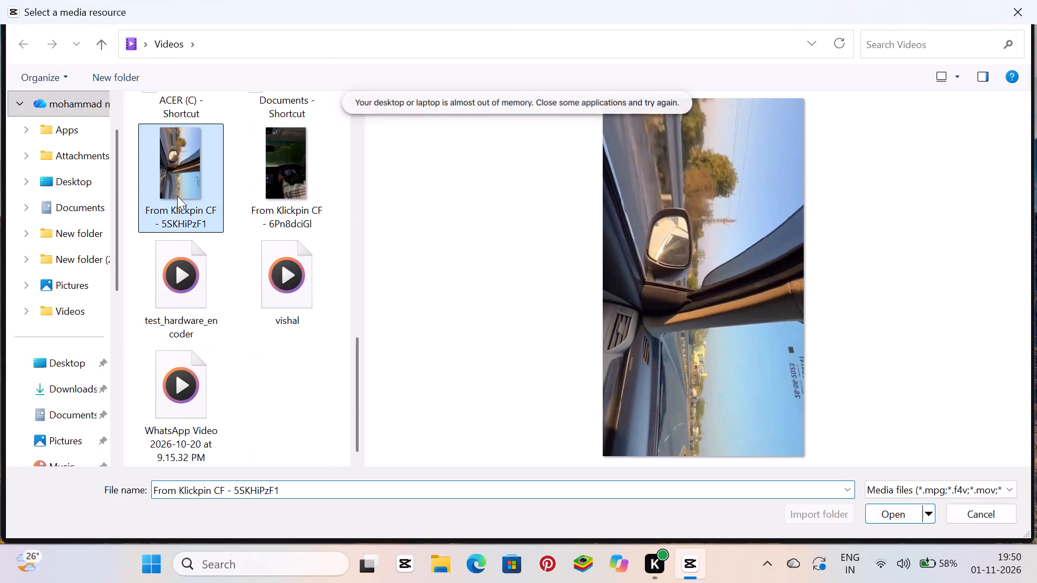
{"action": "left_click", "coordinate": [177, 196]}
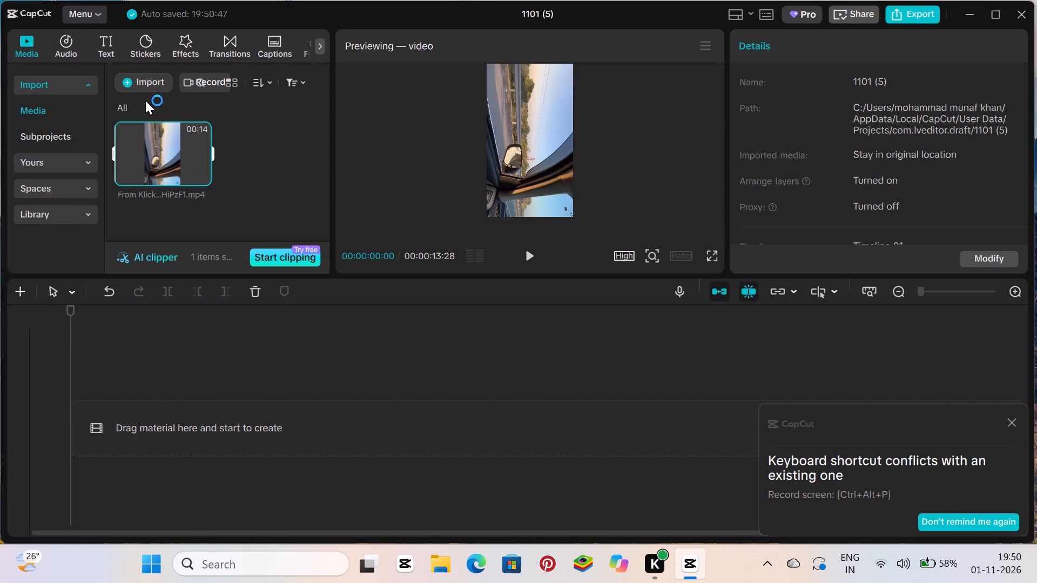
Import the video From Klickpin CF - 6Pn8dciGl from the Videos folder into the project.
{"action": "triple_click", "coordinate": [145, 87]}
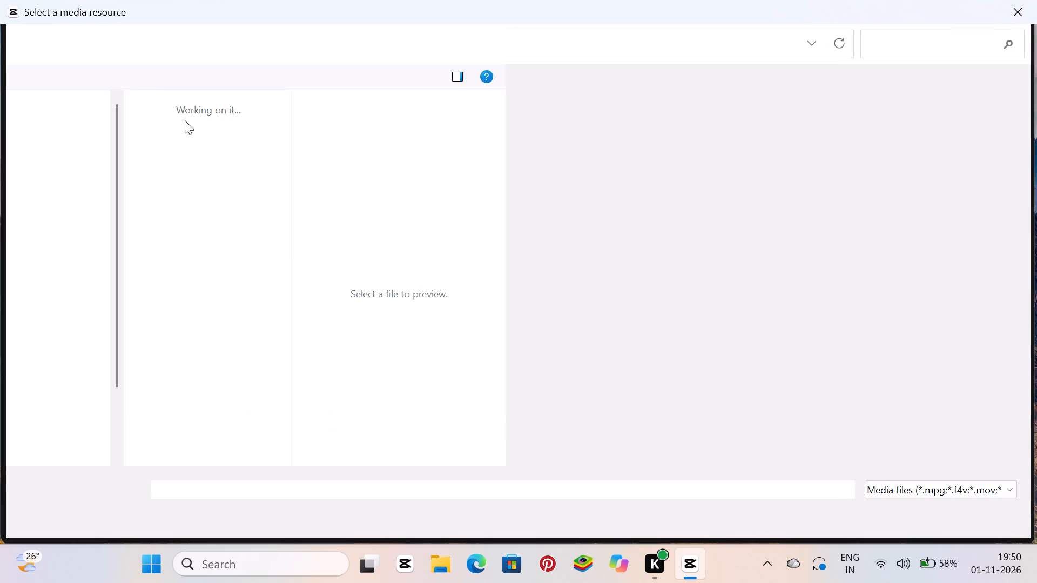
{"action": "scroll", "coordinate": [245, 372], "scroll_direction": "down", "scroll_amount": 2}
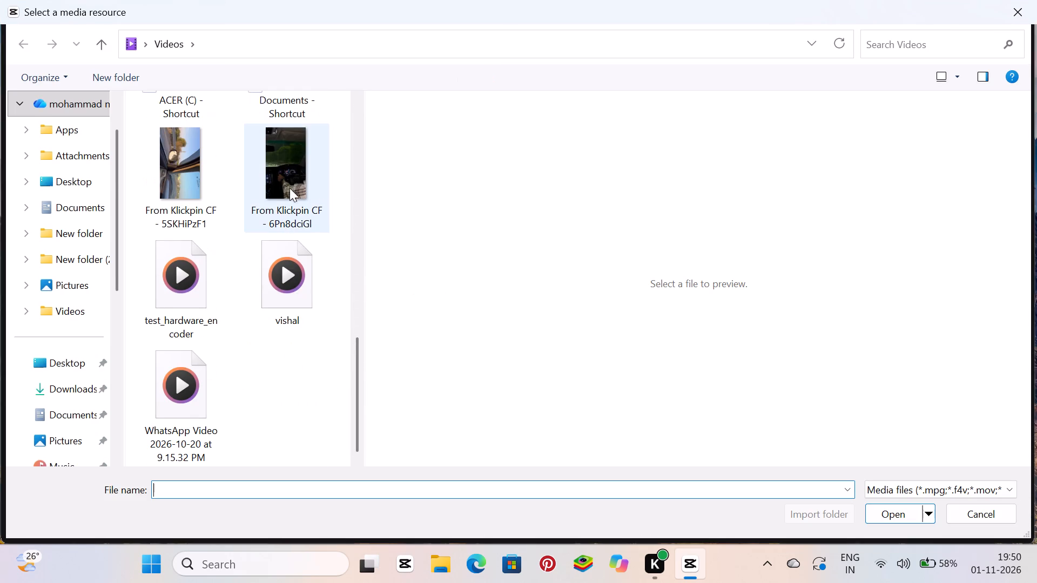
{"action": "triple_click", "coordinate": [291, 180]}
{"action": "left_click", "coordinate": [291, 180]}
Place the From Klickpin CF - 6Pn8dciGl video at the start of the empty timeline.
{"action": "left_click", "coordinate": [165, 166]}
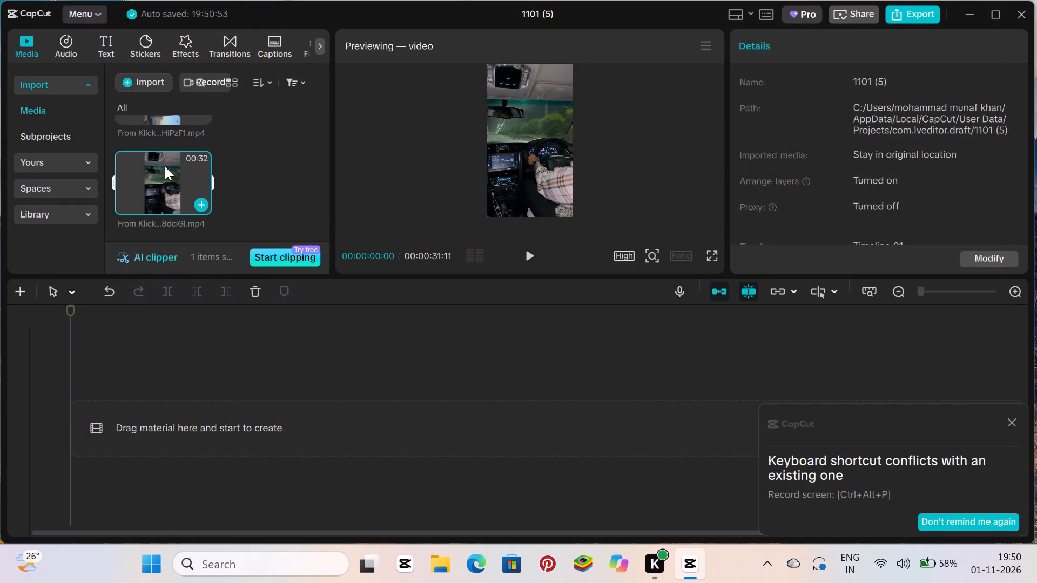
{"action": "left_click_drag", "start_coordinate": [165, 166], "coordinate": [126, 402]}
{"action": "left_click", "coordinate": [126, 402]}
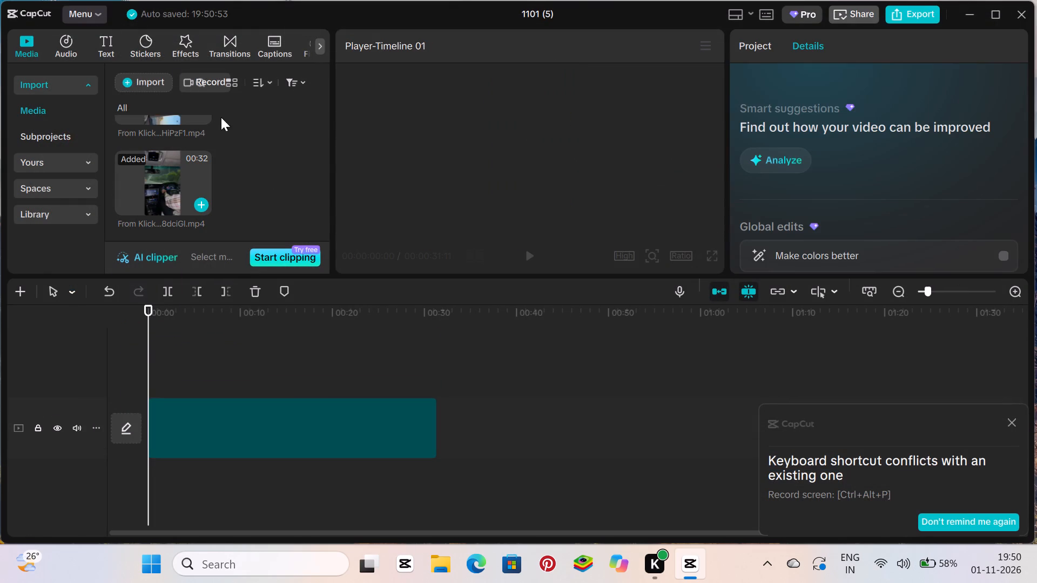
Add the From Klickpin CF - 5SKHiPzF1 video to the main track directly after the 6Pn8dciGl clip.
{"action": "scroll", "coordinate": [174, 129], "scroll_direction": "up", "scroll_amount": 12}
{"action": "scroll", "coordinate": [174, 129], "scroll_direction": "up", "scroll_amount": 18}
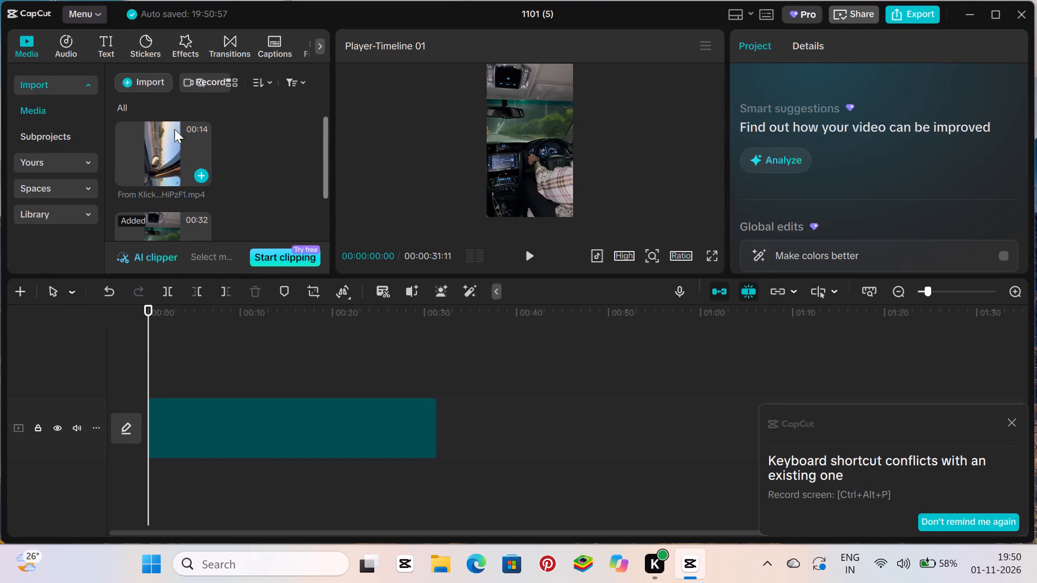
{"action": "left_click", "coordinate": [165, 168]}
{"action": "left_click_drag", "start_coordinate": [165, 168], "coordinate": [362, 451]}
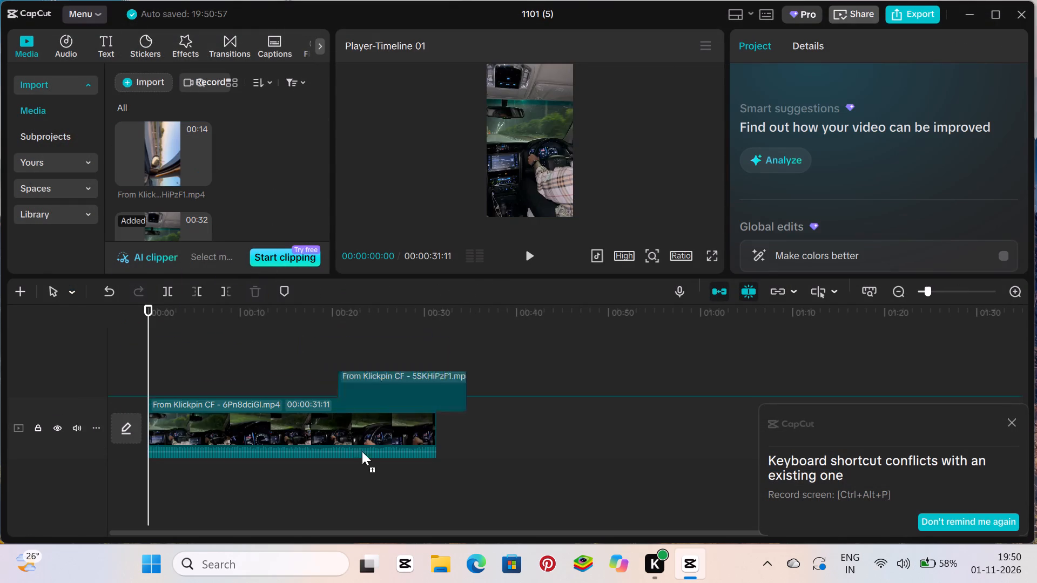
{"action": "left_click_drag", "start_coordinate": [362, 451], "coordinate": [428, 424]}
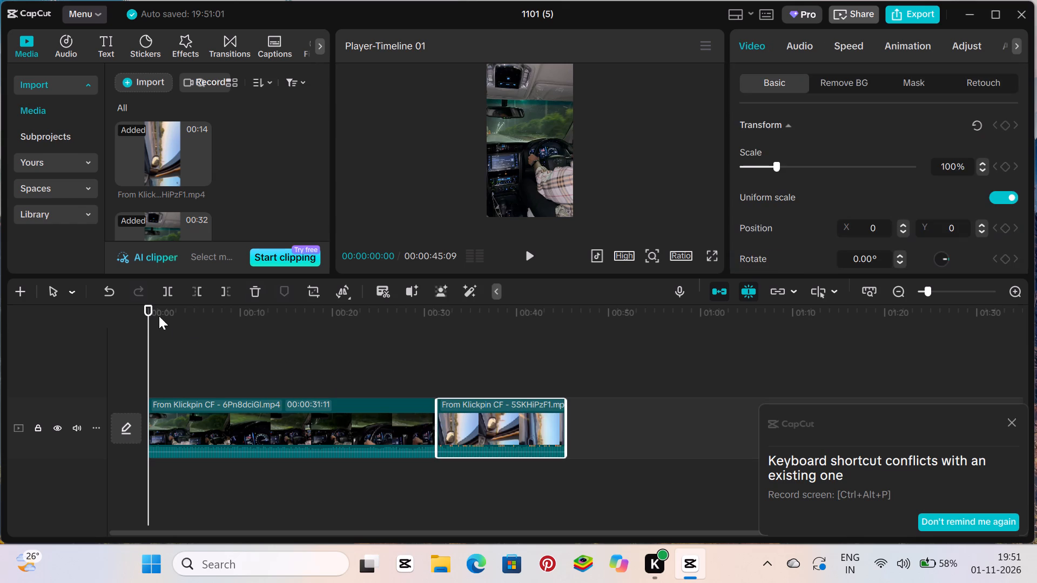
Split the 6Pn8dciGl clip at about 3, 6, 7, 8, 10 and 15 seconds, and return to the Select tool.
{"action": "left_click", "coordinate": [57, 299]}
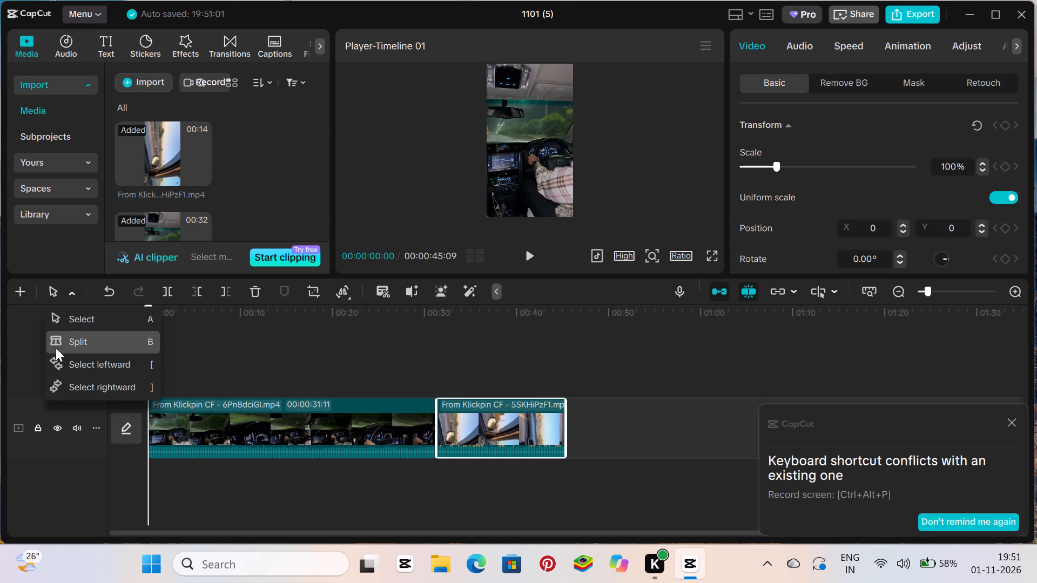
{"action": "left_click", "coordinate": [56, 348]}
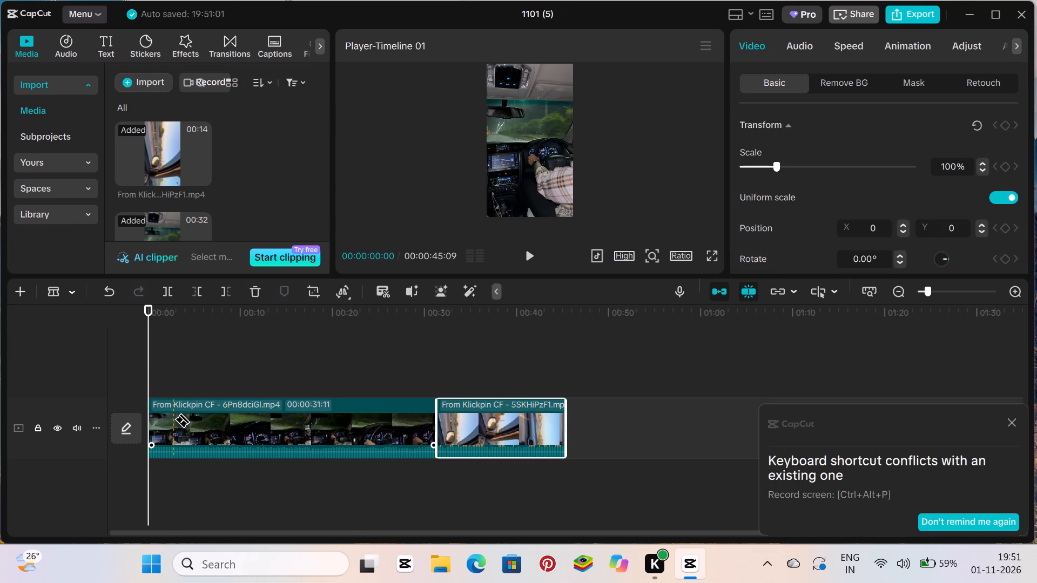
{"action": "triple_click", "coordinate": [174, 419]}
{"action": "left_click_drag", "start_coordinate": [174, 419], "coordinate": [180, 424]}
{"action": "left_click", "coordinate": [180, 424]}
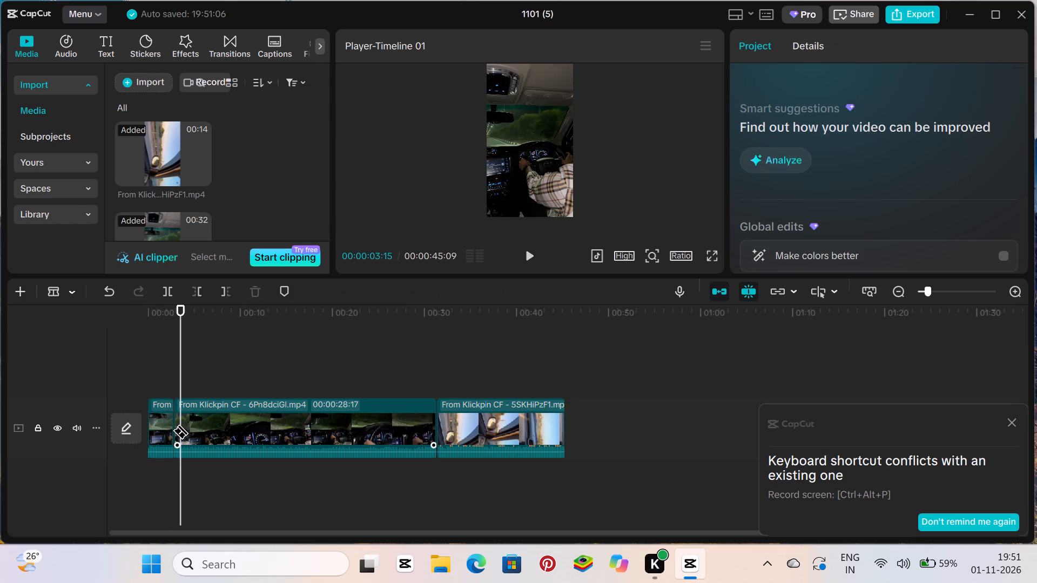
{"action": "left_click", "coordinate": [219, 432]}
{"action": "triple_click", "coordinate": [206, 429]}
{"action": "double_click", "coordinate": [206, 429]}
{"action": "left_click_drag", "start_coordinate": [206, 429], "coordinate": [213, 430]}
{"action": "left_click", "coordinate": [213, 430]}
{"action": "left_click_drag", "start_coordinate": [213, 430], "coordinate": [241, 433]}
{"action": "triple_click", "coordinate": [241, 433]}
{"action": "double_click", "coordinate": [241, 433]}
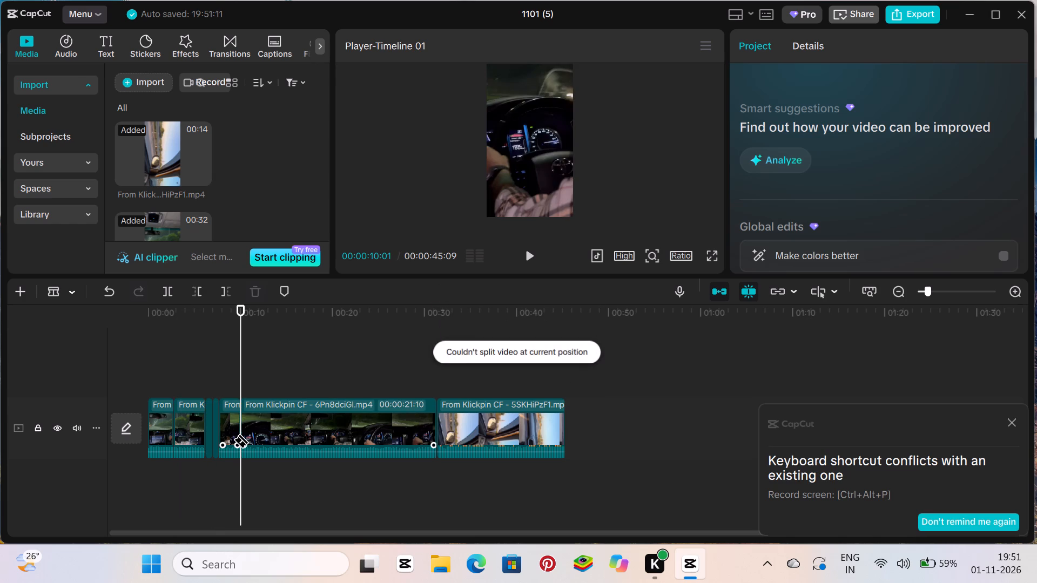
{"action": "left_click_drag", "start_coordinate": [241, 433], "coordinate": [247, 435]}
{"action": "triple_click", "coordinate": [288, 437]}
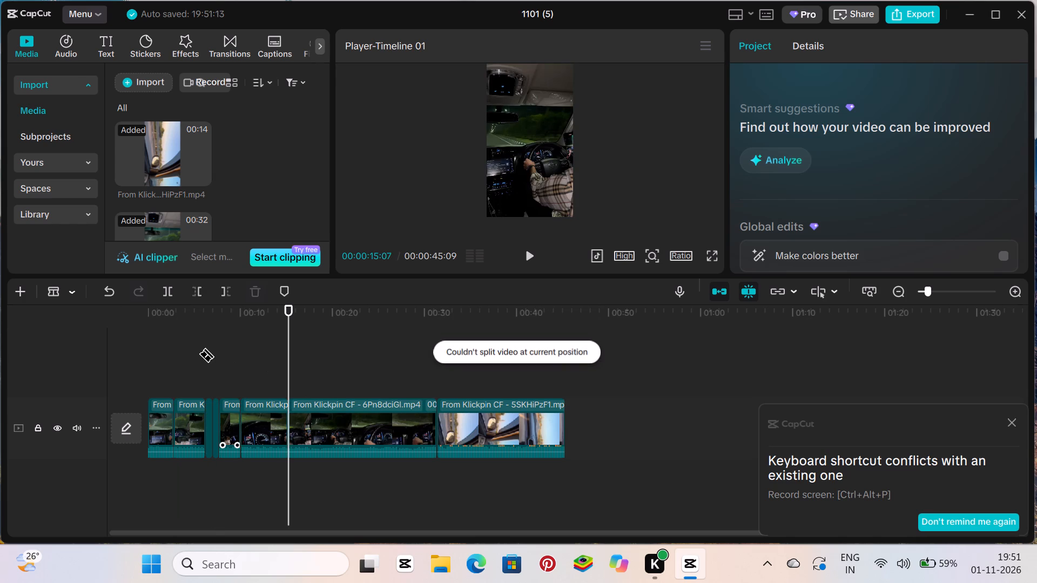
{"action": "left_click", "coordinate": [68, 284]}
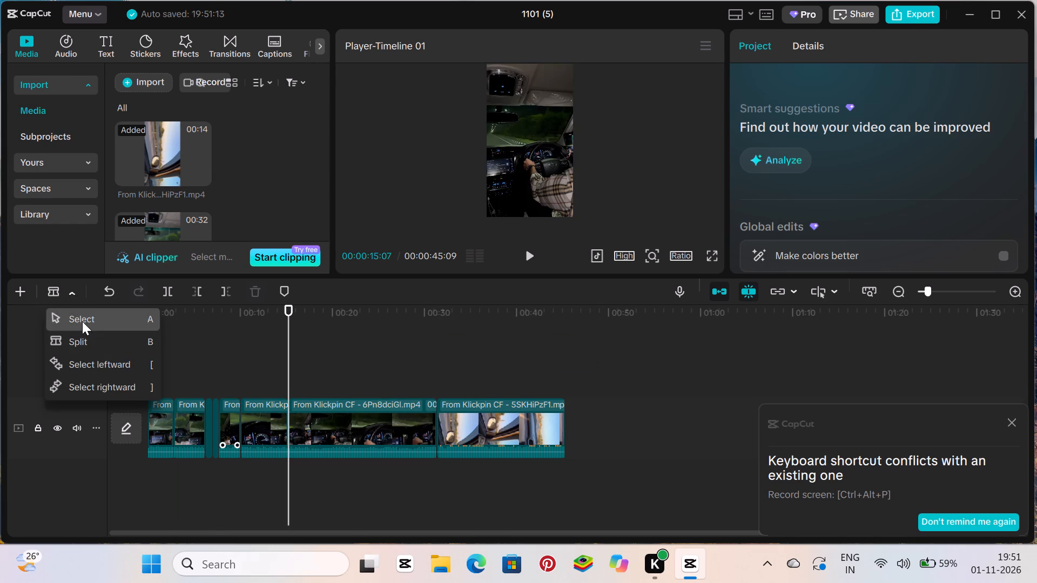
{"action": "left_click", "coordinate": [83, 320]}
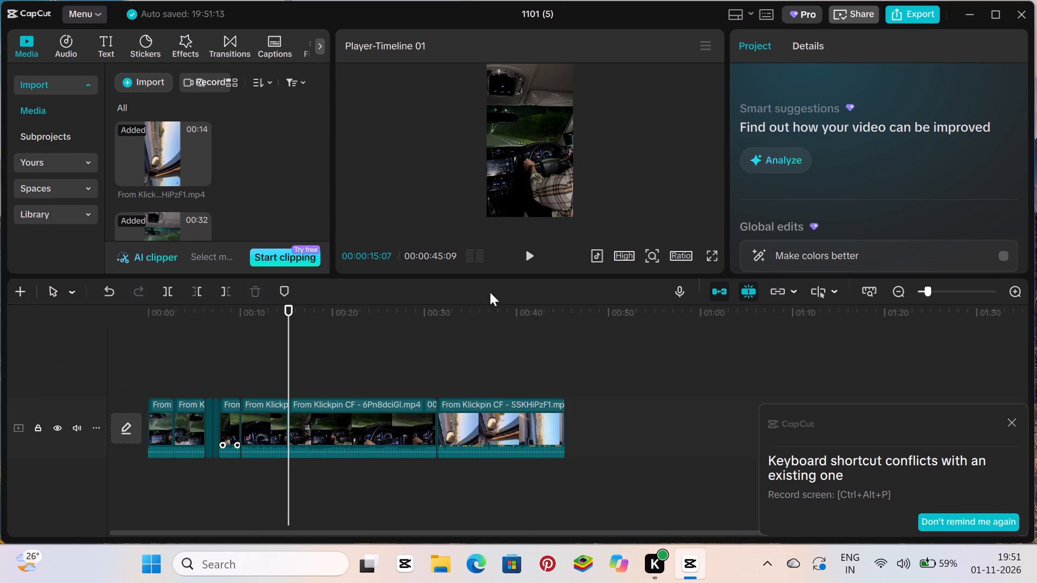
Enable Auto adjust for the 5SKHiPzF1 clip at the end of the timeline.
{"action": "left_click", "coordinate": [466, 430]}
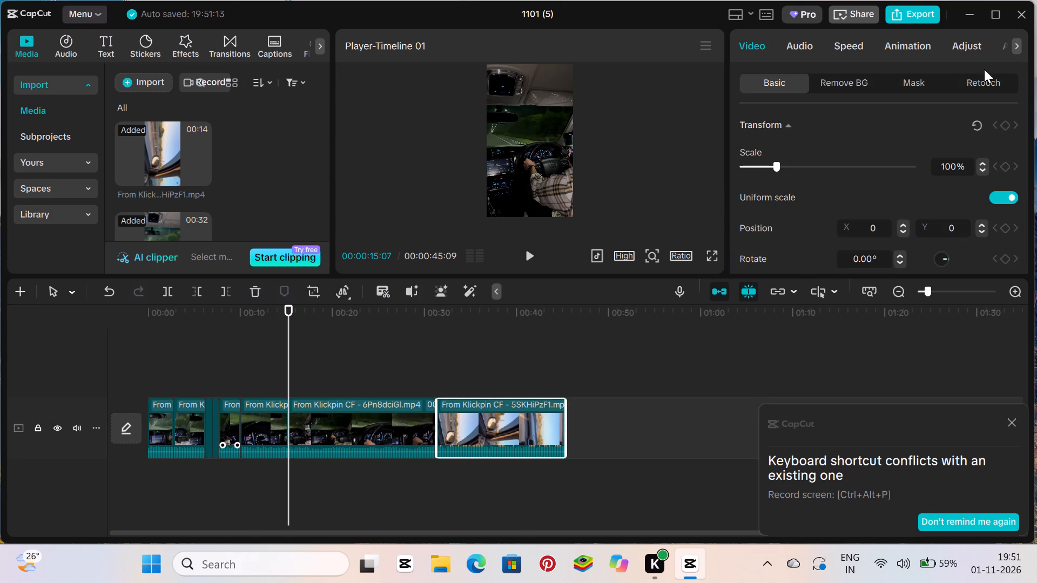
{"action": "left_click", "coordinate": [911, 39]}
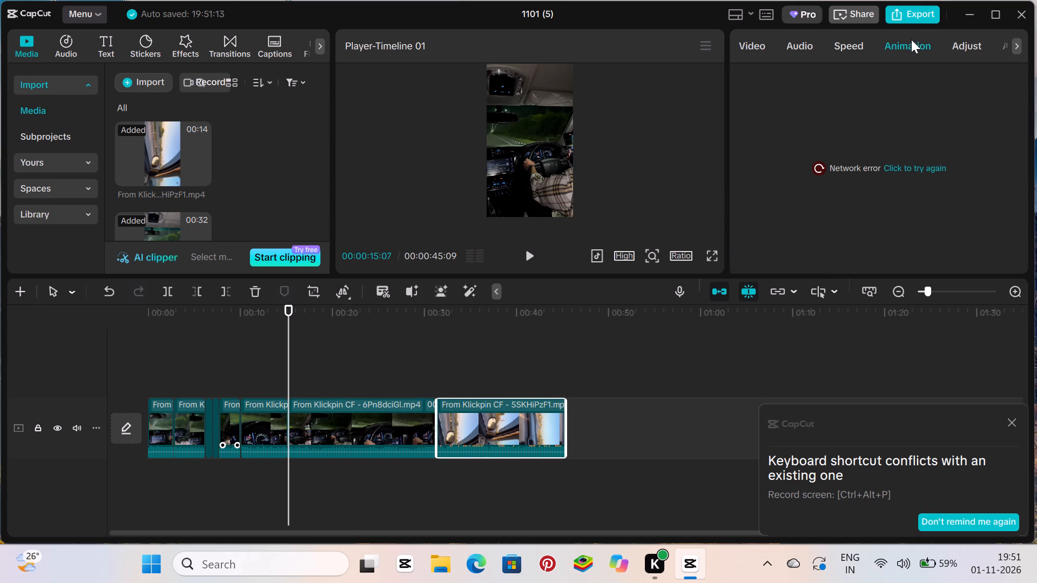
{"action": "left_click", "coordinate": [967, 45]}
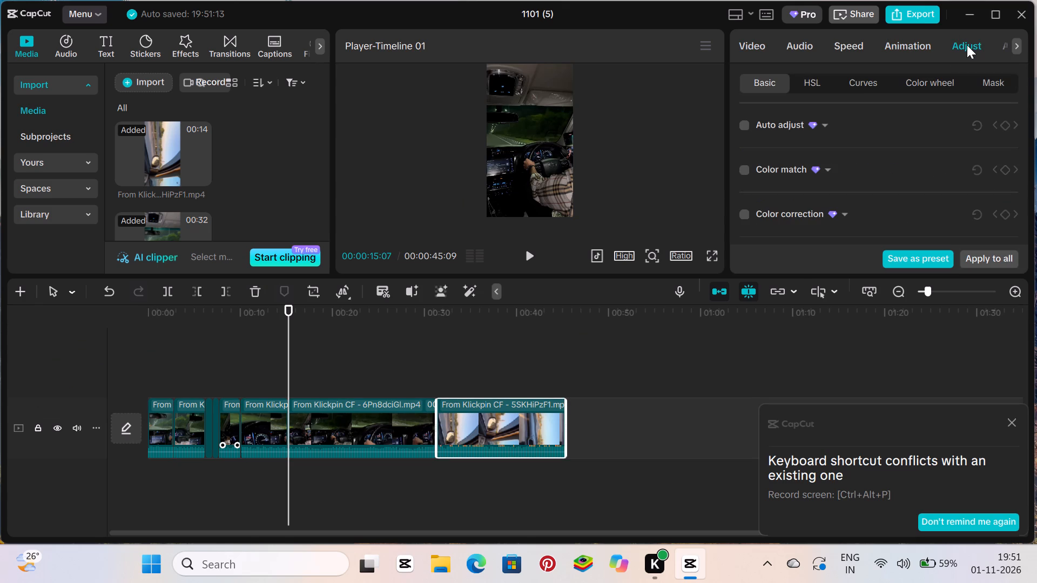
{"action": "left_click", "coordinate": [743, 123]}
Enable Color match for the 5SKHiPzF1 clip, using the offered car-interior frame from the video as the color reference.
{"action": "scroll", "coordinate": [743, 191], "scroll_direction": "down", "scroll_amount": 1}
{"action": "left_click", "coordinate": [743, 191]}
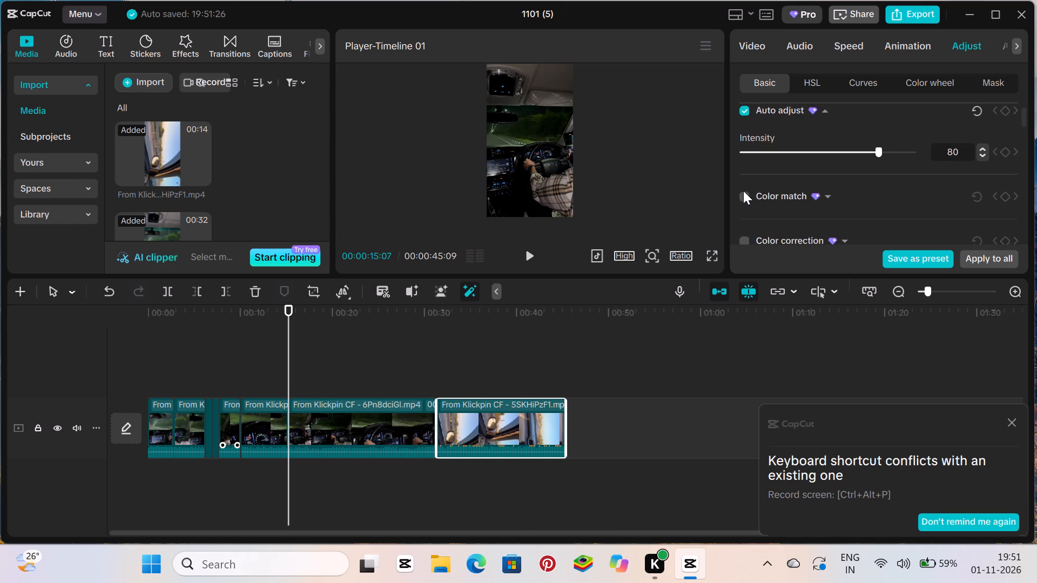
{"action": "left_click", "coordinate": [745, 198]}
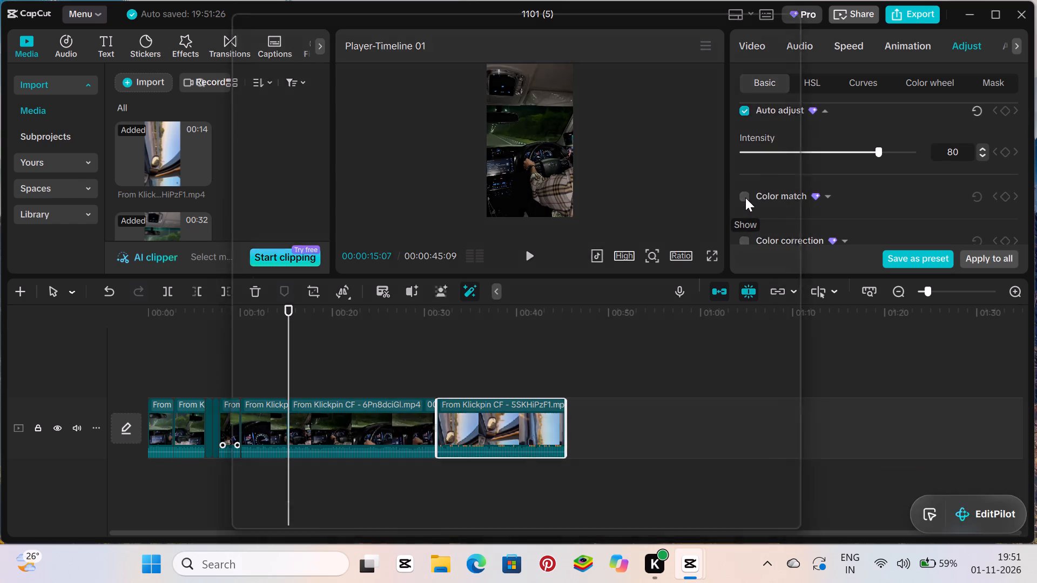
{"action": "scroll", "coordinate": [745, 198], "scroll_direction": "down", "scroll_amount": 2}
{"action": "left_click", "coordinate": [709, 511]}
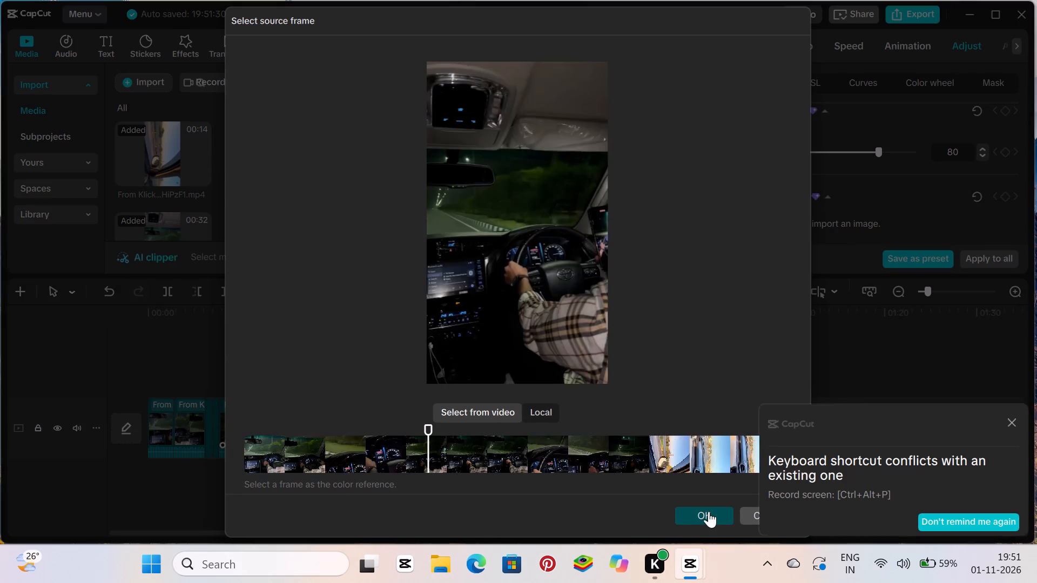
Enable Color correction for the 5SKHiPzF1 clip.
{"action": "scroll", "coordinate": [709, 511], "scroll_direction": "down", "scroll_amount": 3}
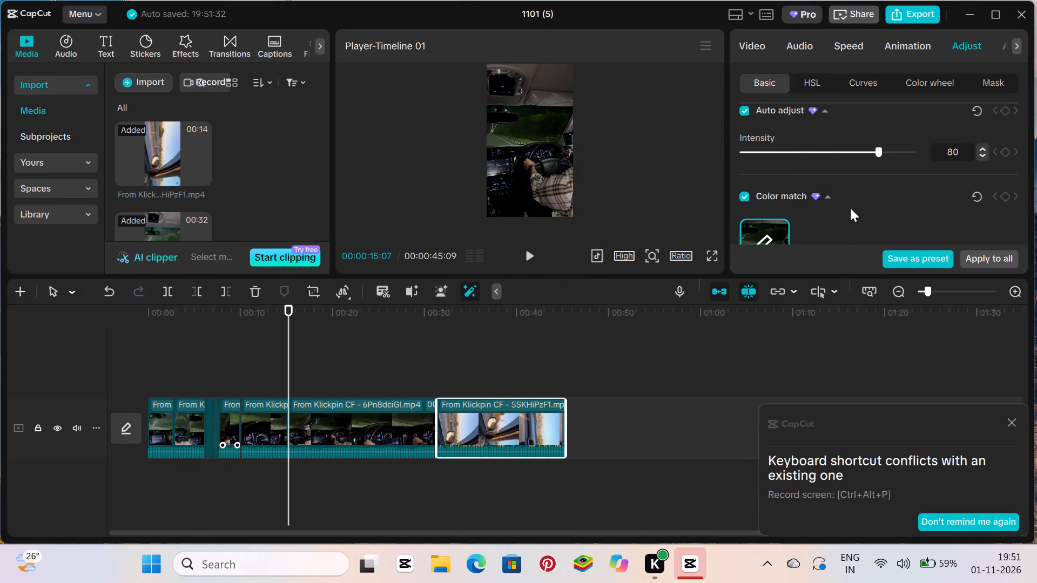
{"action": "scroll", "coordinate": [850, 208], "scroll_direction": "down", "scroll_amount": 3}
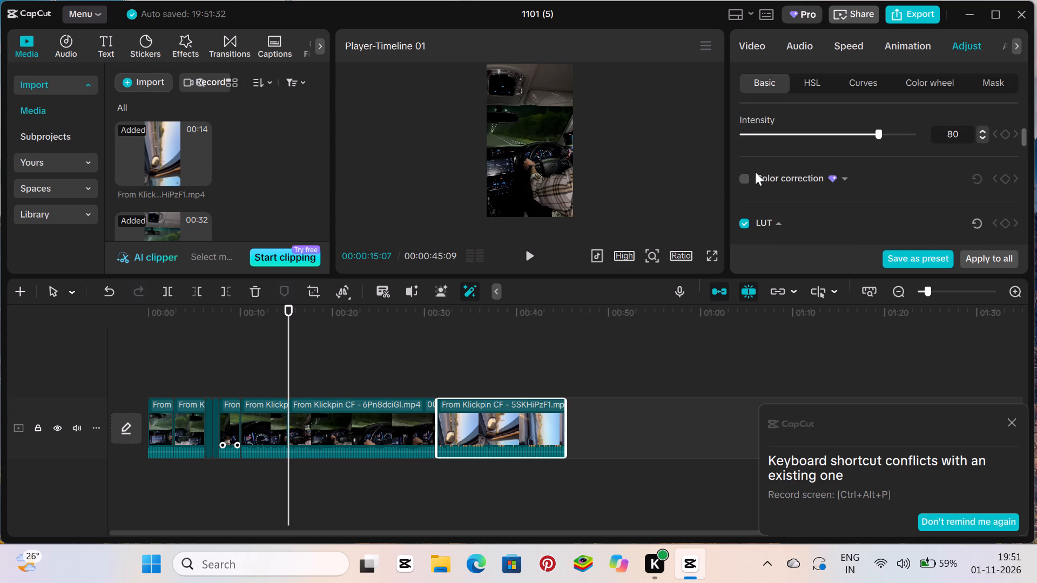
{"action": "left_click", "coordinate": [747, 179]}
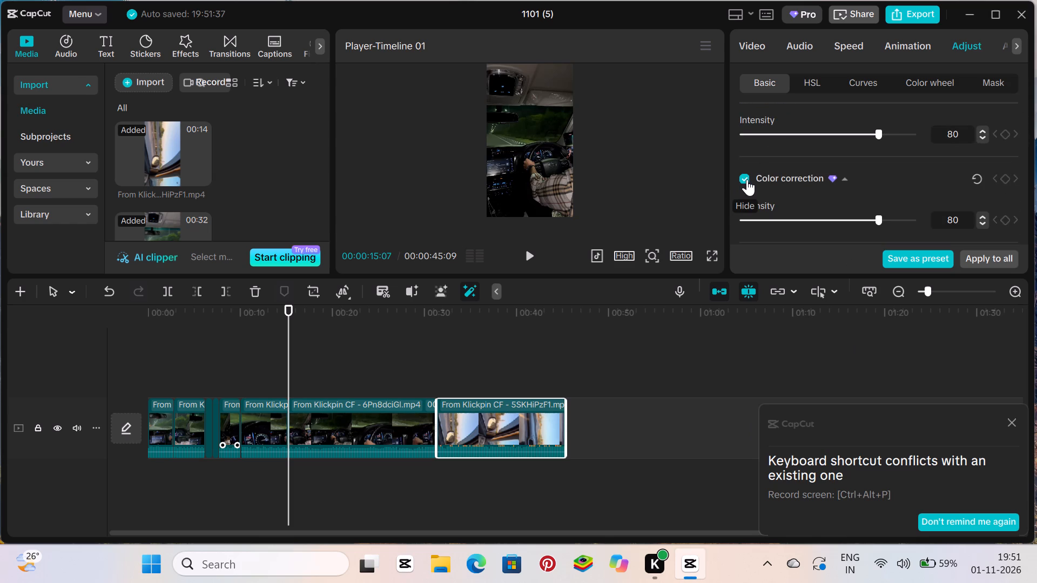
Set the 5SKHiPzF1 clip's exposure to -19, contrast to 16, highlight to -14 and shadow to 18.
{"action": "scroll", "coordinate": [747, 179], "scroll_direction": "down", "scroll_amount": 3}
{"action": "scroll", "coordinate": [747, 179], "scroll_direction": "up", "scroll_amount": 2}
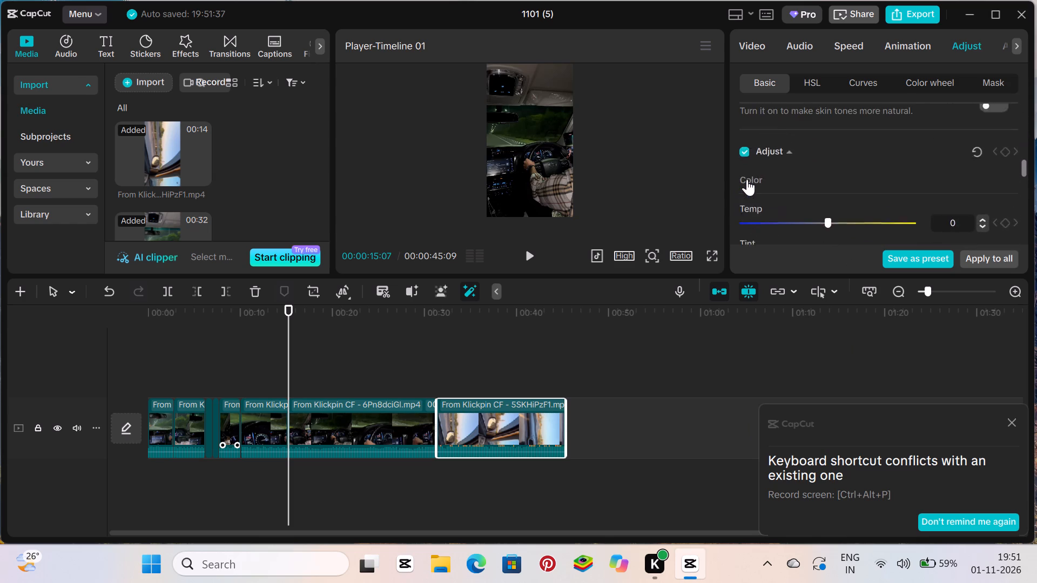
{"action": "scroll", "coordinate": [747, 179], "scroll_direction": "right", "scroll_amount": 1}
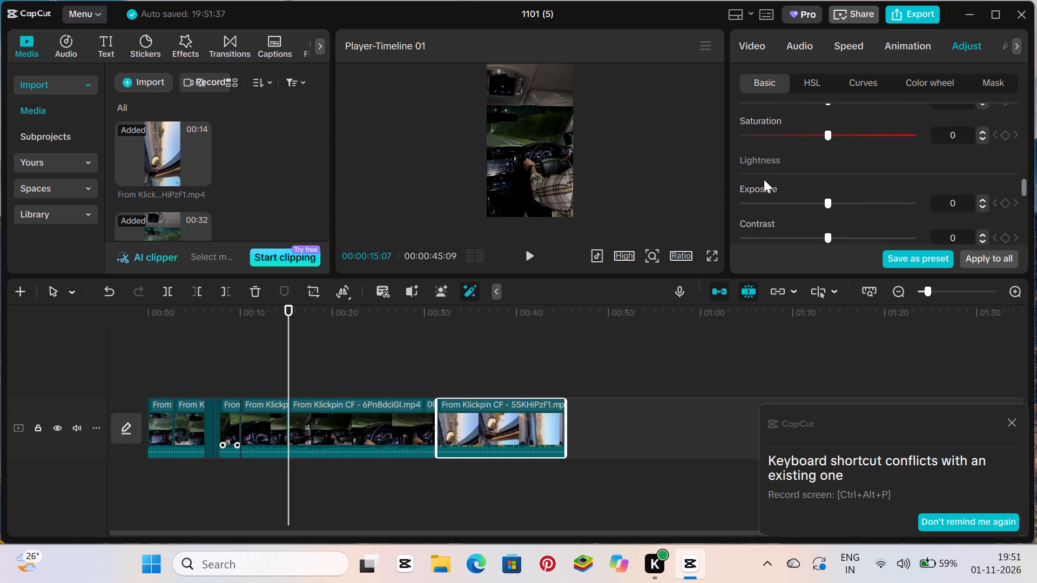
{"action": "left_click", "coordinate": [792, 196]}
{"action": "left_click", "coordinate": [852, 235]}
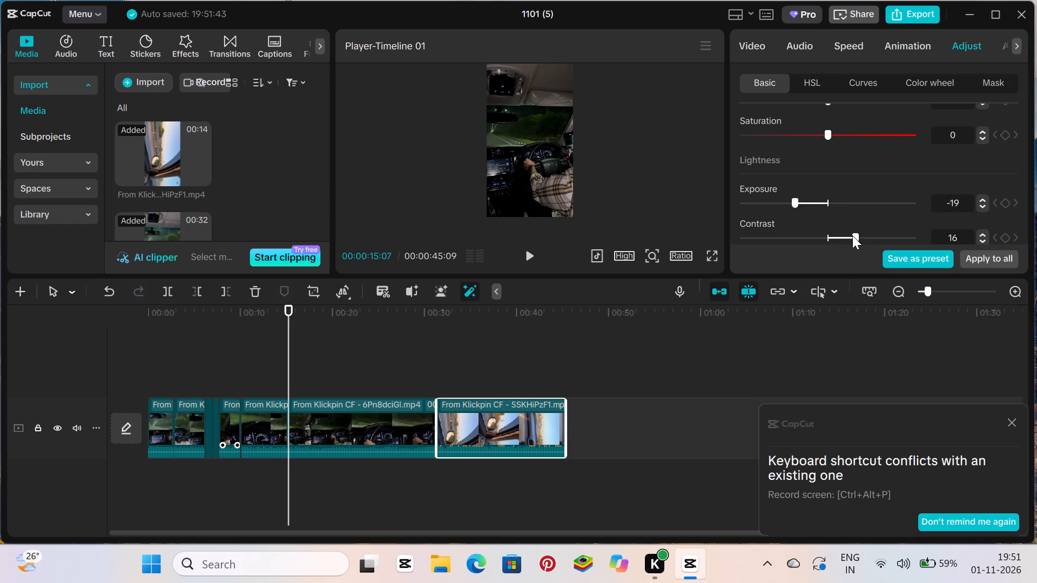
{"action": "scroll", "coordinate": [852, 235], "scroll_direction": "down", "scroll_amount": 2}
{"action": "left_click", "coordinate": [801, 209]}
{"action": "scroll", "coordinate": [801, 209], "scroll_direction": "down", "scroll_amount": 1}
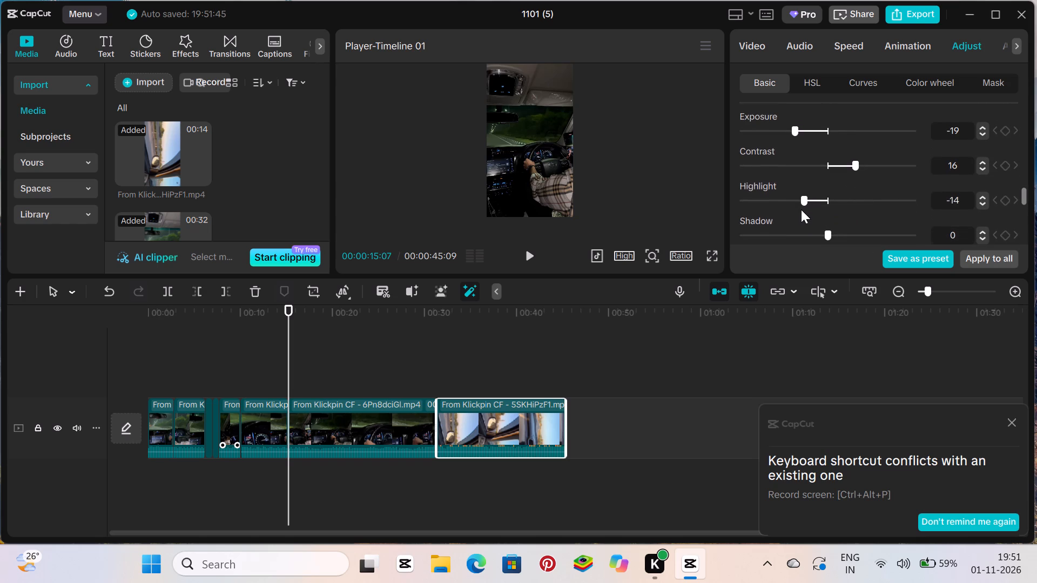
{"action": "scroll", "coordinate": [801, 209], "scroll_direction": "down", "scroll_amount": 1}
{"action": "left_click", "coordinate": [856, 226]}
Set the 5SKHiPzF1 clip's whites to -16, blacks to 11 and brilliance to -16.
{"action": "scroll", "coordinate": [856, 226], "scroll_direction": "down", "scroll_amount": 1}
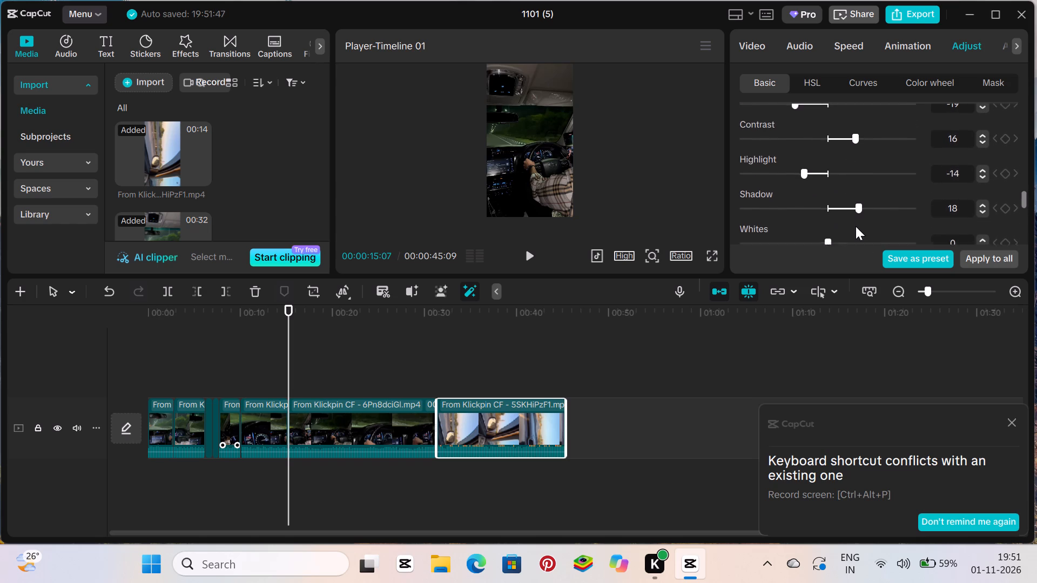
{"action": "left_click", "coordinate": [797, 202]}
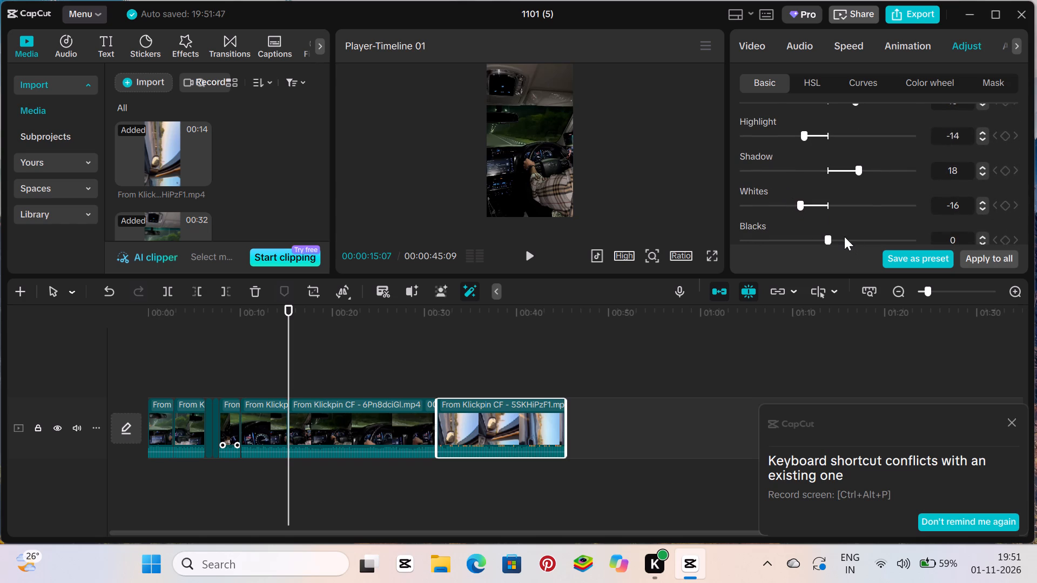
{"action": "left_click", "coordinate": [844, 236]}
{"action": "scroll", "coordinate": [844, 236], "scroll_direction": "down", "scroll_amount": 2}
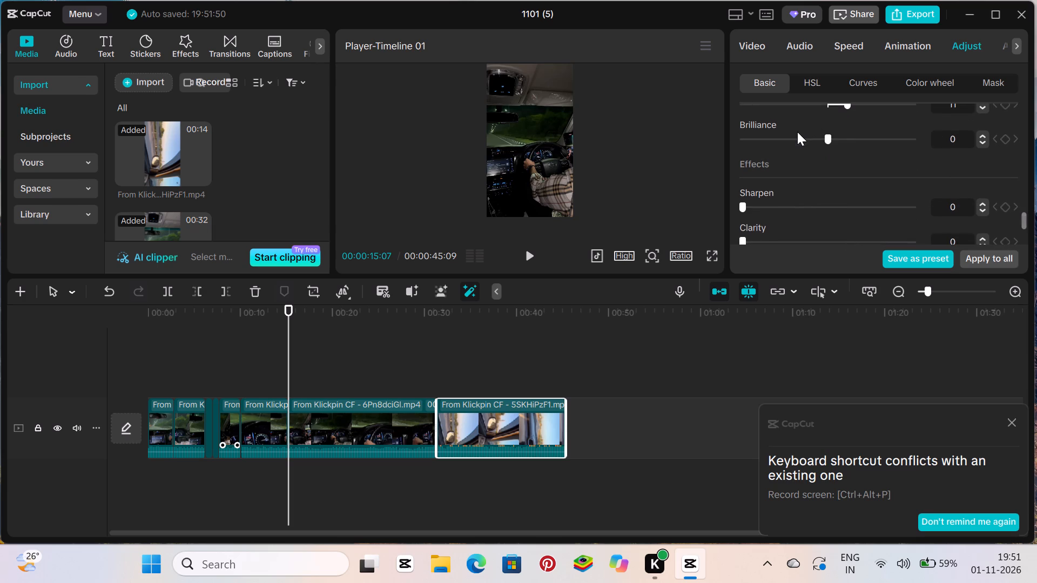
{"action": "left_click", "coordinate": [797, 132]}
Set the 5SKHiPzF1 clip's sharpen effect to 45.
{"action": "left_click", "coordinate": [820, 209]}
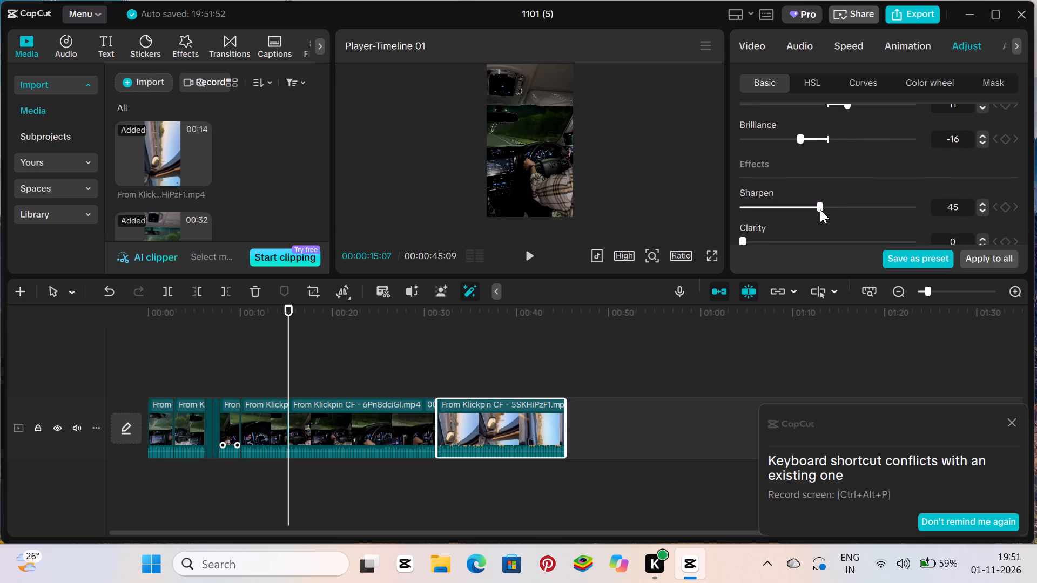
Set the 5SKHiPzF1 clip's clarity to 47, particles to 37 and vignette to 22.
{"action": "scroll", "coordinate": [820, 209], "scroll_direction": "down", "scroll_amount": 1}
{"action": "double_click", "coordinate": [820, 209]}
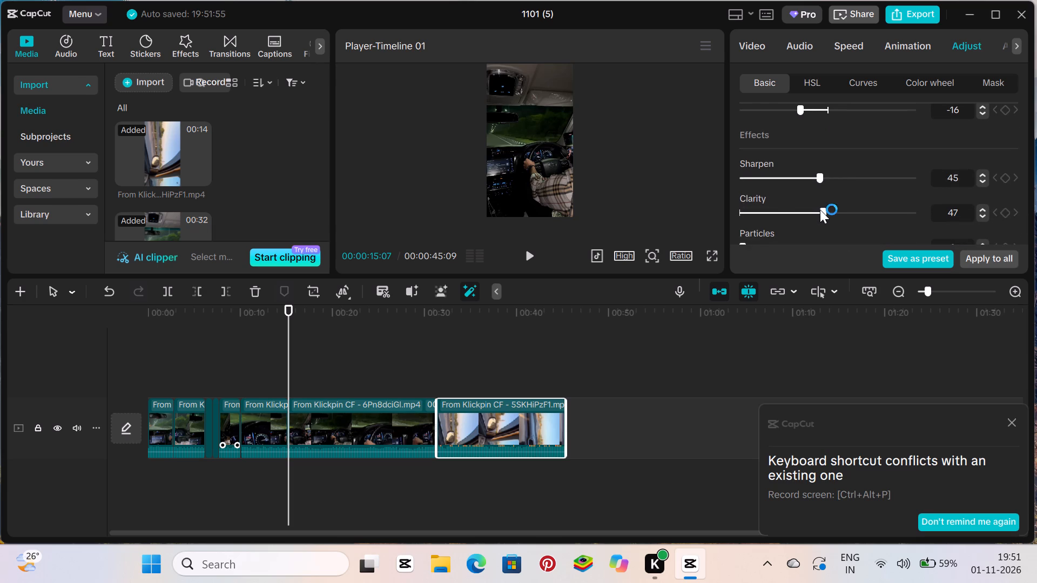
{"action": "scroll", "coordinate": [794, 219], "scroll_direction": "down", "scroll_amount": 1}
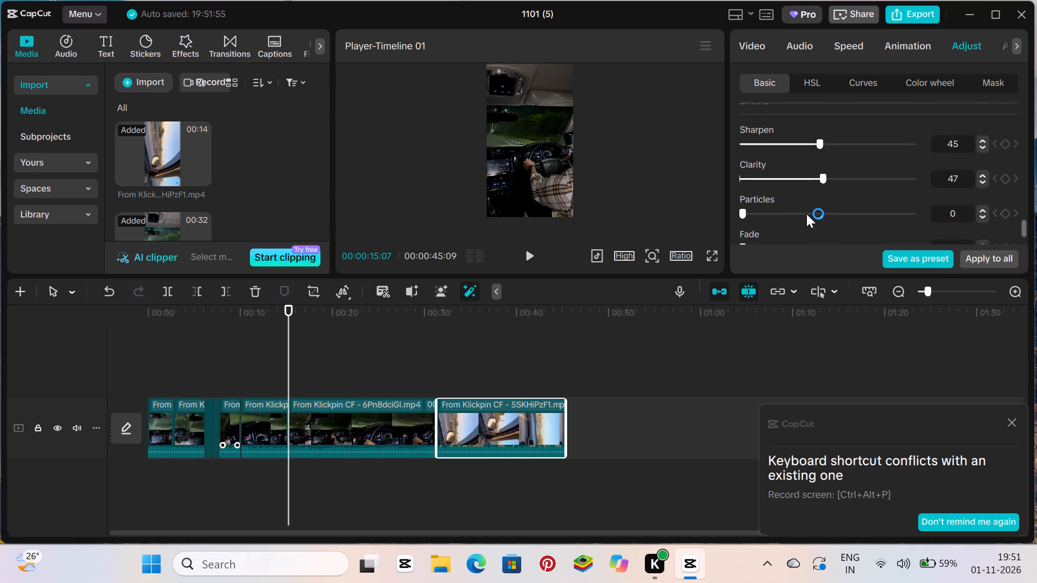
{"action": "left_click", "coordinate": [806, 214]}
{"action": "scroll", "coordinate": [749, 233], "scroll_direction": "down", "scroll_amount": 1}
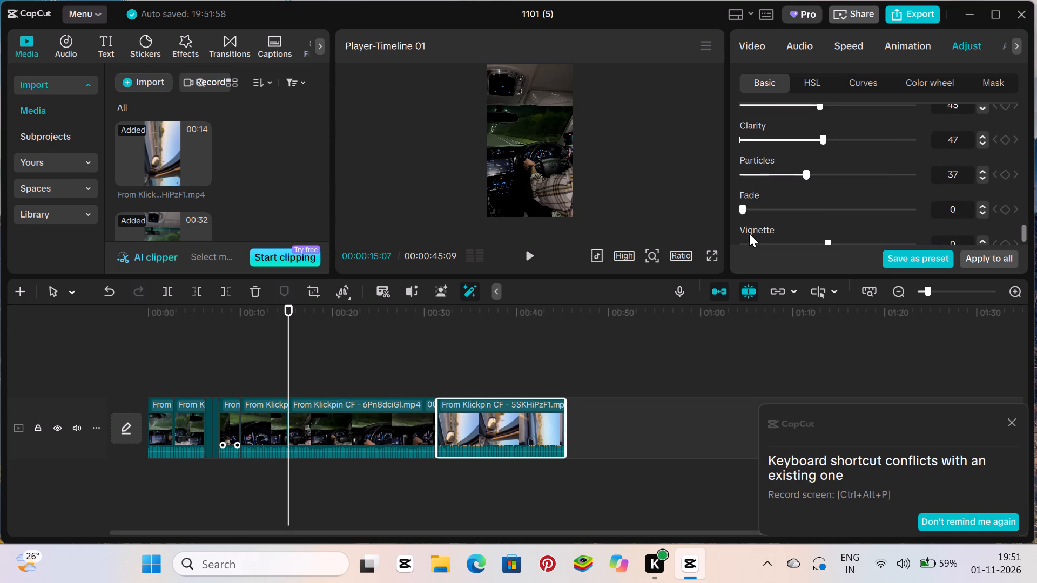
{"action": "scroll", "coordinate": [749, 233], "scroll_direction": "down", "scroll_amount": 1}
{"action": "left_click_drag", "start_coordinate": [816, 228], "coordinate": [862, 245]}
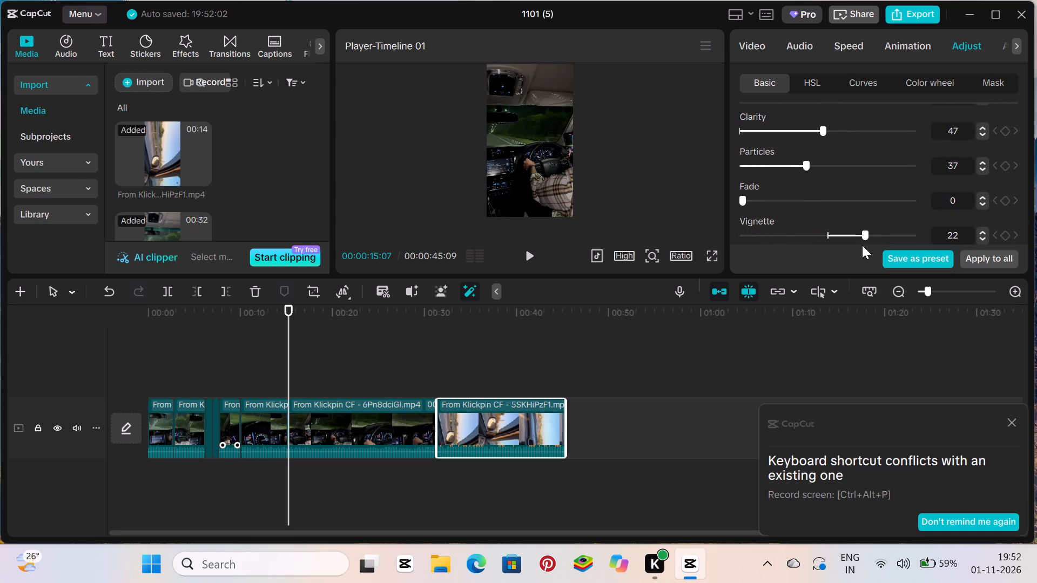
{"action": "left_click", "coordinate": [862, 245]}
Set the 5SKHiPzF1 clip's red HSL values to hue -42, saturation 33 and brightness -21.
{"action": "scroll", "coordinate": [833, 125], "scroll_direction": "up", "scroll_amount": 4}
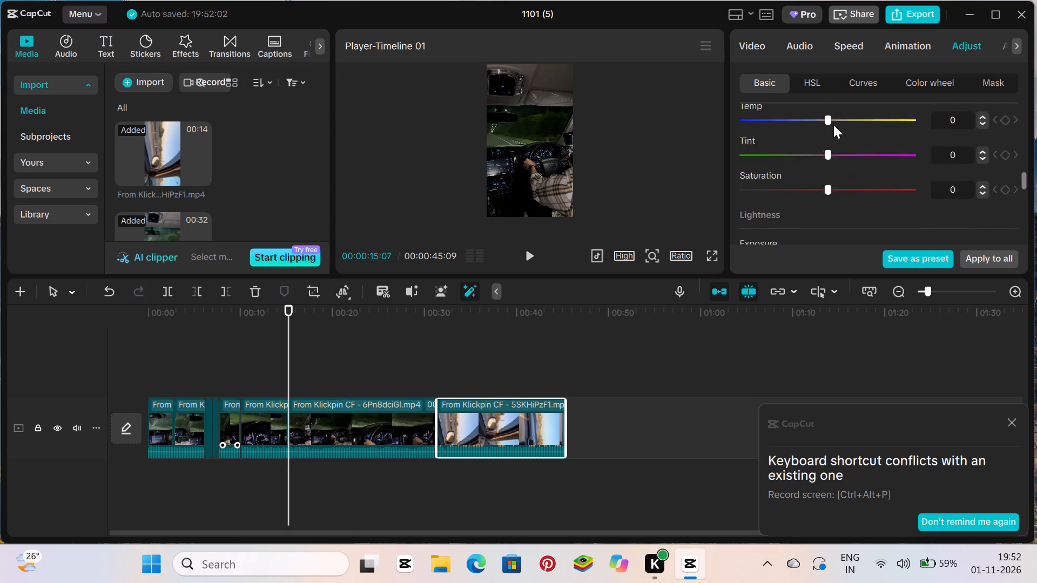
{"action": "scroll", "coordinate": [833, 125], "scroll_direction": "up", "scroll_amount": 2}
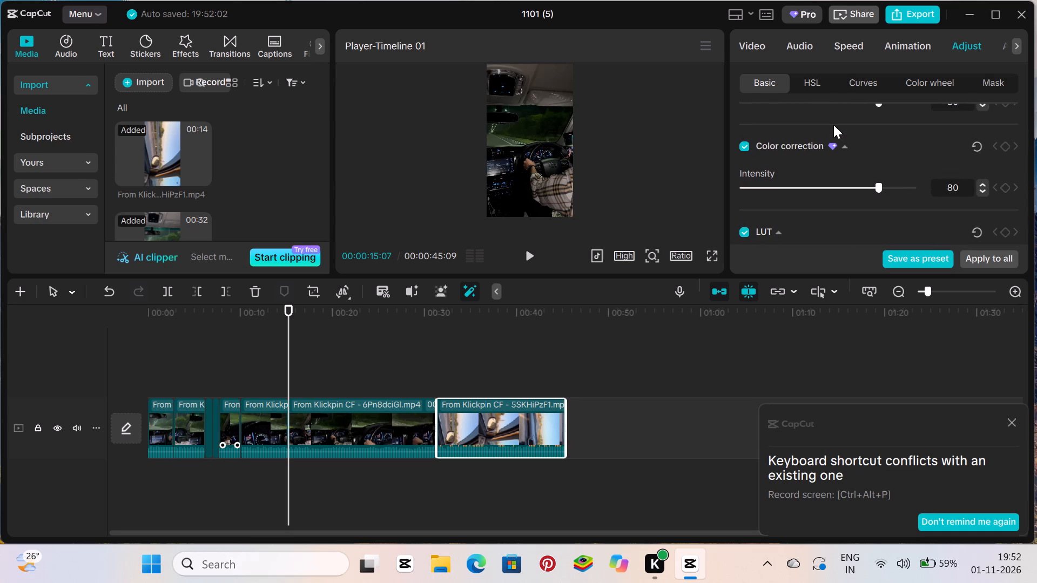
{"action": "left_click", "coordinate": [1018, 48]}
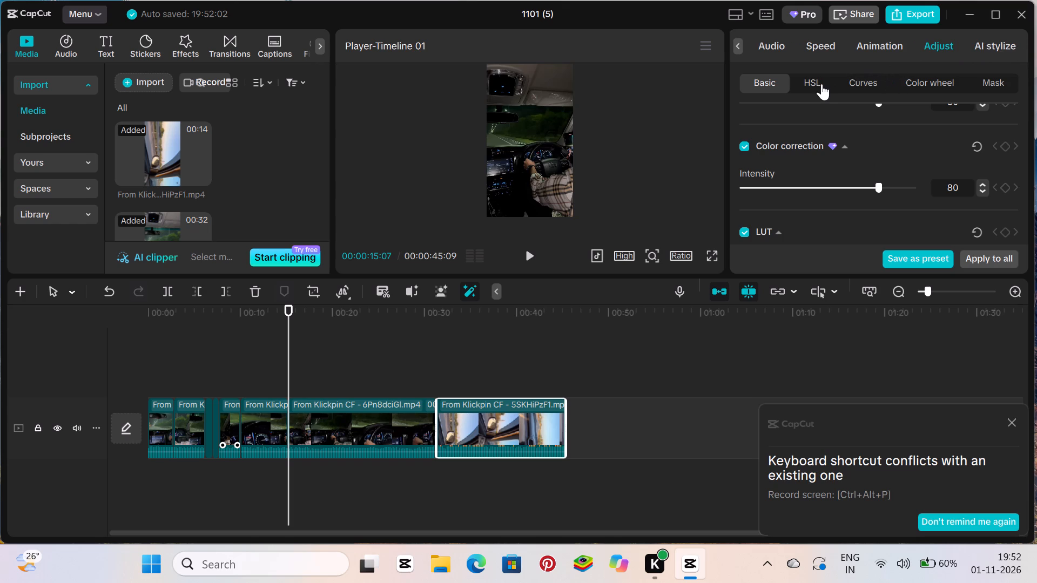
{"action": "left_click", "coordinate": [818, 86]}
{"action": "left_click", "coordinate": [789, 188]}
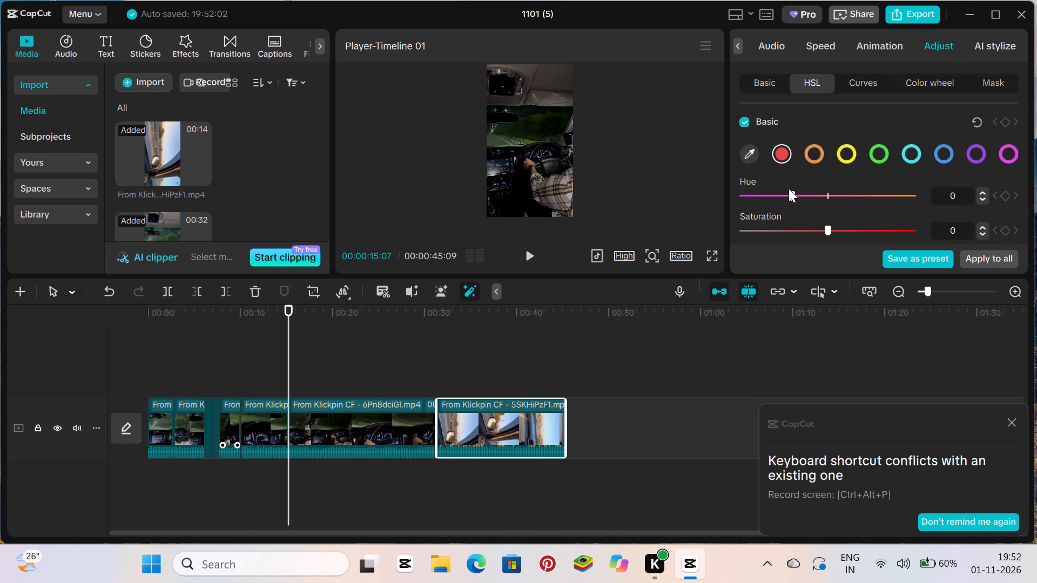
{"action": "left_click", "coordinate": [853, 225]}
{"action": "scroll", "coordinate": [771, 182], "scroll_direction": "down", "scroll_amount": 1}
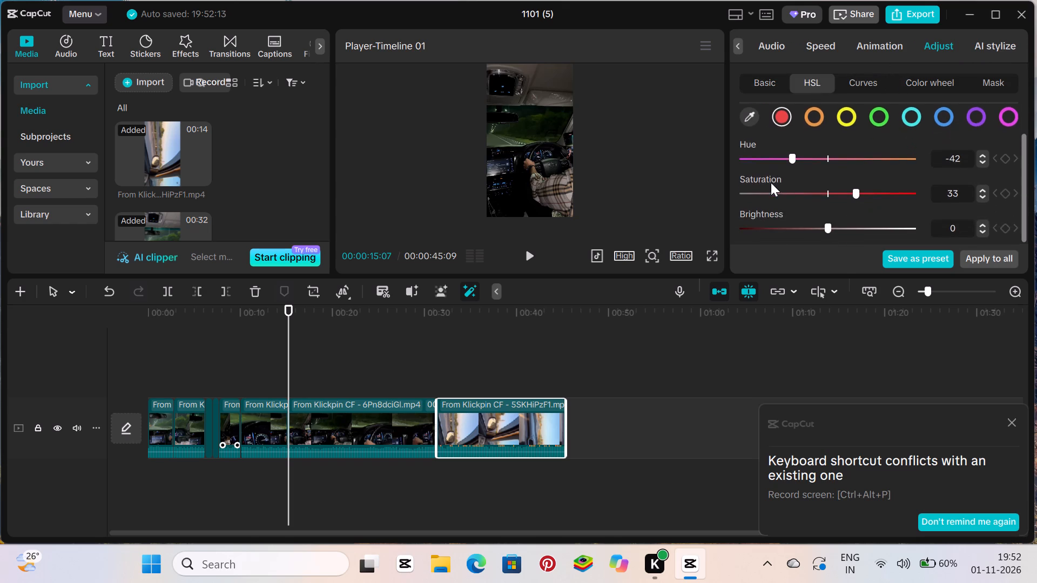
{"action": "left_click_drag", "start_coordinate": [788, 227], "coordinate": [806, 118]}
Set the clip's orange HSL values to hue 33, saturation 33 and brightness -39.
{"action": "left_click", "coordinate": [806, 118]}
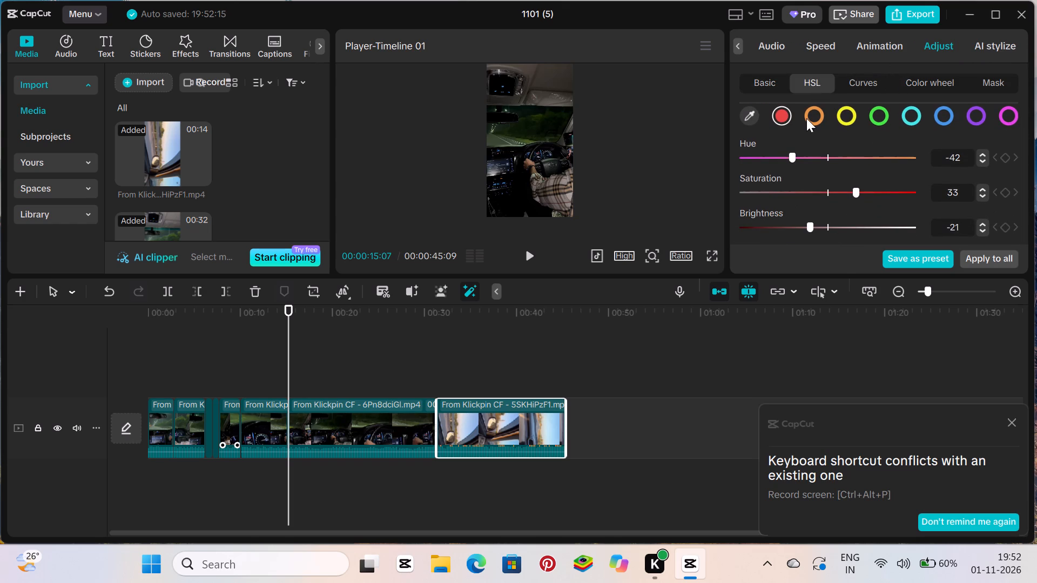
{"action": "left_click_drag", "start_coordinate": [790, 154], "coordinate": [853, 194]}
{"action": "left_click", "coordinate": [853, 194]}
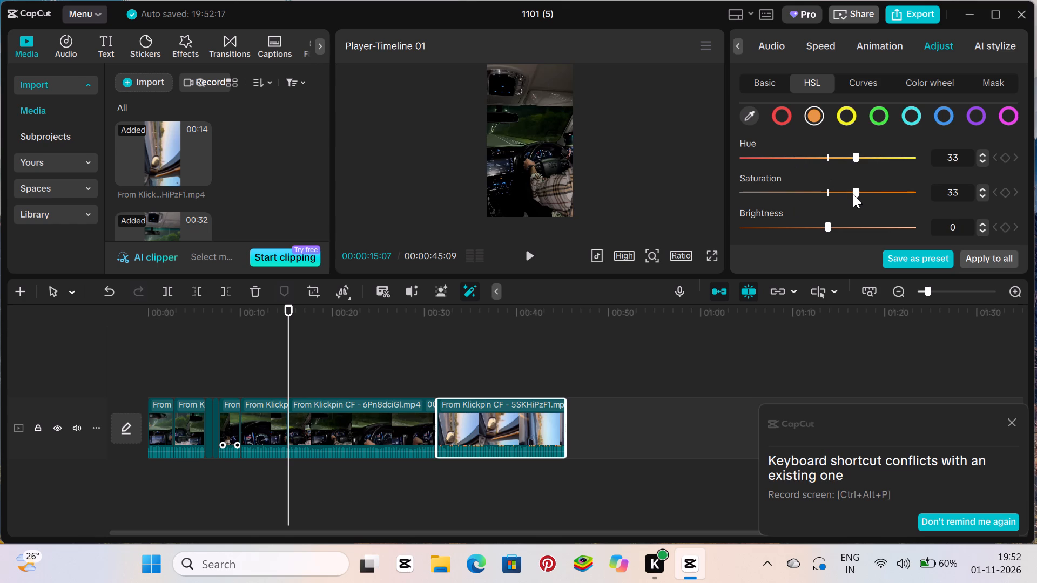
{"action": "left_click", "coordinate": [791, 232]}
Set the clip's yellow HSL hue to 40 and saturation to 36, and lower the yellow brightness.
{"action": "left_click", "coordinate": [846, 109]}
{"action": "left_click_drag", "start_coordinate": [794, 158], "coordinate": [859, 200]}
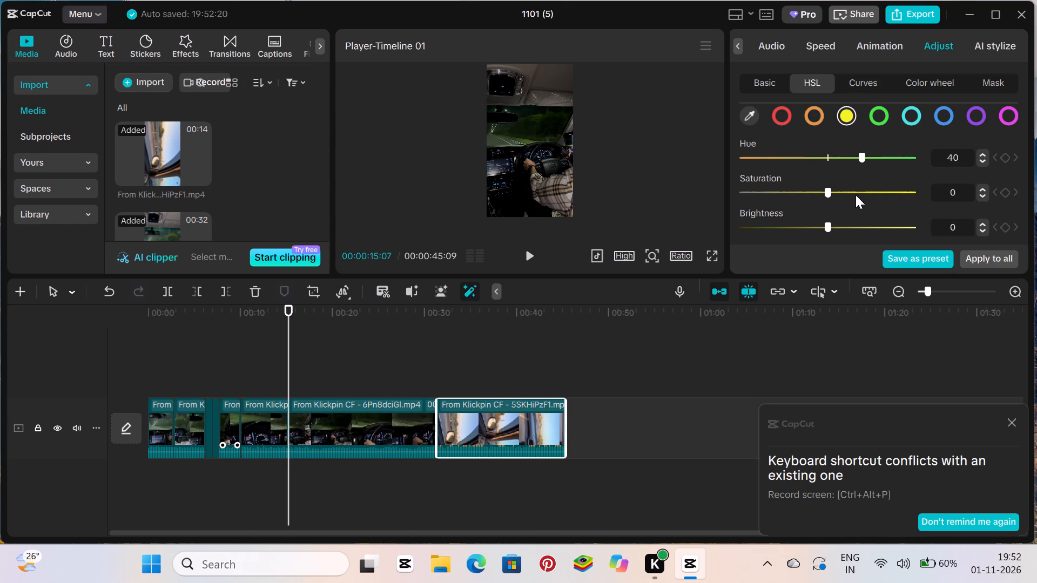
{"action": "left_click", "coordinate": [856, 195]}
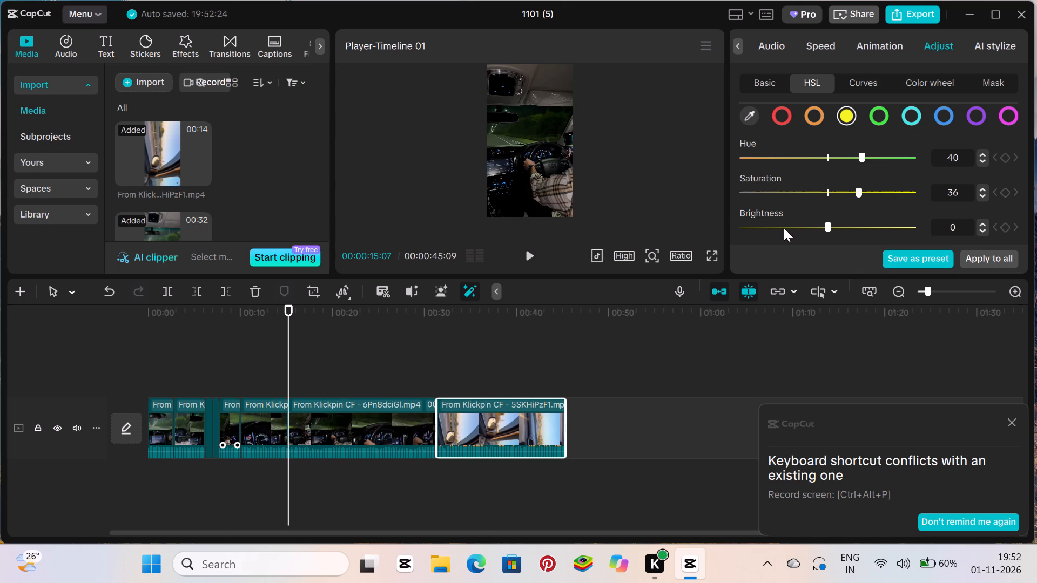
{"action": "left_click", "coordinate": [786, 234]}
Set the clip's green HSL values to hue -29, saturation 31 and brightness -37.
{"action": "left_click", "coordinate": [884, 111]}
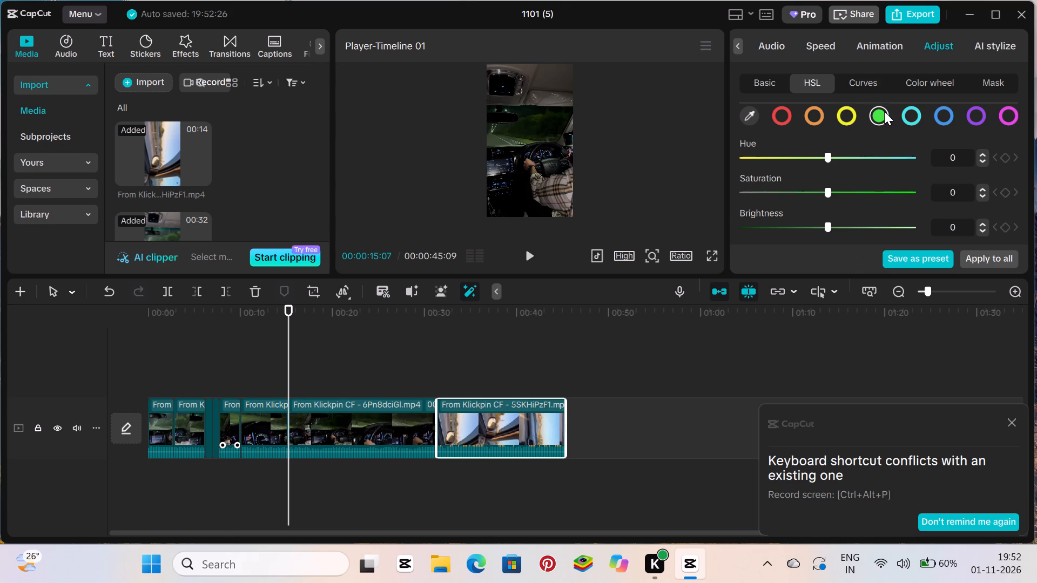
{"action": "left_click", "coordinate": [799, 148]}
{"action": "left_click", "coordinate": [800, 153]}
{"action": "left_click", "coordinate": [851, 189]}
{"action": "left_click", "coordinate": [794, 237]}
{"action": "left_click_drag", "start_coordinate": [794, 237], "coordinate": [793, 220]}
{"action": "left_click", "coordinate": [793, 220]}
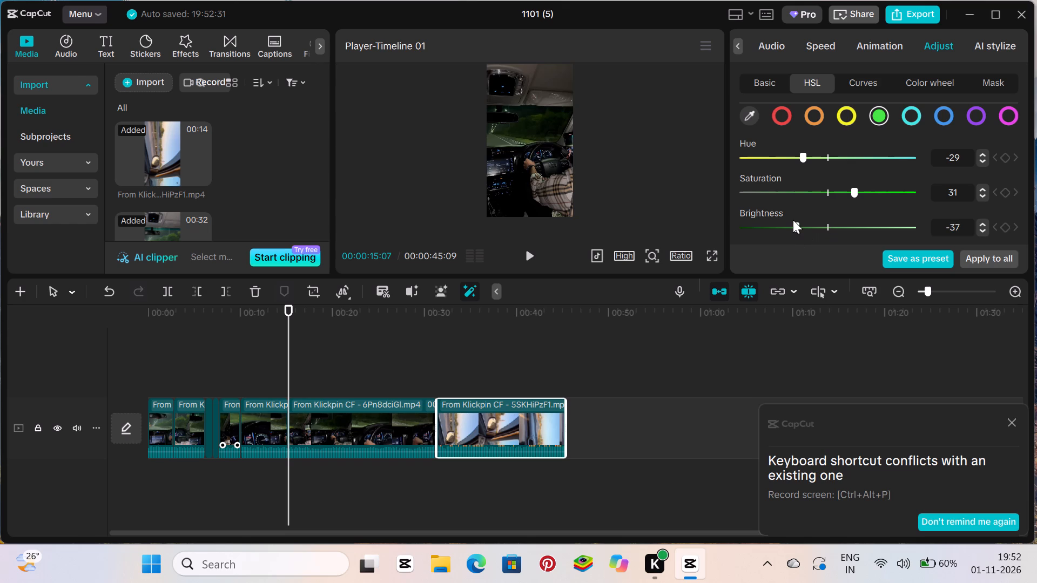
Set the clip's cyan HSL hue to -19 and saturation to 24, and lower the cyan brightness.
{"action": "left_click", "coordinate": [914, 113]}
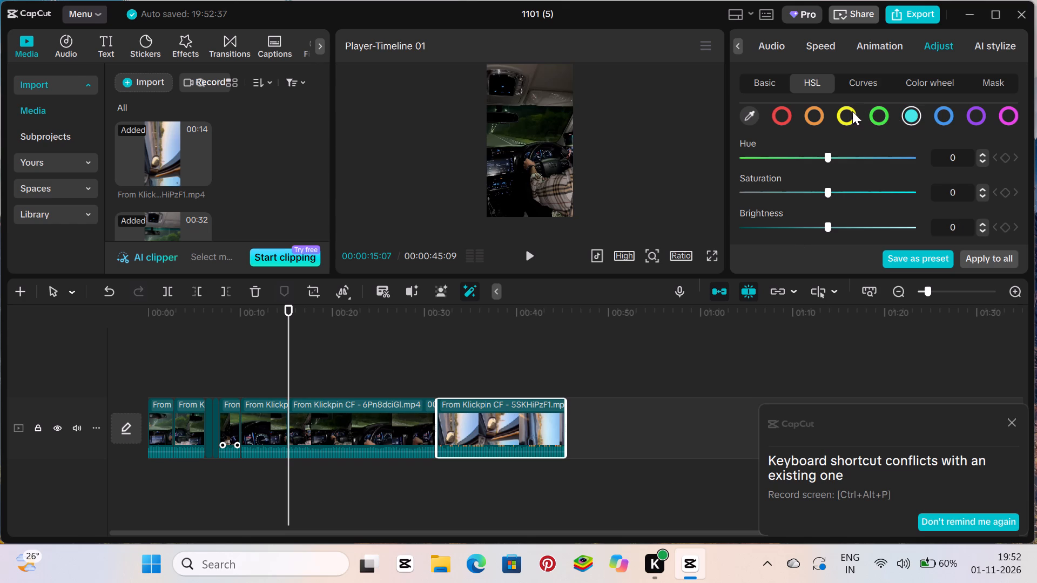
{"action": "left_click", "coordinate": [809, 148]}
{"action": "left_click", "coordinate": [809, 154]}
{"action": "left_click", "coordinate": [845, 188]}
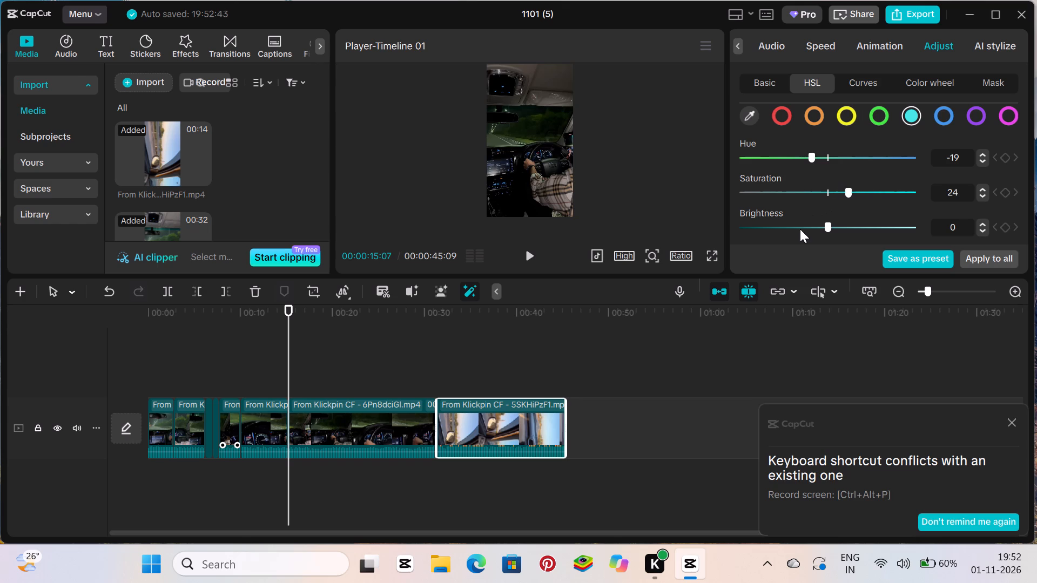
{"action": "left_click", "coordinate": [800, 229]}
Set the clip's blue HSL values to hue 28, saturation -44 and brightness 25.
{"action": "left_click", "coordinate": [947, 114]}
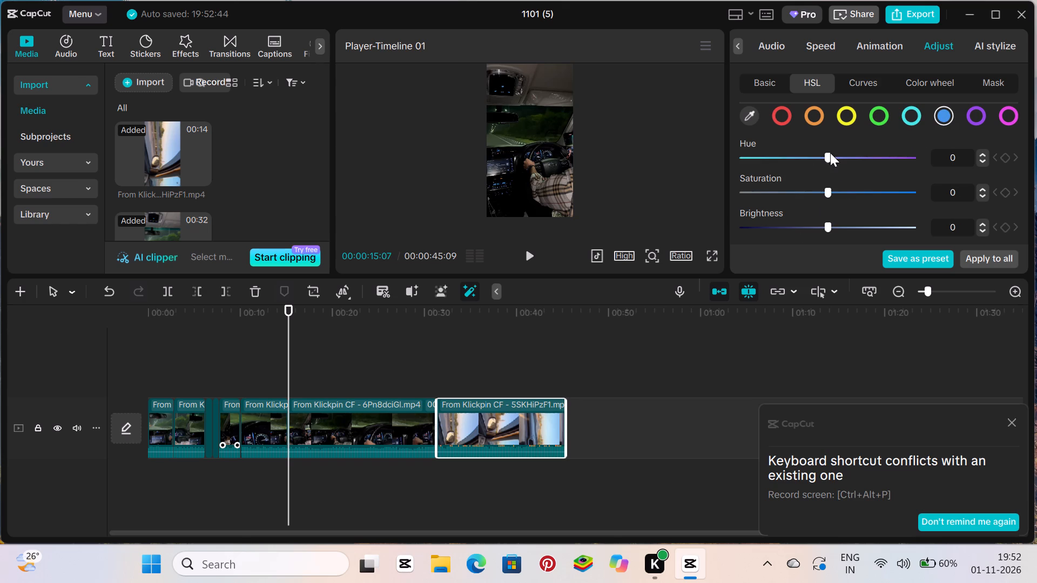
{"action": "left_click", "coordinate": [849, 153]}
{"action": "left_click", "coordinate": [787, 186]}
{"action": "left_click", "coordinate": [846, 223]}
Set the clip's purple HSL values to hue -55, saturation -55 and brightness 22.
{"action": "left_click", "coordinate": [977, 110]}
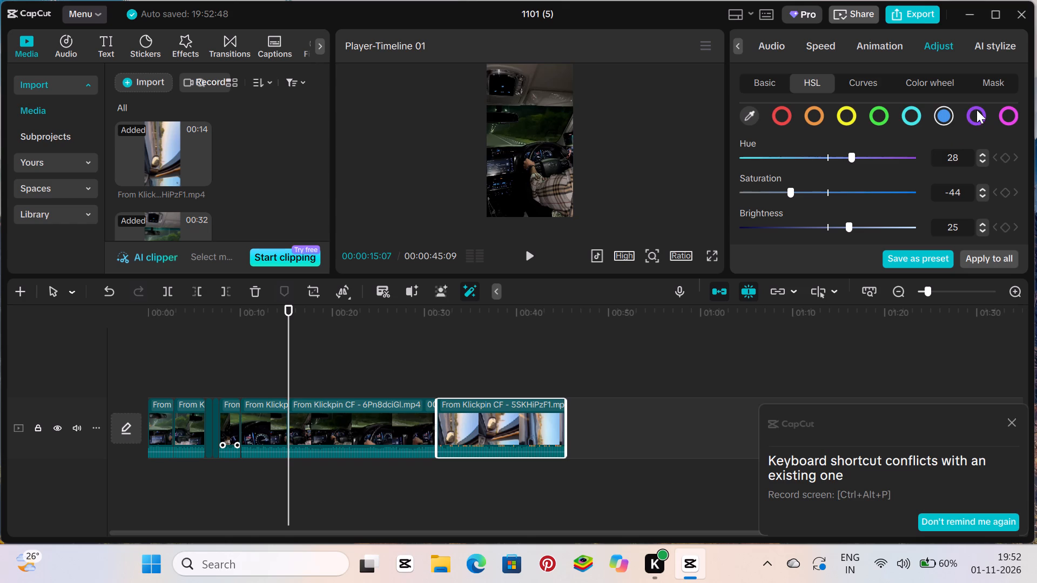
{"action": "left_click_drag", "start_coordinate": [864, 157], "coordinate": [767, 195]}
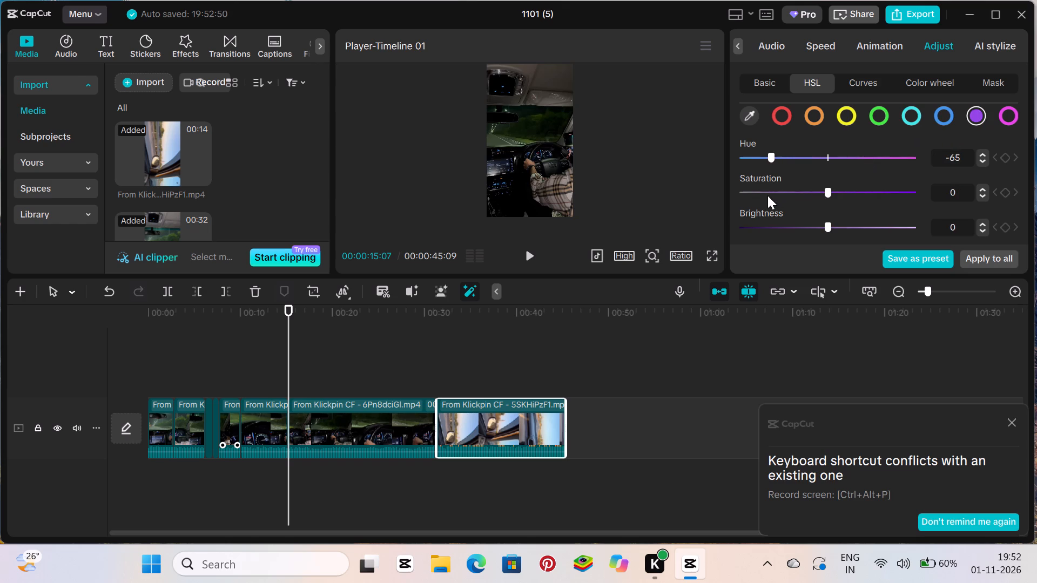
{"action": "left_click_drag", "start_coordinate": [767, 195], "coordinate": [777, 195]}
{"action": "left_click", "coordinate": [777, 195]}
{"action": "left_click", "coordinate": [844, 222]}
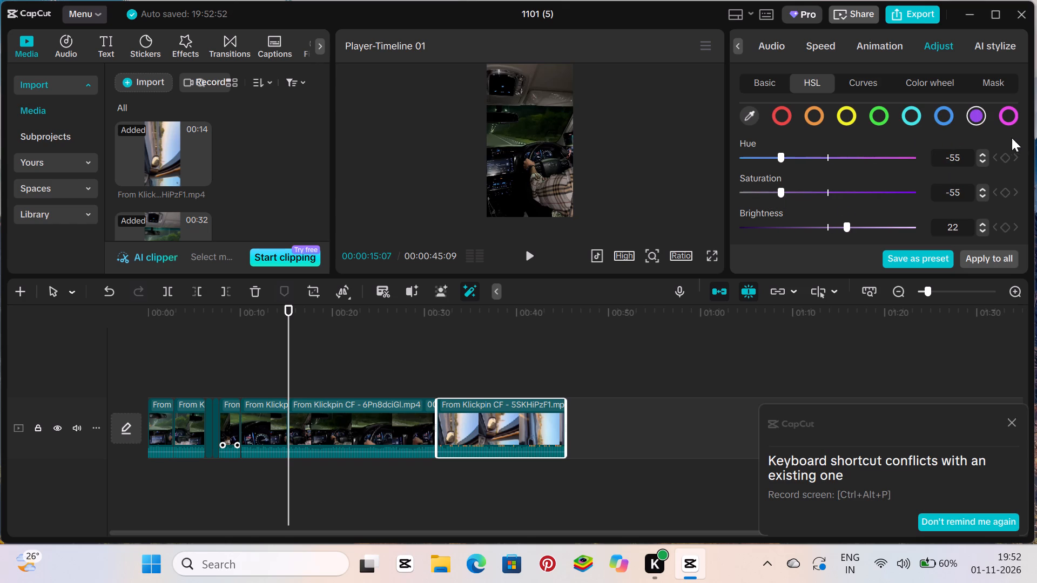
Set the clip's magenta HSL values to hue 33, saturation 18 and brightness 18.
{"action": "left_click", "coordinate": [1008, 118]}
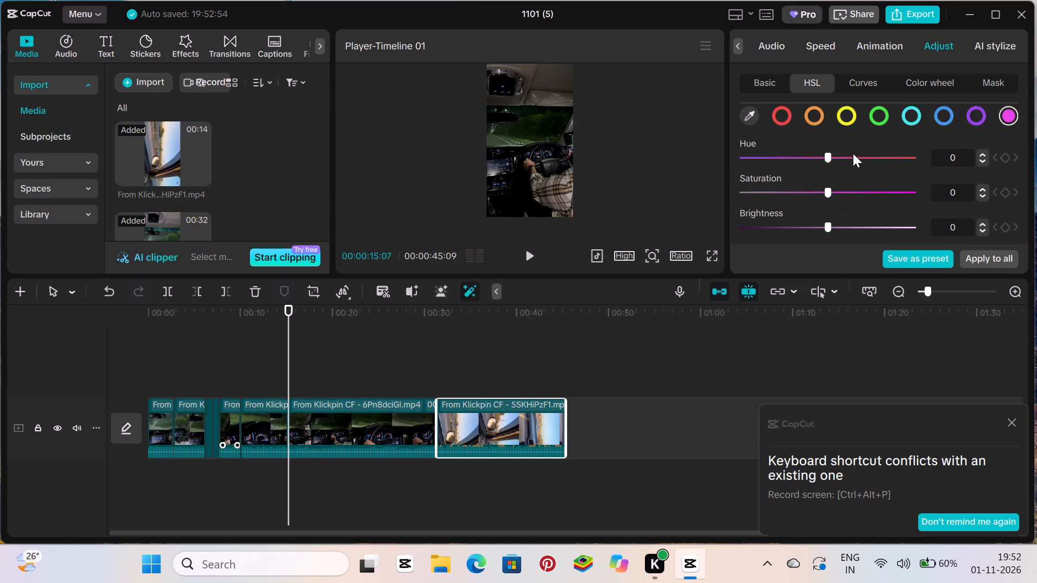
{"action": "left_click", "coordinate": [853, 153]}
{"action": "left_click_drag", "start_coordinate": [780, 190], "coordinate": [840, 232]}
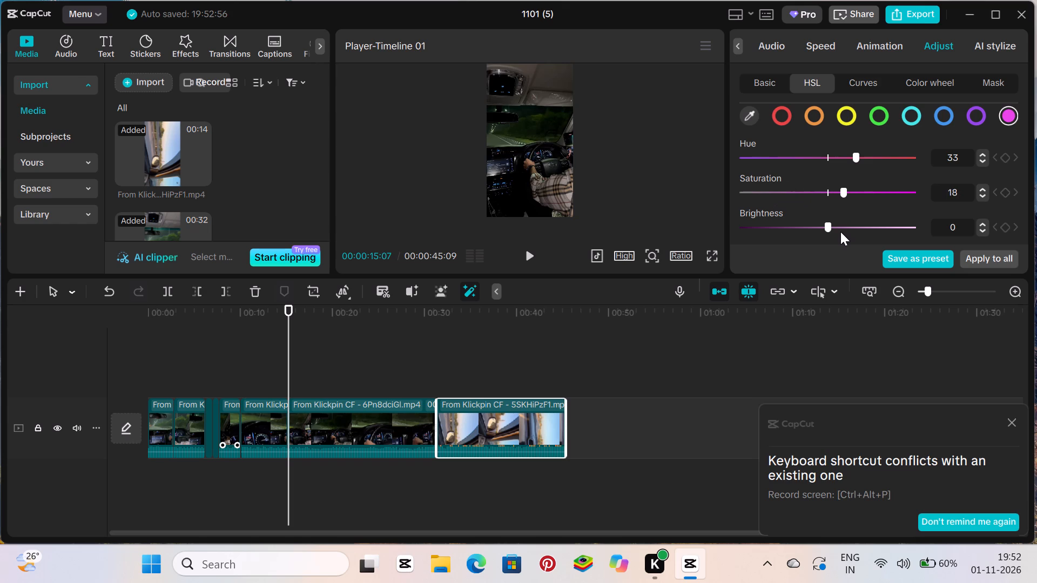
{"action": "left_click_drag", "start_coordinate": [840, 232], "coordinate": [840, 228]}
{"action": "double_click", "coordinate": [840, 228]}
Apply the 5SKHiPzF1 clip's color adjustments to all clips on the timeline.
{"action": "left_click", "coordinate": [984, 259]}
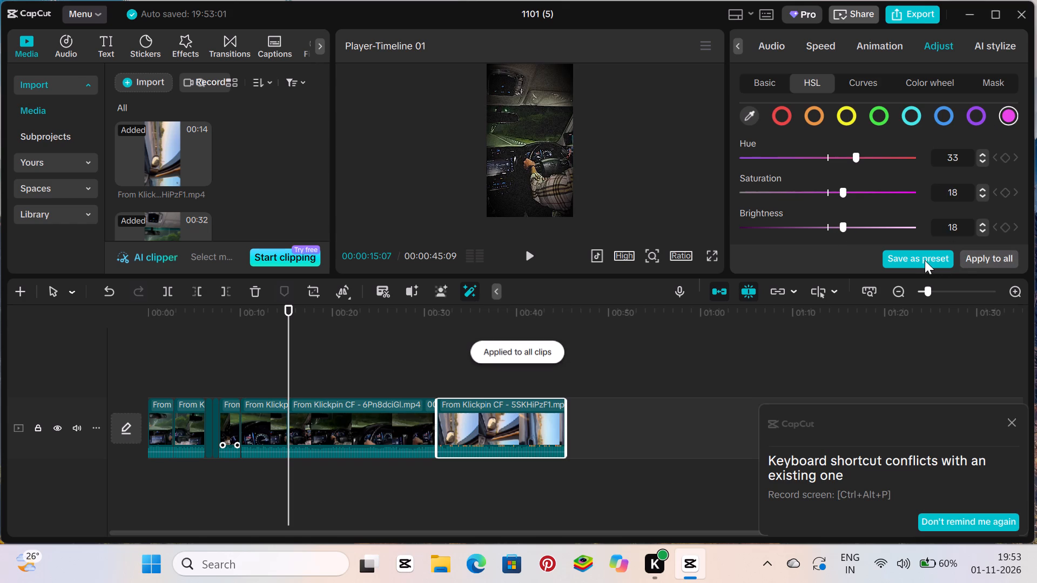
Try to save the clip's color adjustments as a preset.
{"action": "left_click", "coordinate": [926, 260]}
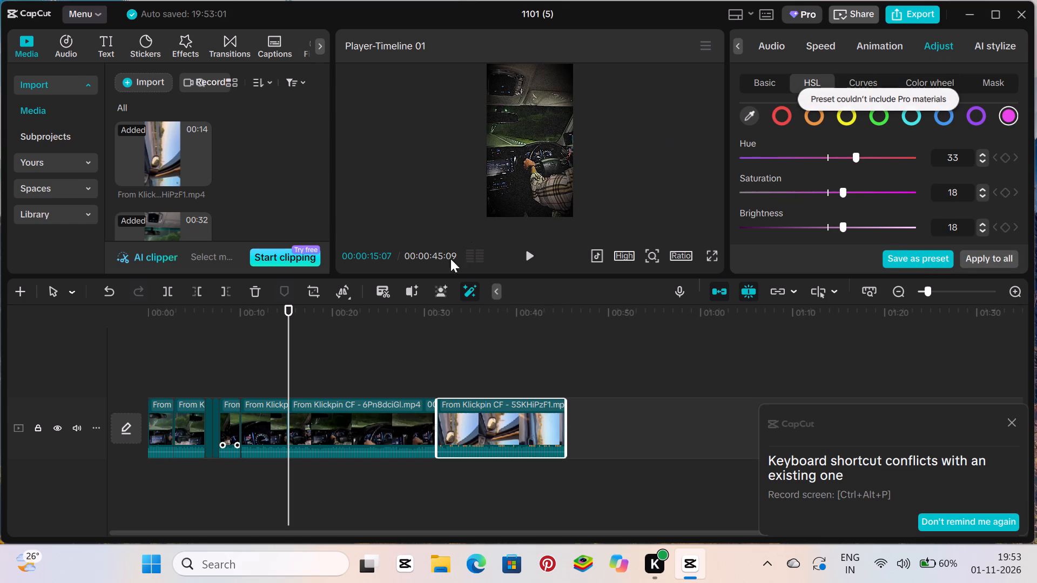
Split the first clip on the timeline at about 1 second using the Split tool.
{"action": "left_click", "coordinate": [342, 367]}
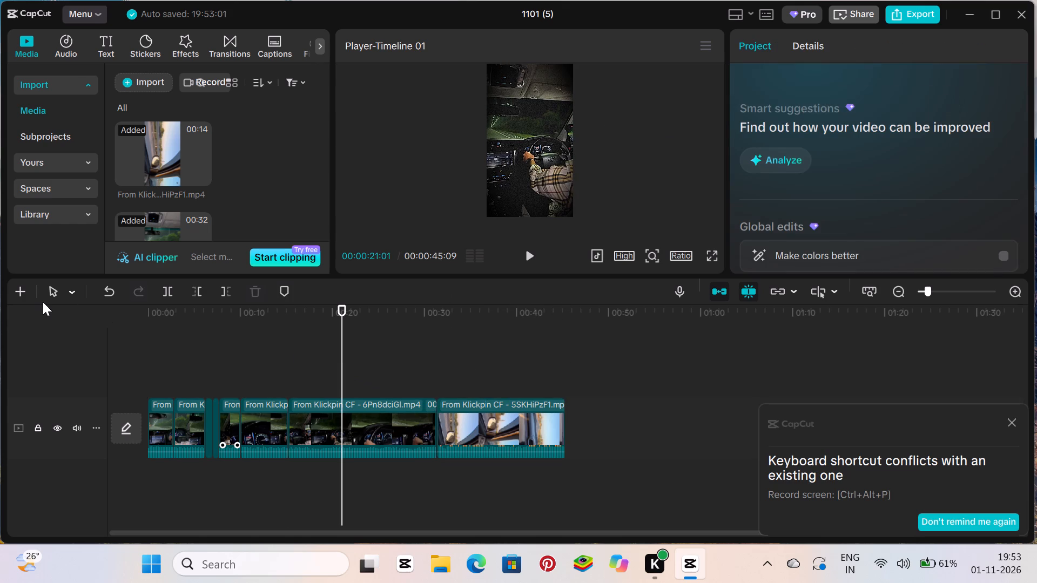
{"action": "left_click", "coordinate": [55, 285]}
{"action": "left_click", "coordinate": [76, 337]}
{"action": "left_click", "coordinate": [160, 423]}
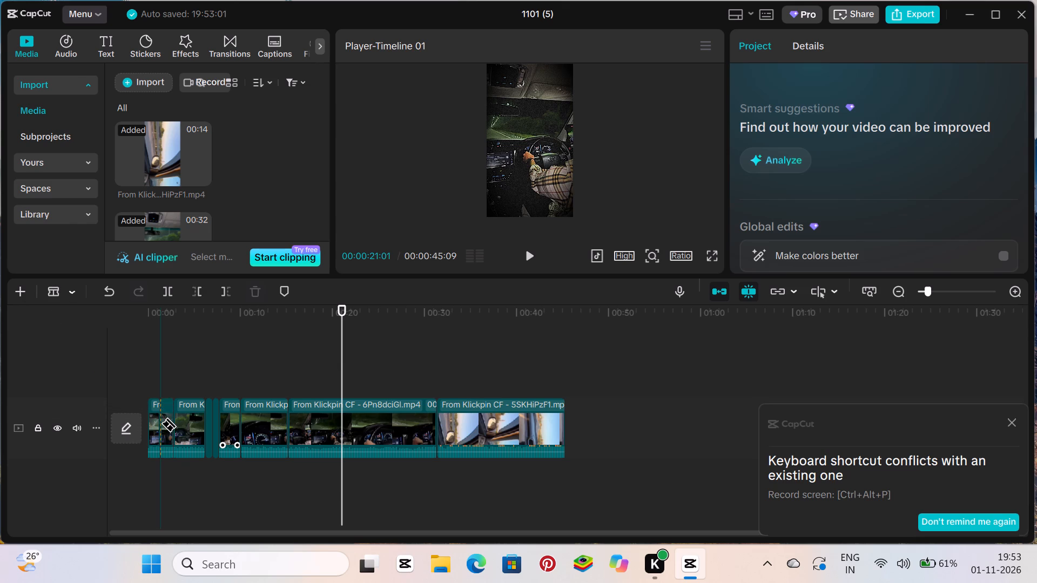
Split the video on the timeline at about 4, 9, 11, 12, 13 and 14 seconds.
{"action": "left_click", "coordinate": [187, 436]}
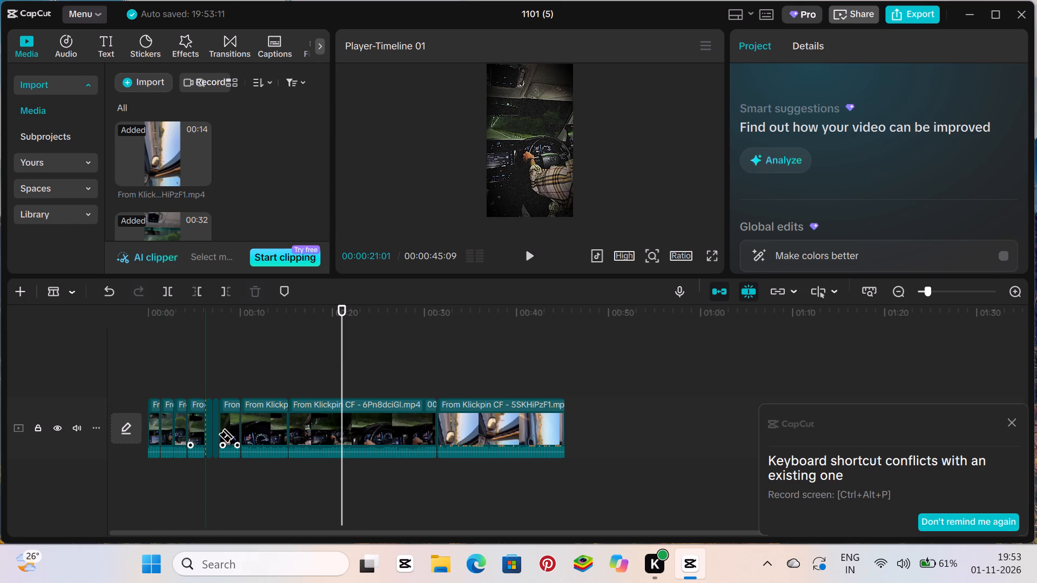
{"action": "left_click", "coordinate": [228, 429]}
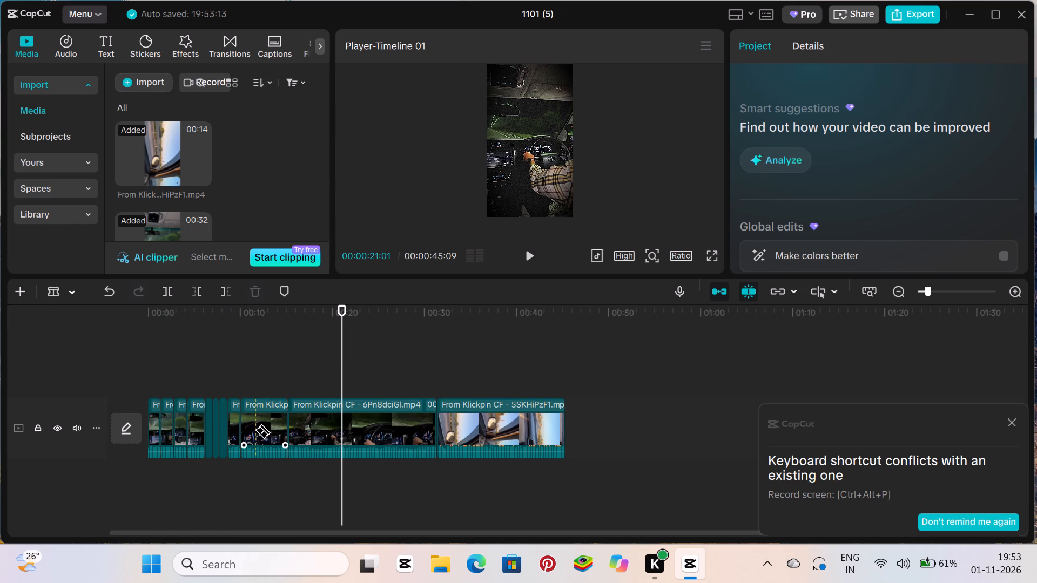
{"action": "left_click", "coordinate": [252, 431]}
{"action": "left_click", "coordinate": [271, 433]}
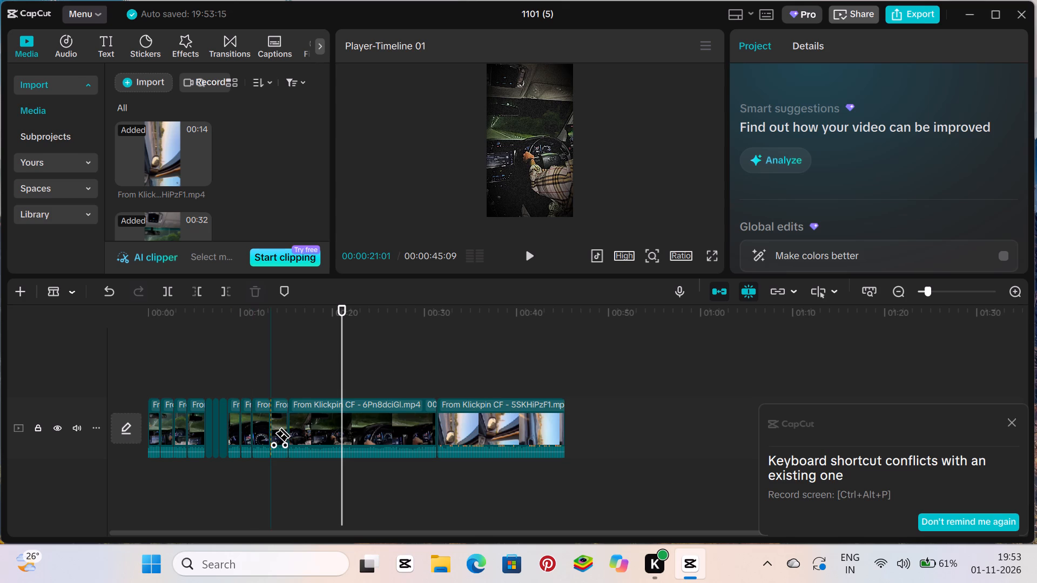
{"action": "left_click", "coordinate": [279, 432]}
{"action": "left_click", "coordinate": [261, 439]}
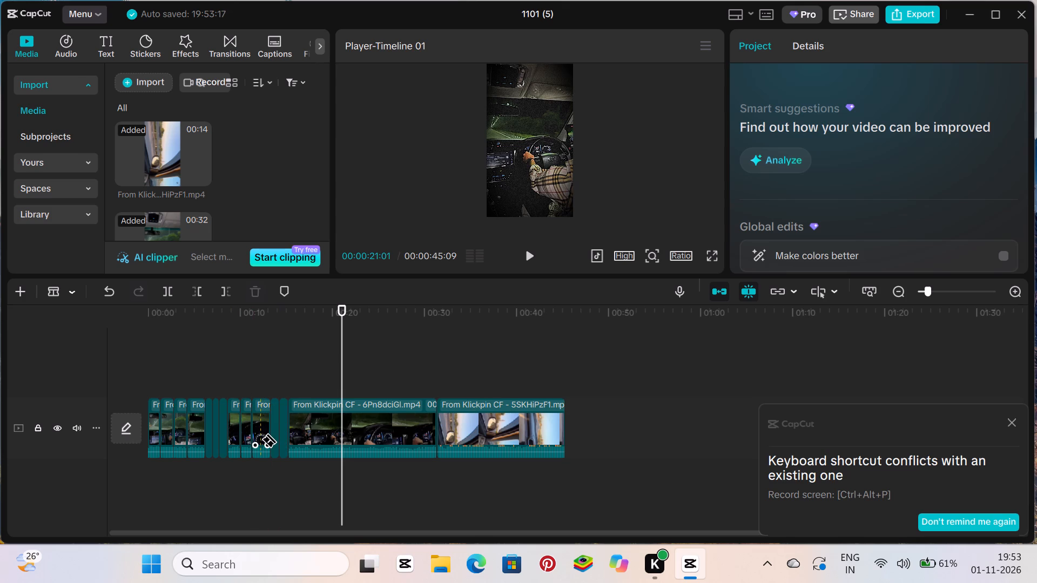
Cut the long 6Pn8dciGI clip into short pieces, splitting every one to two seconds from about 16 to 31 seconds.
{"action": "left_click", "coordinate": [301, 436]}
{"action": "left_click", "coordinate": [301, 436]}
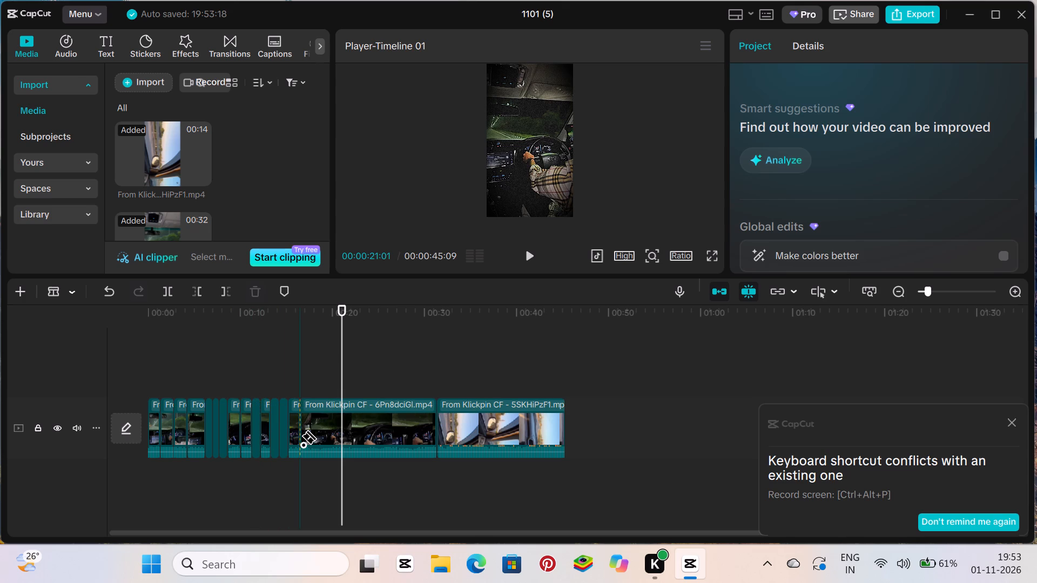
{"action": "left_click", "coordinate": [312, 438]}
{"action": "left_click", "coordinate": [312, 438]}
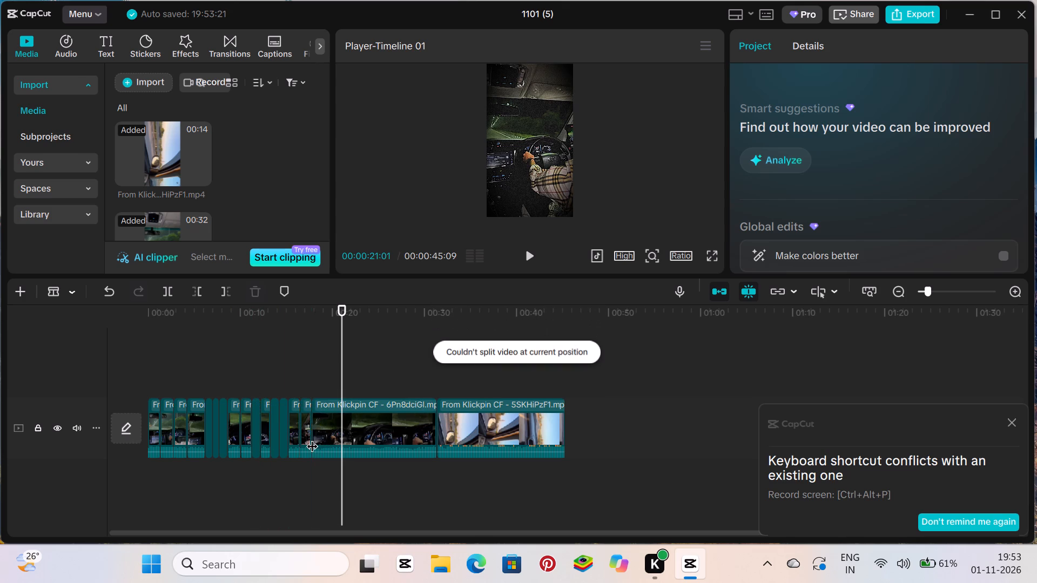
{"action": "left_click", "coordinate": [319, 438]}
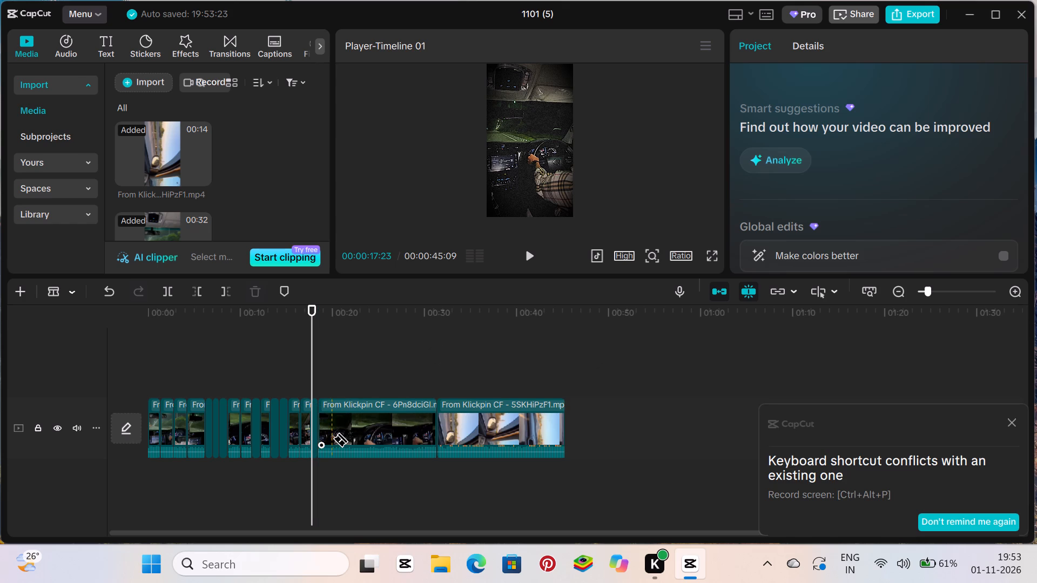
{"action": "left_click", "coordinate": [332, 438]}
{"action": "left_click", "coordinate": [347, 439]}
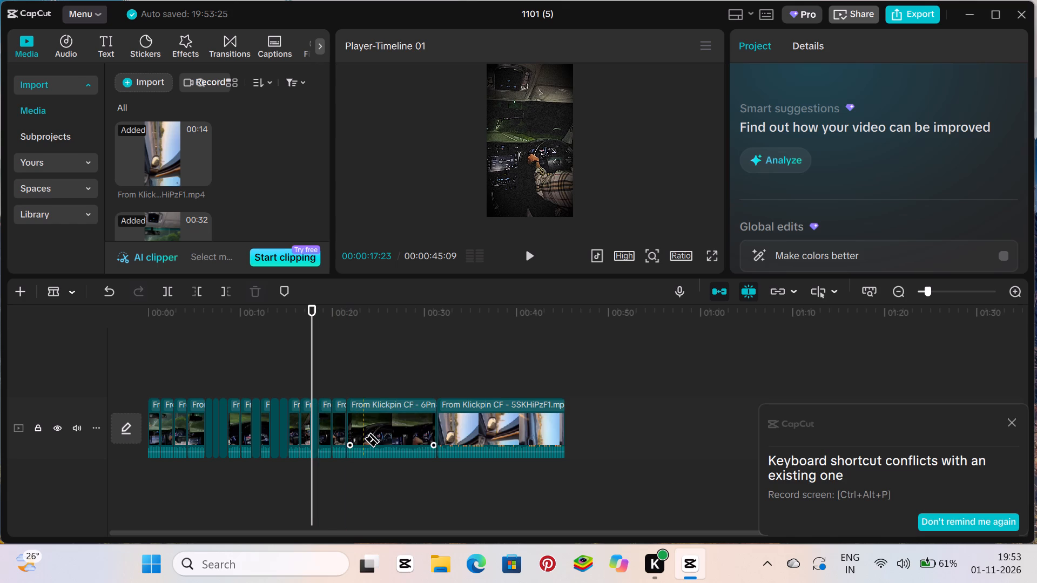
{"action": "left_click", "coordinate": [363, 438]}
{"action": "left_click", "coordinate": [385, 438]}
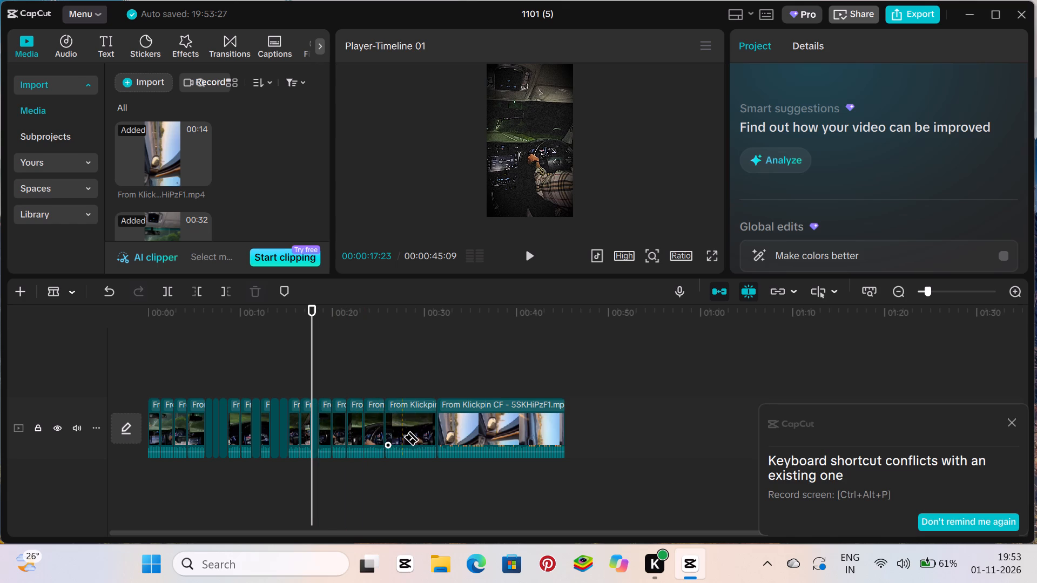
{"action": "left_click", "coordinate": [403, 437]}
{"action": "left_click", "coordinate": [415, 437]}
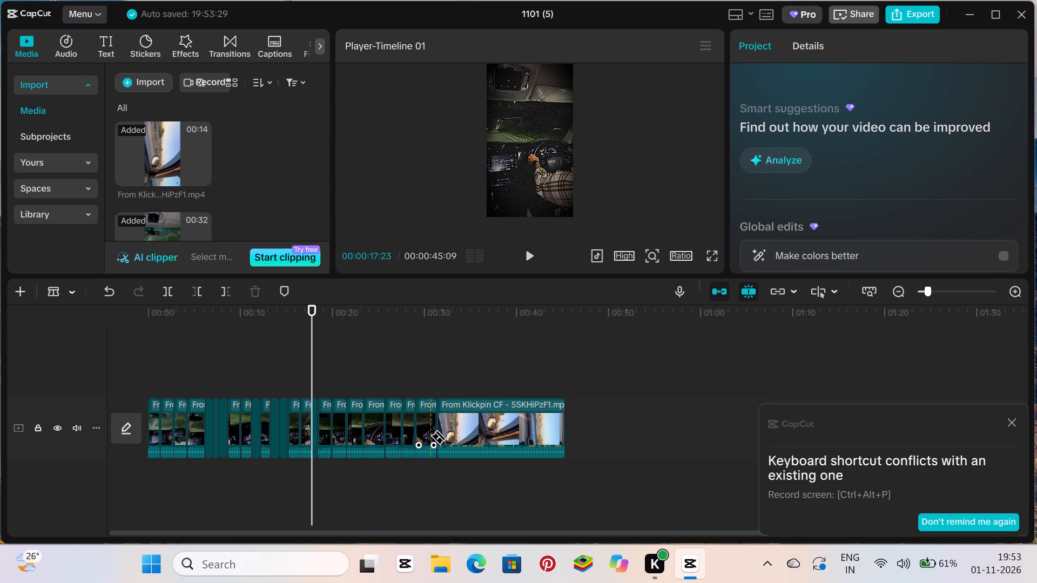
{"action": "left_click", "coordinate": [430, 436]}
Split the 5SKHiPzF1 clip into pieces of about one to two seconds between roughly 32 and 41 seconds.
{"action": "left_click", "coordinate": [448, 434]}
{"action": "left_click", "coordinate": [463, 433]}
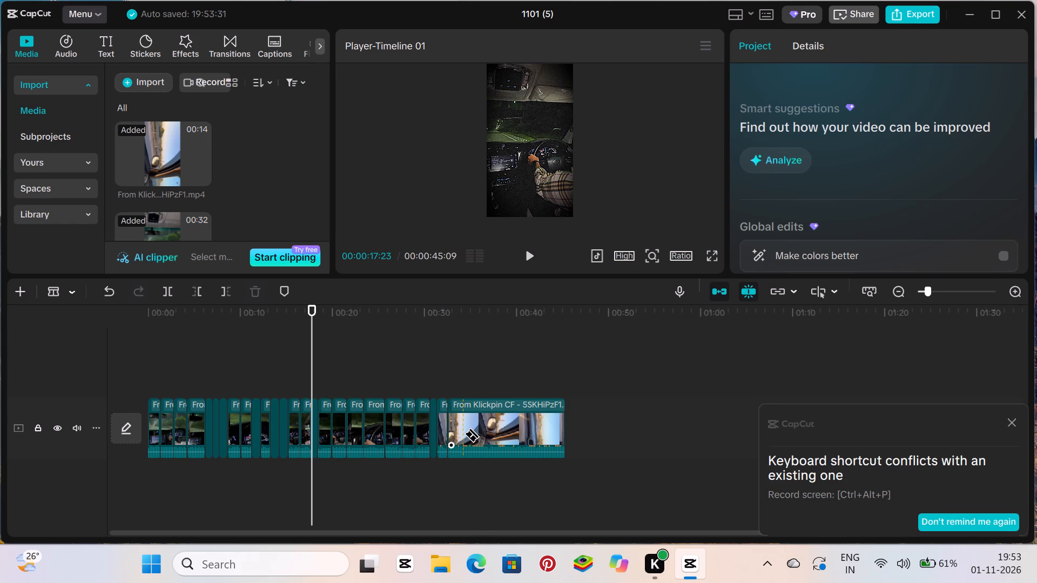
{"action": "left_click", "coordinate": [478, 433]}
{"action": "left_click", "coordinate": [480, 433]}
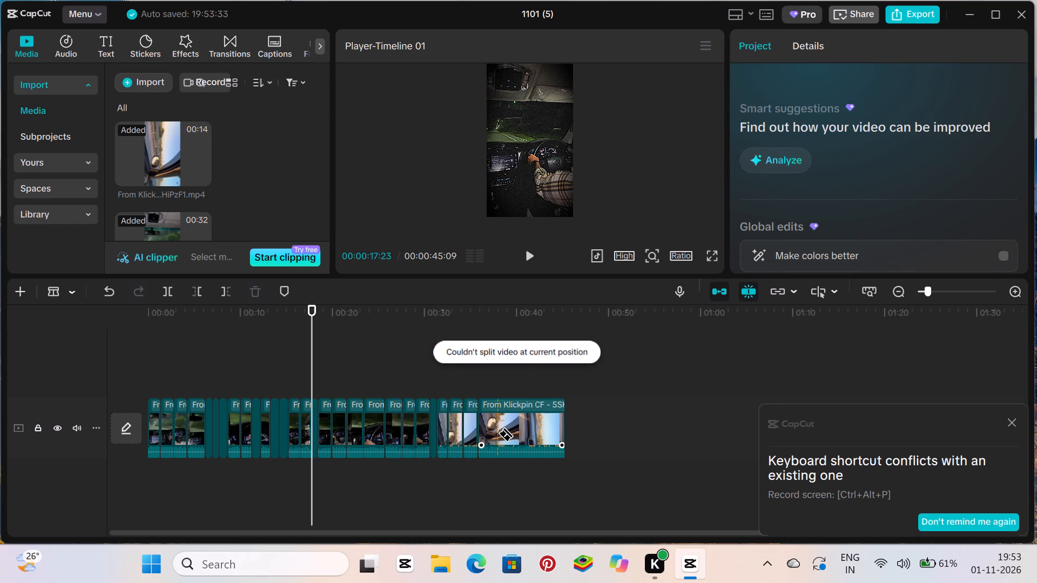
{"action": "left_click", "coordinate": [497, 433]}
{"action": "left_click", "coordinate": [486, 433]}
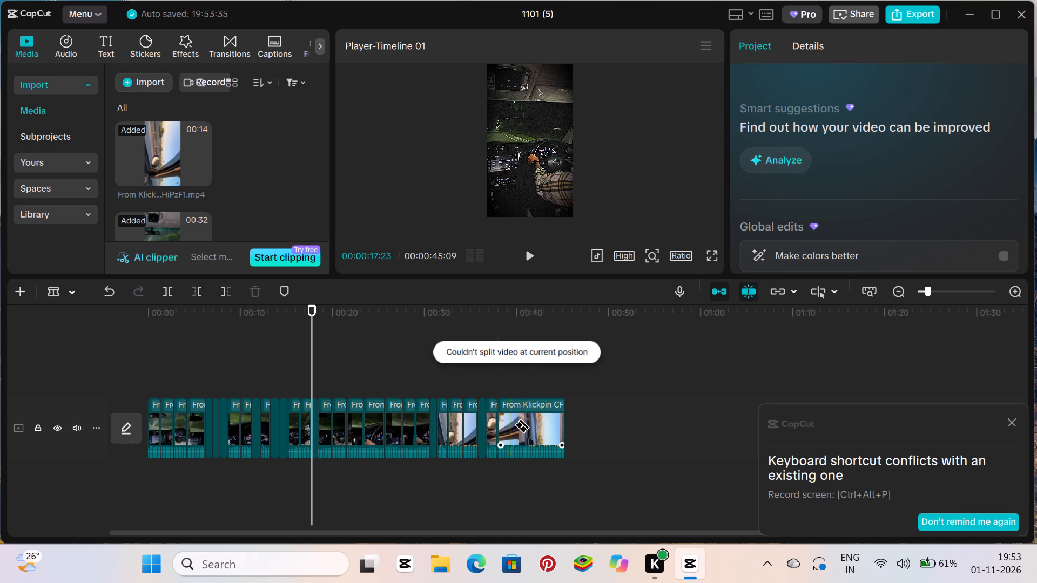
{"action": "left_click", "coordinate": [505, 431]}
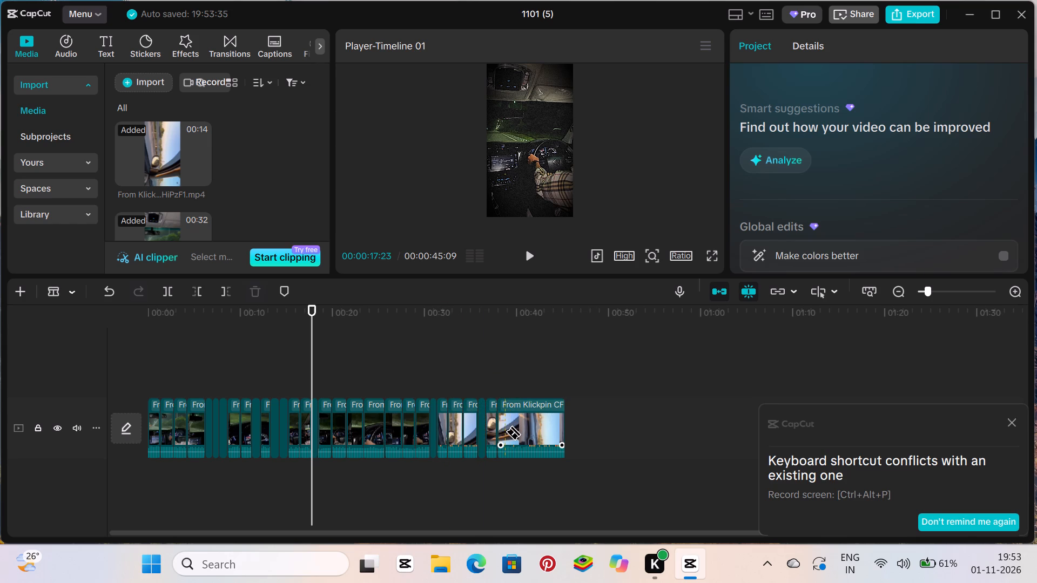
{"action": "left_click_drag", "start_coordinate": [508, 430], "coordinate": [514, 430]}
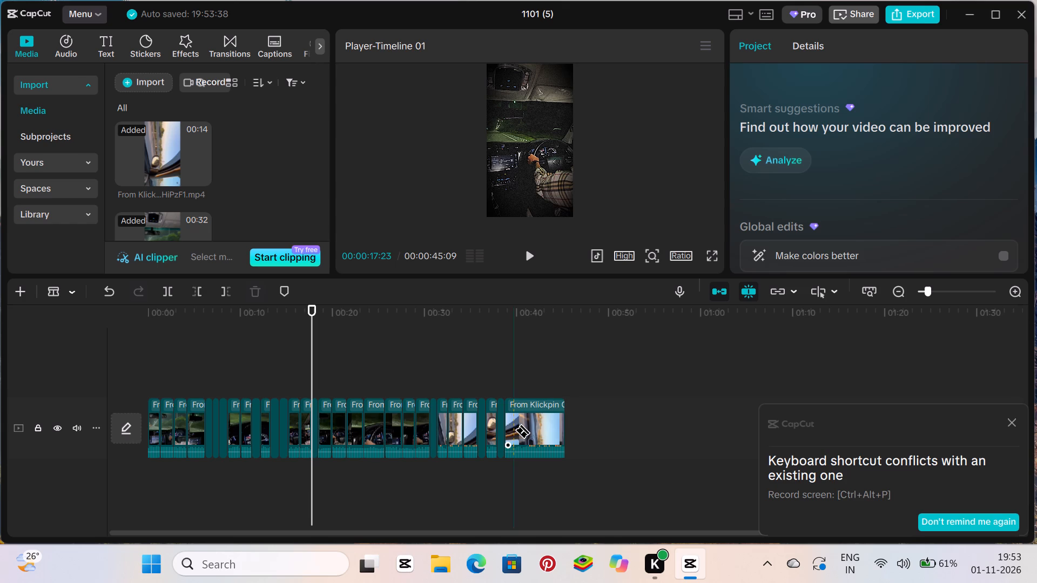
{"action": "left_click", "coordinate": [514, 430]}
{"action": "left_click", "coordinate": [523, 428]}
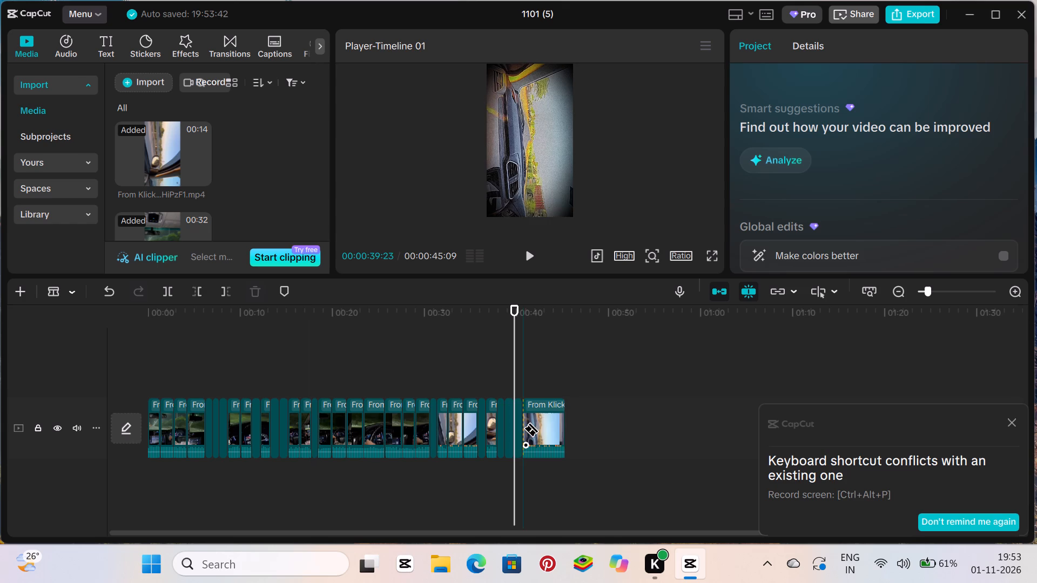
Split the remaining end of the 5SKHiPzF1 clip roughly every second or less between about 41 and 45 seconds.
{"action": "left_click", "coordinate": [530, 429]}
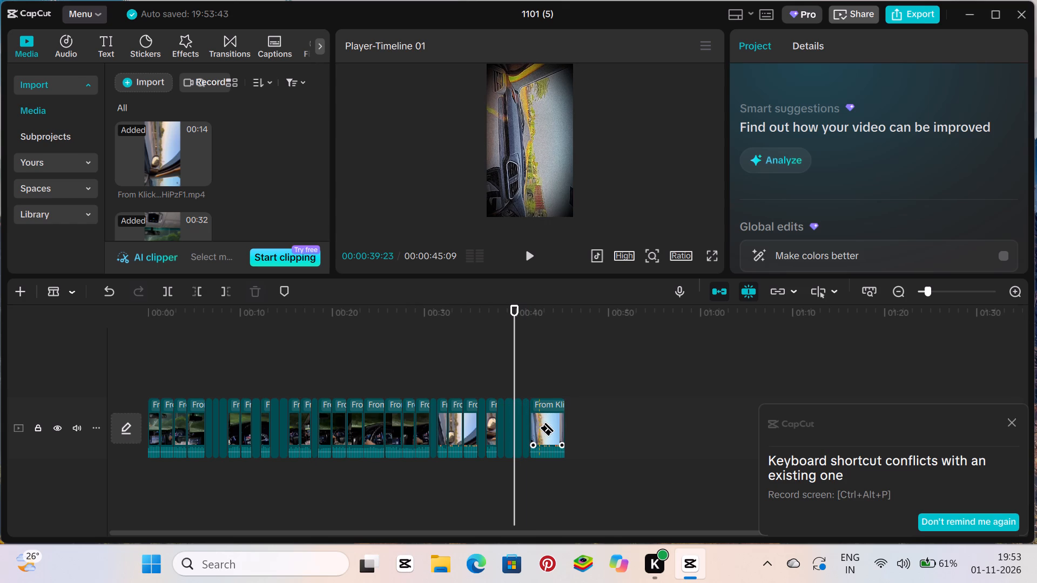
{"action": "left_click", "coordinate": [538, 428]}
{"action": "left_click_drag", "start_coordinate": [542, 428], "coordinate": [549, 426]}
{"action": "left_click", "coordinate": [549, 426]}
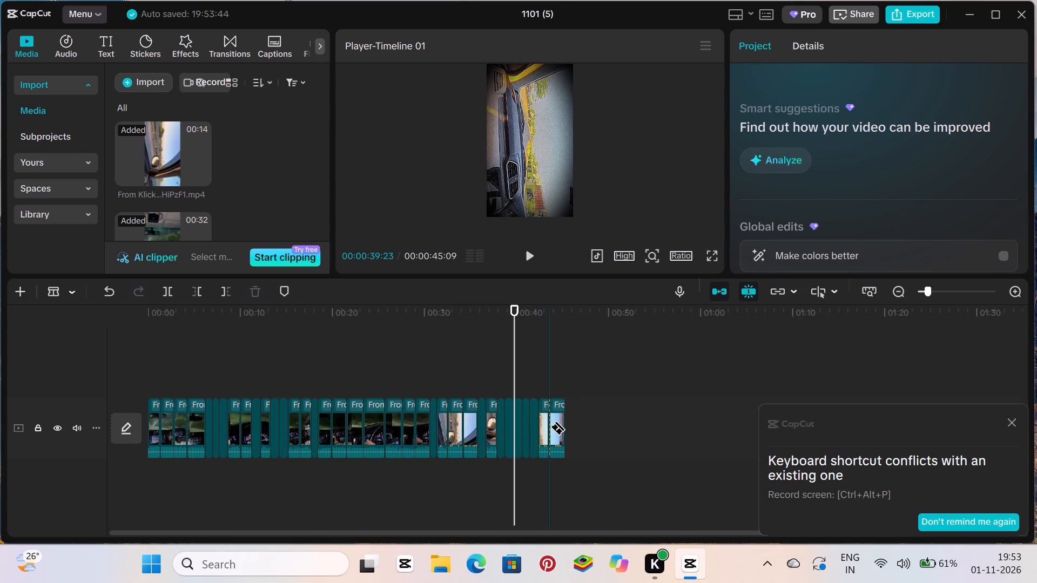
{"action": "left_click", "coordinate": [559, 426]}
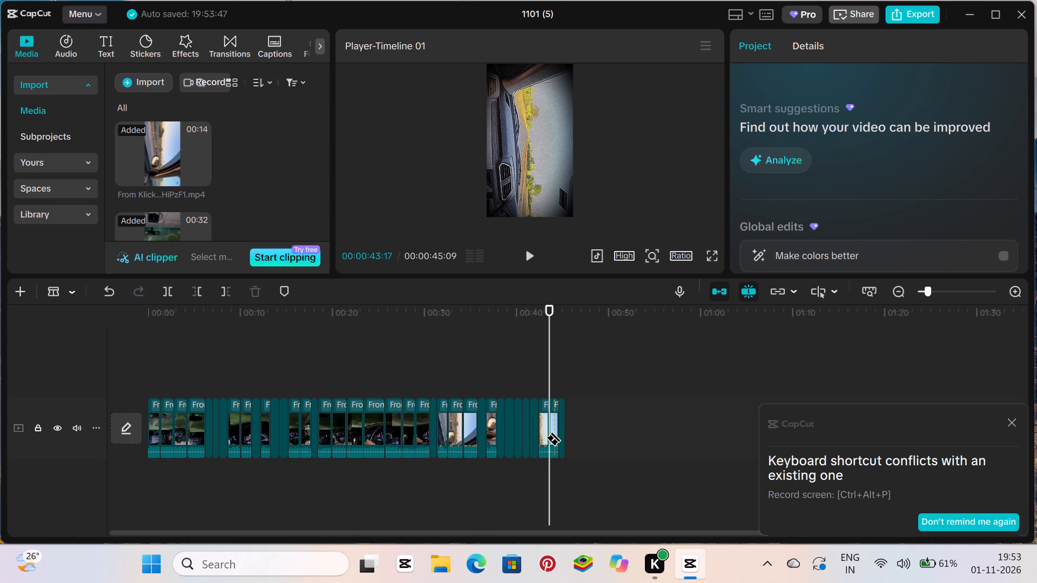
{"action": "left_click", "coordinate": [554, 425]}
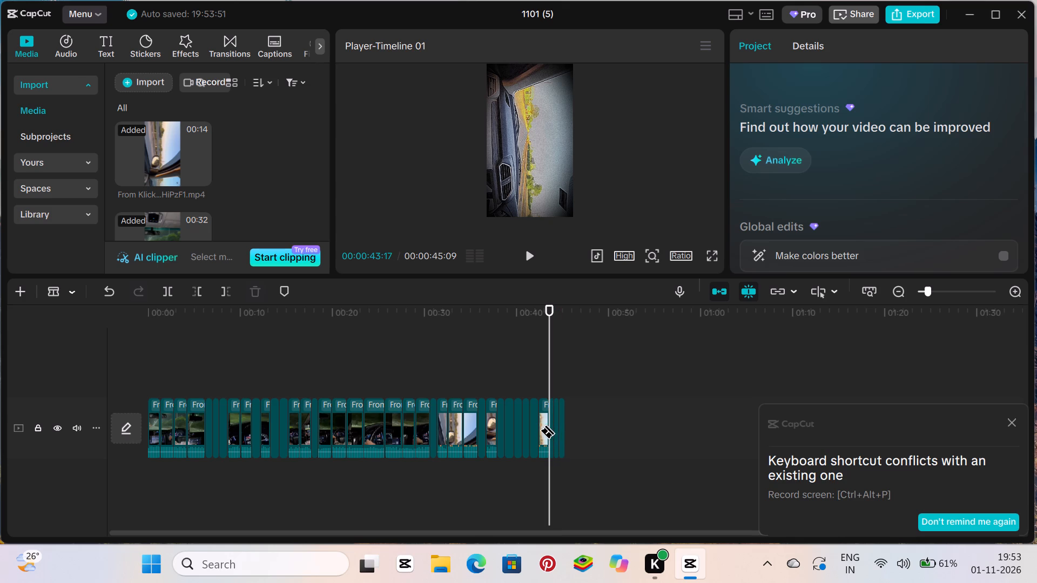
{"action": "left_click", "coordinate": [544, 425]}
Scrub the playhead back through the split clips to about 8 seconds.
{"action": "left_click", "coordinate": [481, 337]}
{"action": "left_click", "coordinate": [481, 337]}
{"action": "left_click_drag", "start_coordinate": [481, 337], "coordinate": [252, 367]}
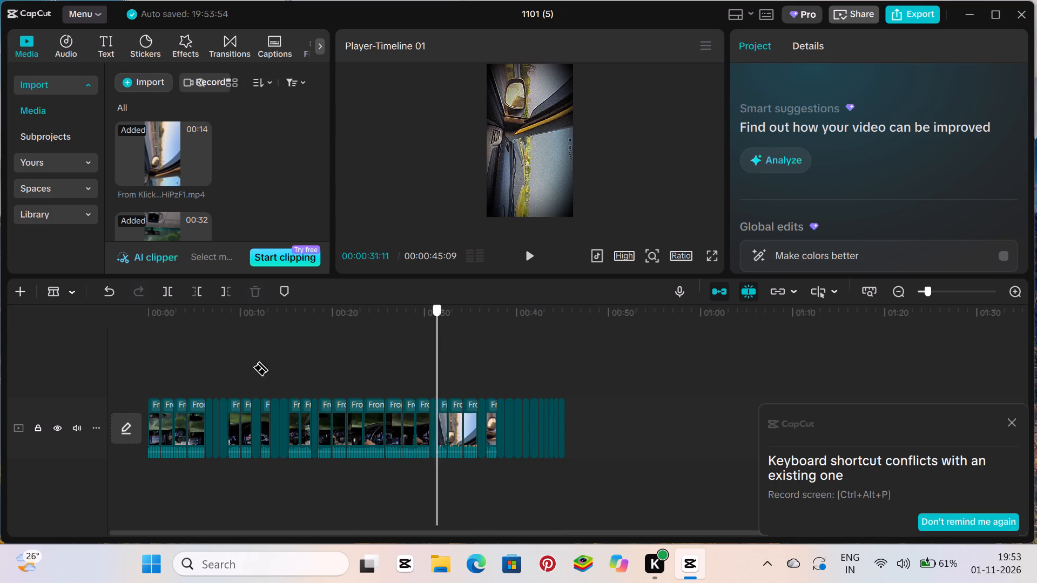
{"action": "left_click_drag", "start_coordinate": [252, 367], "coordinate": [222, 377]}
Switch back to the Select tool and try to adjust the Shadows color wheel of the short clip at about 19 seconds.
{"action": "left_click", "coordinate": [66, 296]}
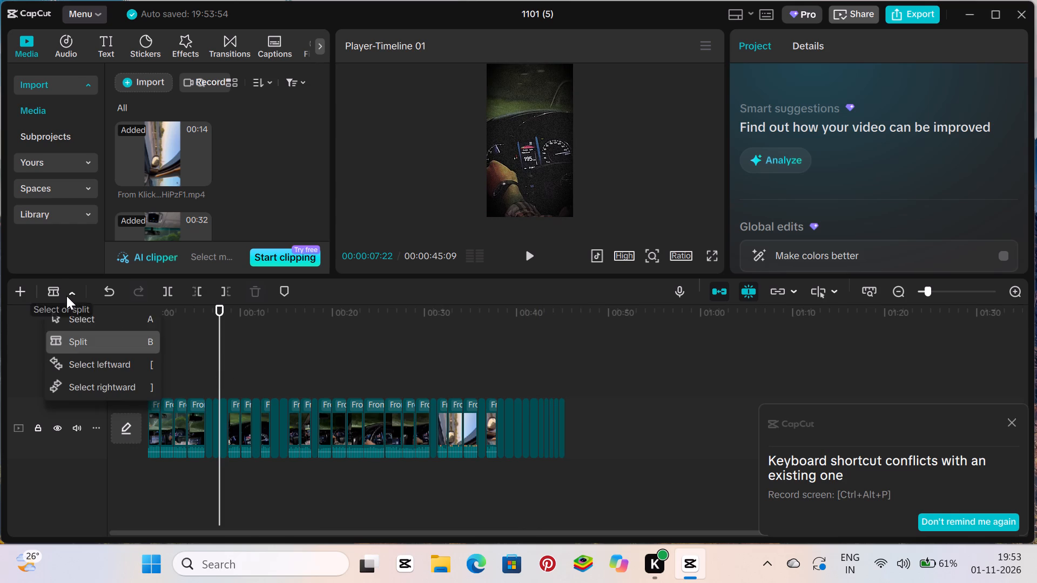
{"action": "left_click", "coordinate": [76, 316]}
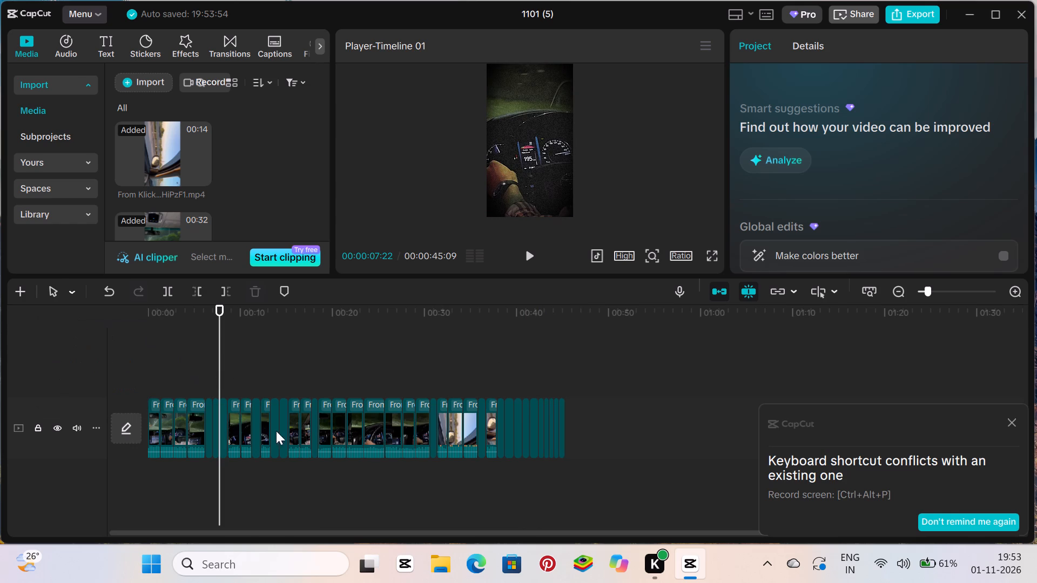
{"action": "left_click", "coordinate": [325, 436]}
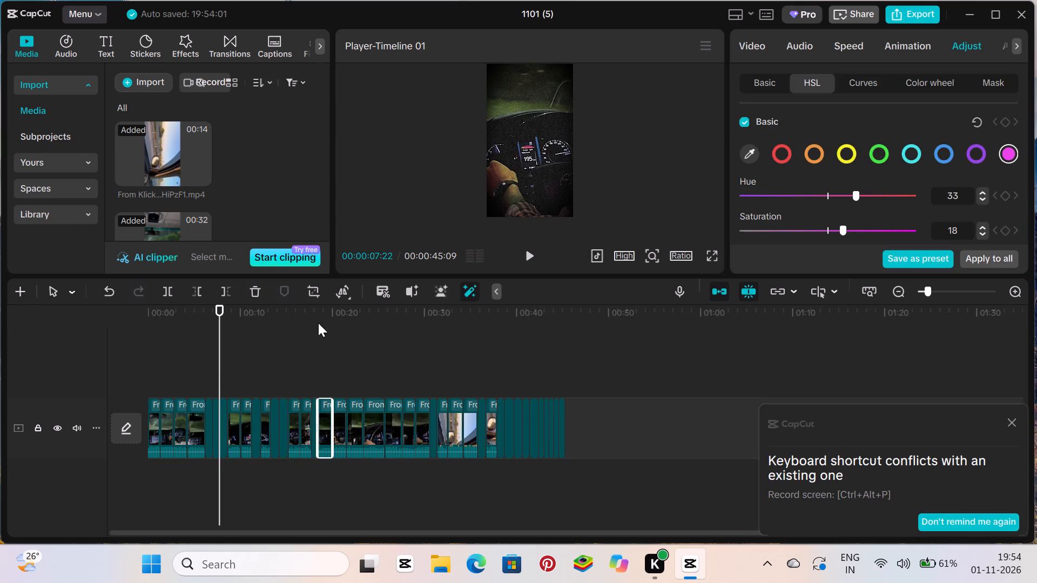
{"action": "left_click", "coordinate": [341, 337]}
{"action": "left_click", "coordinate": [322, 355]}
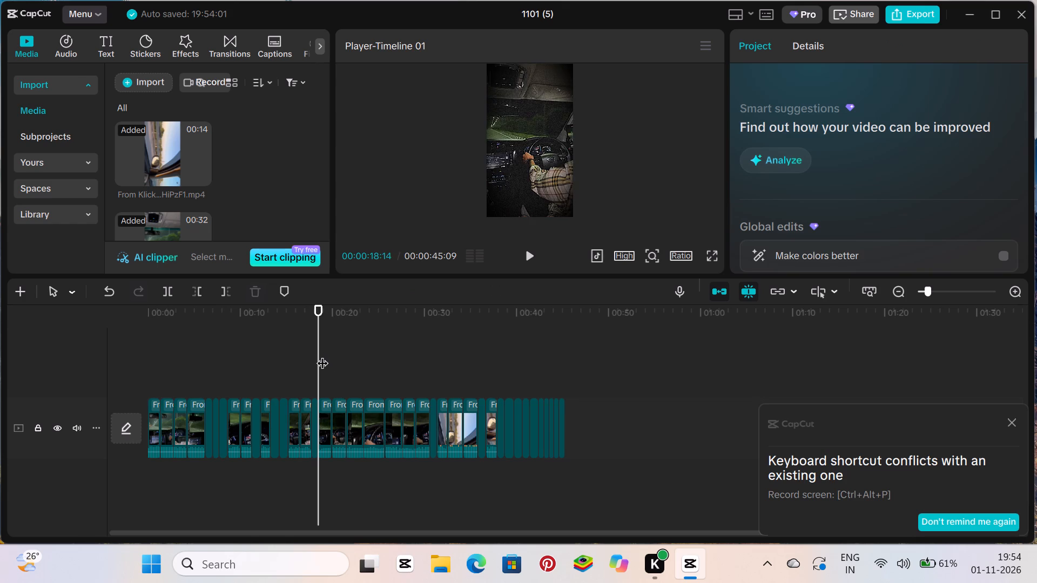
{"action": "left_click", "coordinate": [324, 370]}
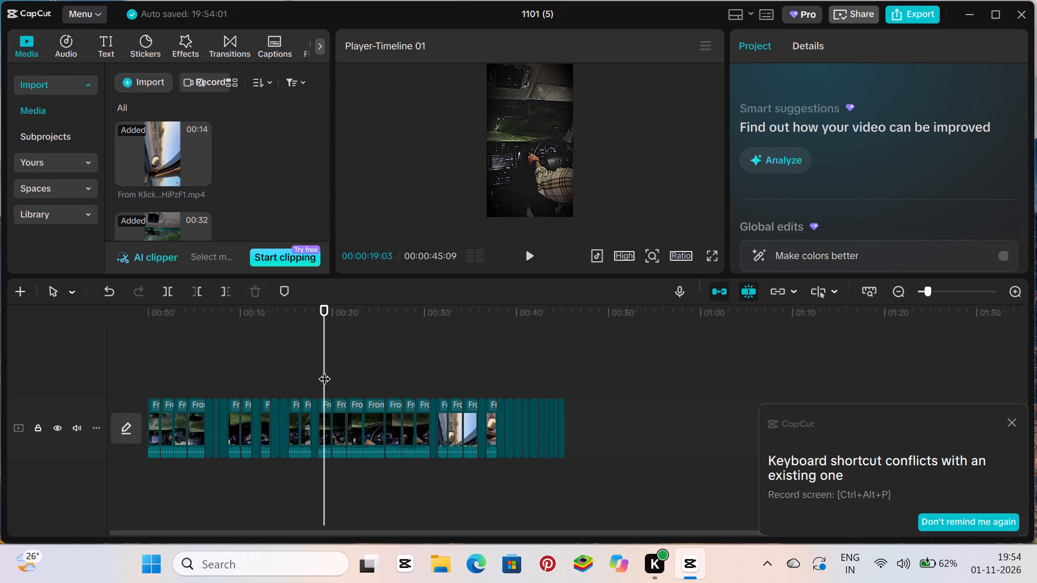
{"action": "left_click", "coordinate": [322, 437]}
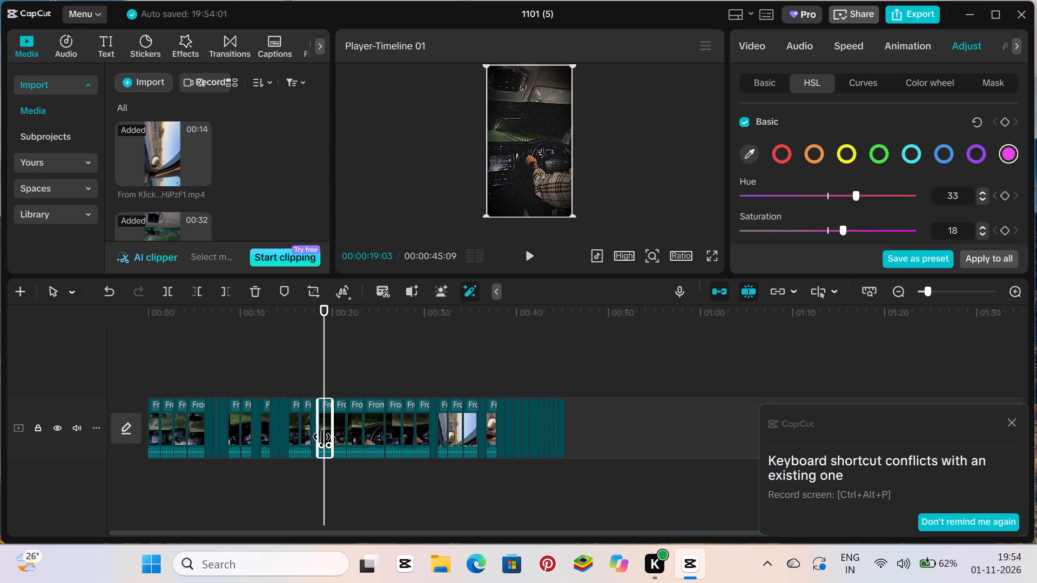
{"action": "left_click", "coordinate": [948, 85]}
{"action": "scroll", "coordinate": [864, 176], "scroll_direction": "down", "scroll_amount": 1}
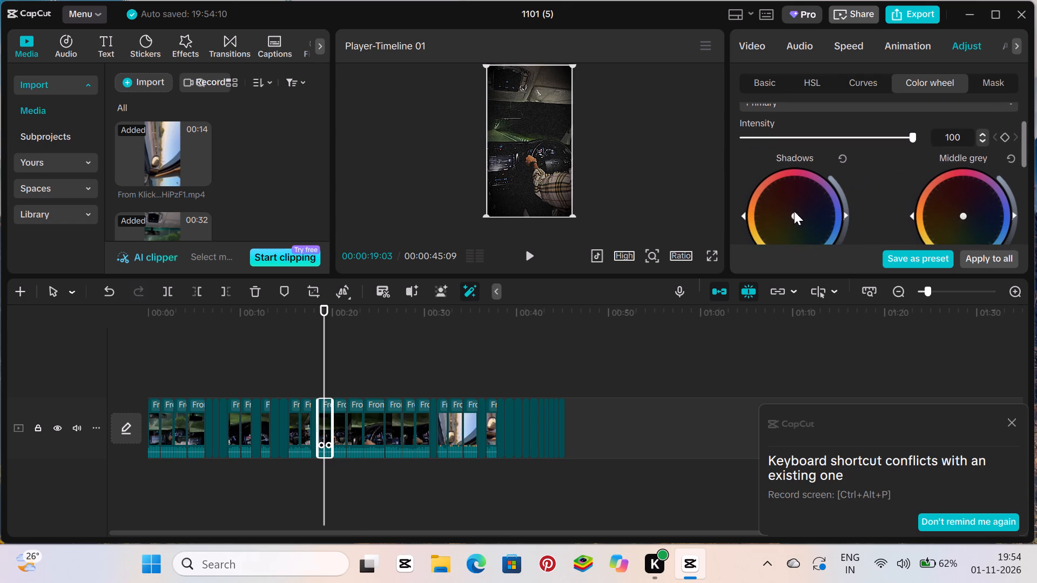
{"action": "left_click_drag", "start_coordinate": [794, 212], "coordinate": [780, 259]}
{"action": "scroll", "coordinate": [780, 259], "scroll_direction": "down", "scroll_amount": 1}
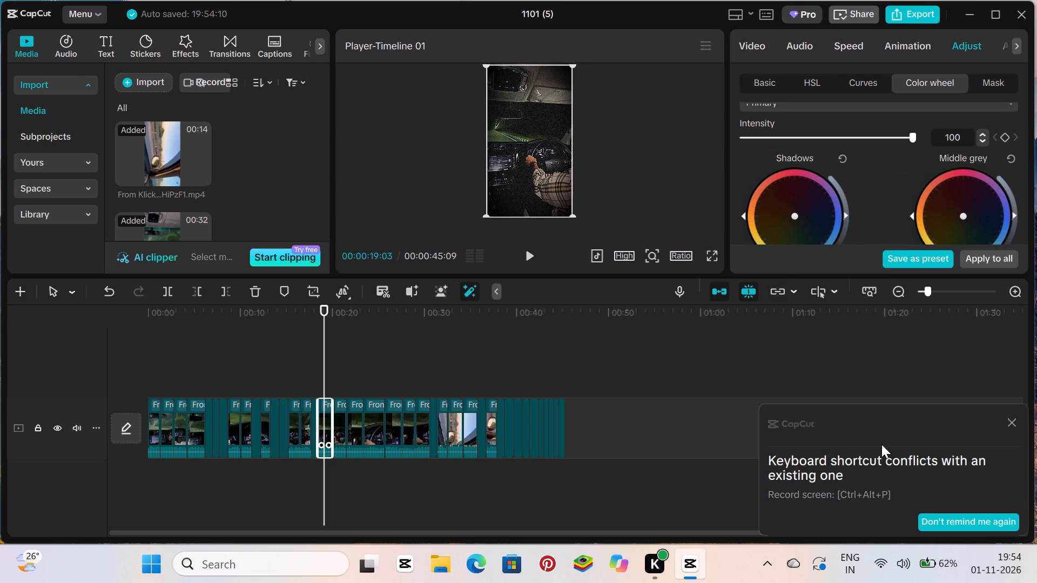
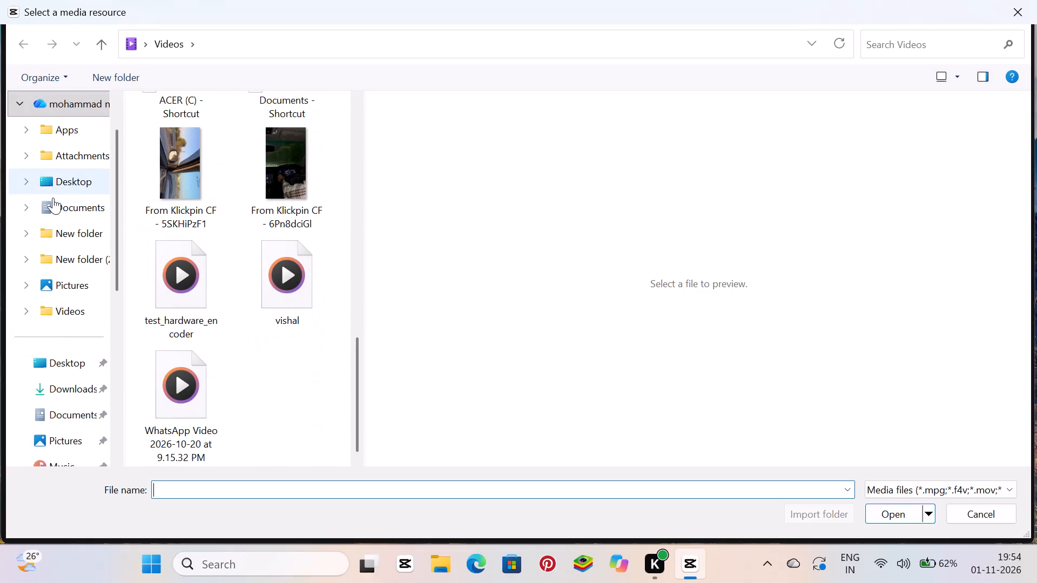
Import the video "WhatsApp Video 2026-03-29 at 4.09.37 PM" from the Downloads folder into the project media.
{"action": "left_click", "coordinate": [45, 394]}
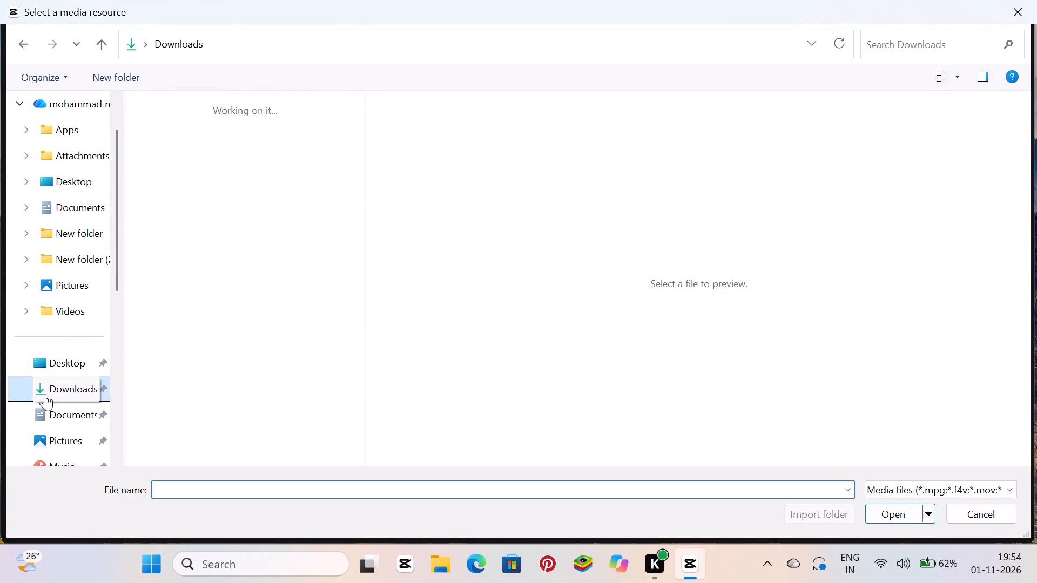
{"action": "scroll", "coordinate": [326, 248], "scroll_direction": "down", "scroll_amount": 20}
{"action": "scroll", "coordinate": [326, 248], "scroll_direction": "down", "scroll_amount": 3}
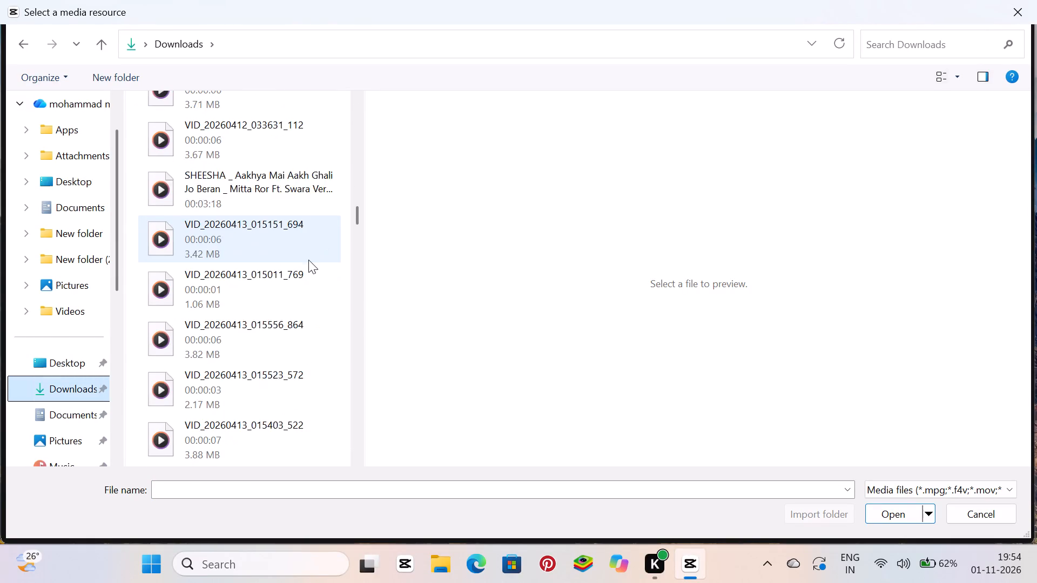
{"action": "scroll", "coordinate": [308, 260], "scroll_direction": "down", "scroll_amount": 5}
{"action": "scroll", "coordinate": [220, 339], "scroll_direction": "down", "scroll_amount": 1}
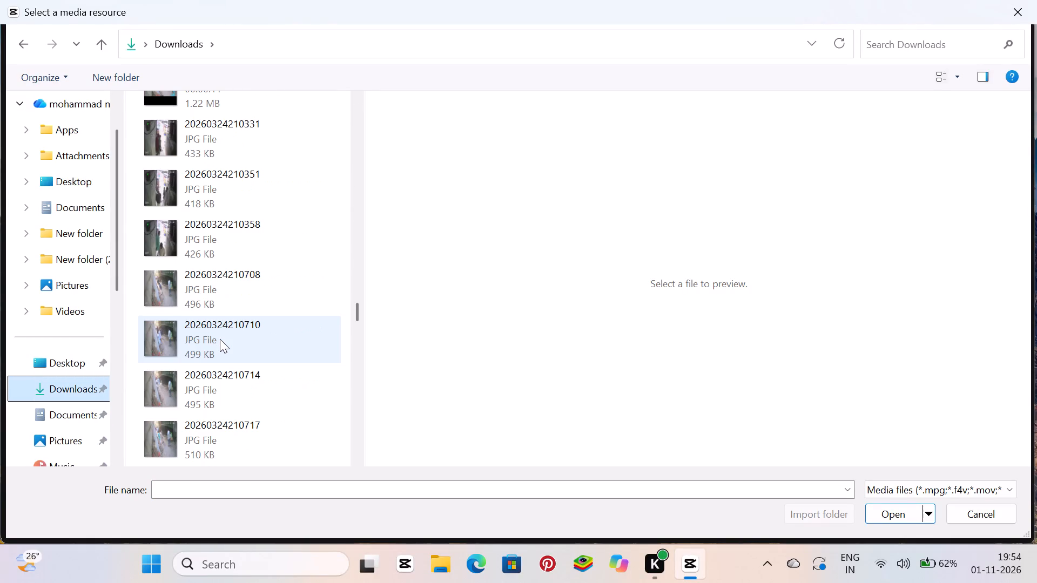
{"action": "scroll", "coordinate": [220, 339], "scroll_direction": "down", "scroll_amount": 1}
{"action": "scroll", "coordinate": [220, 339], "scroll_direction": "up", "scroll_amount": 1}
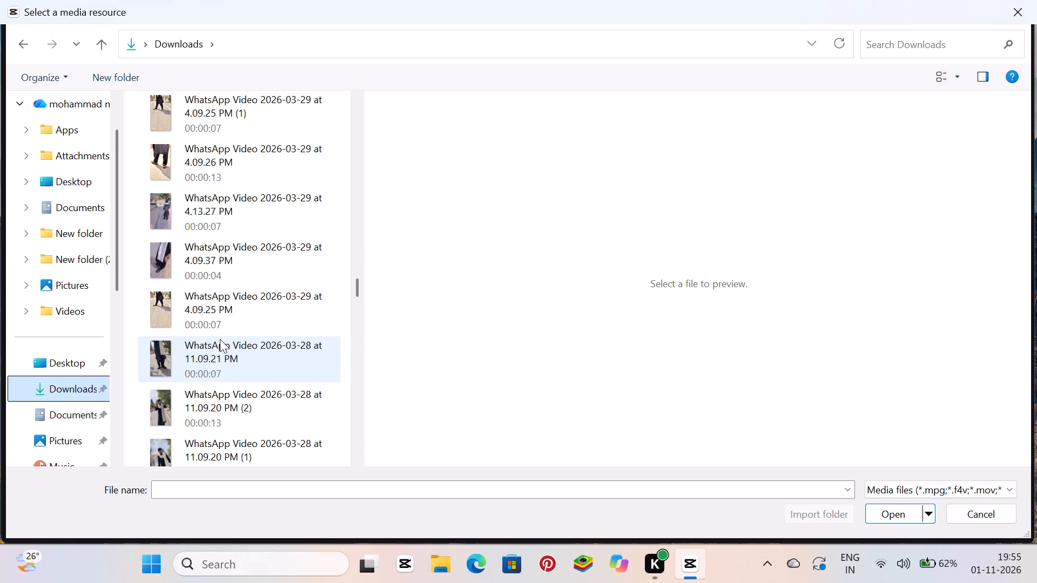
{"action": "triple_click", "coordinate": [207, 274]}
{"action": "left_click", "coordinate": [207, 274]}
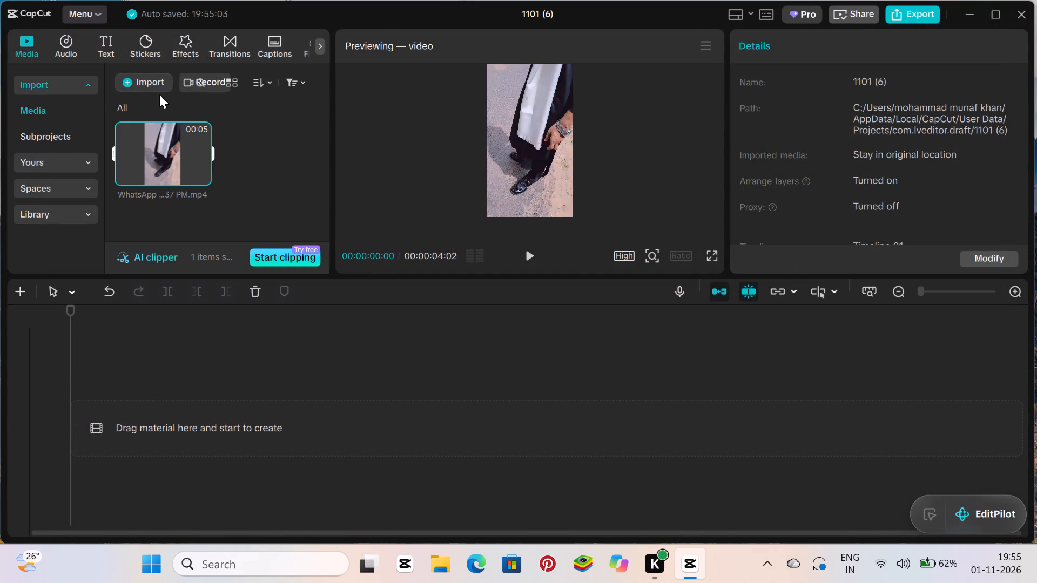
Import the video "WhatsApp Video 2026-03-28 at 11.09.19 PM" from Downloads into the project media.
{"action": "double_click", "coordinate": [157, 84]}
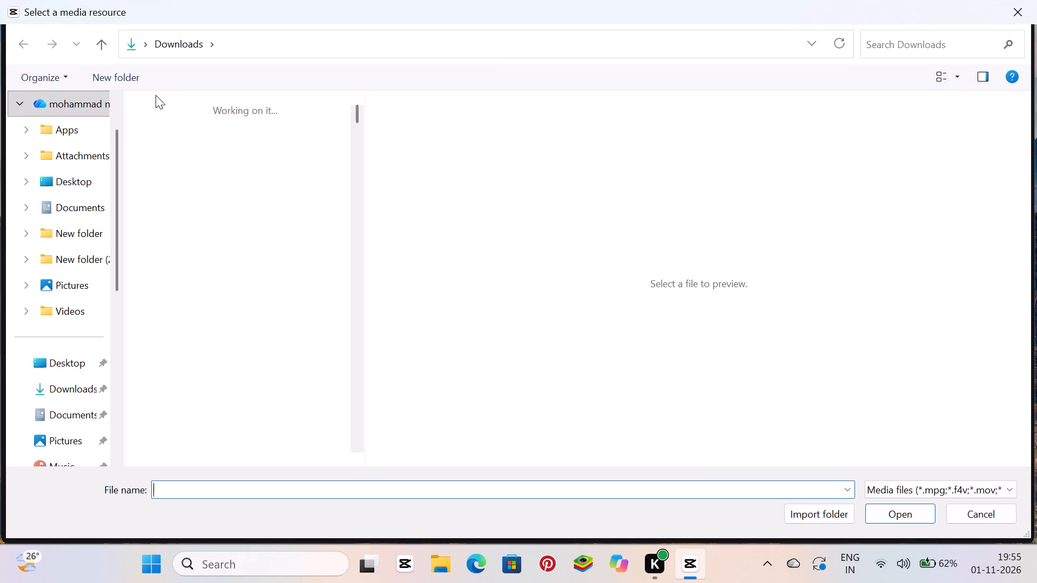
{"action": "scroll", "coordinate": [220, 249], "scroll_direction": "down", "scroll_amount": 3}
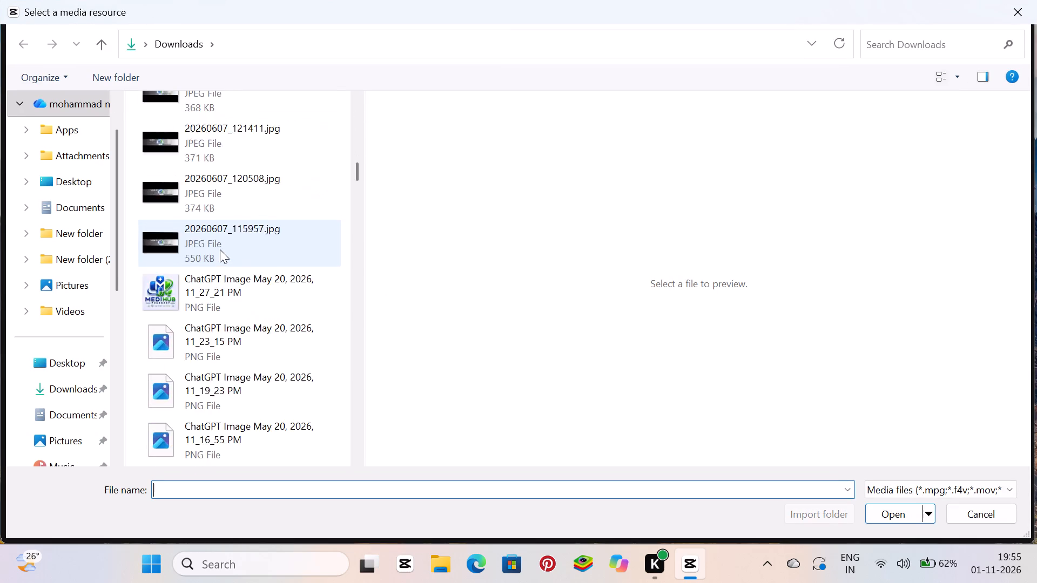
{"action": "scroll", "coordinate": [220, 249], "scroll_direction": "down", "scroll_amount": 5}
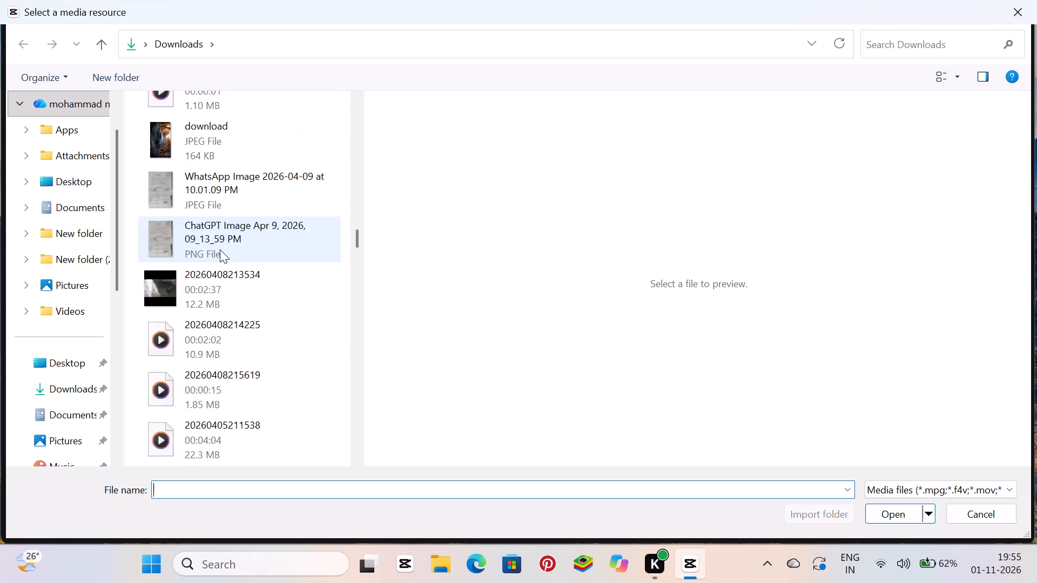
{"action": "scroll", "coordinate": [220, 249], "scroll_direction": "down", "scroll_amount": 8}
{"action": "triple_click", "coordinate": [220, 249]}
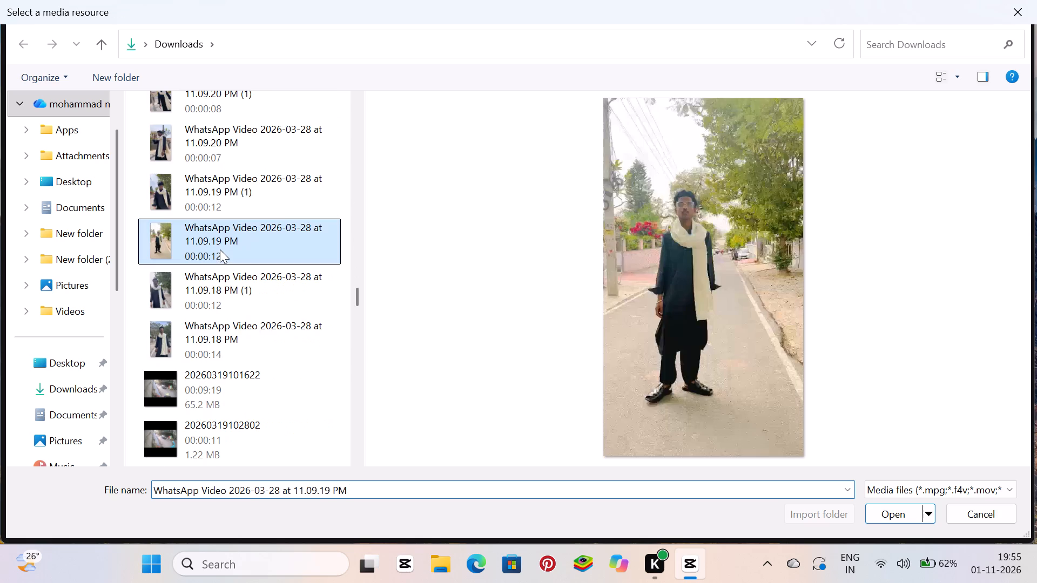
{"action": "left_click_drag", "start_coordinate": [220, 249], "coordinate": [168, 68]}
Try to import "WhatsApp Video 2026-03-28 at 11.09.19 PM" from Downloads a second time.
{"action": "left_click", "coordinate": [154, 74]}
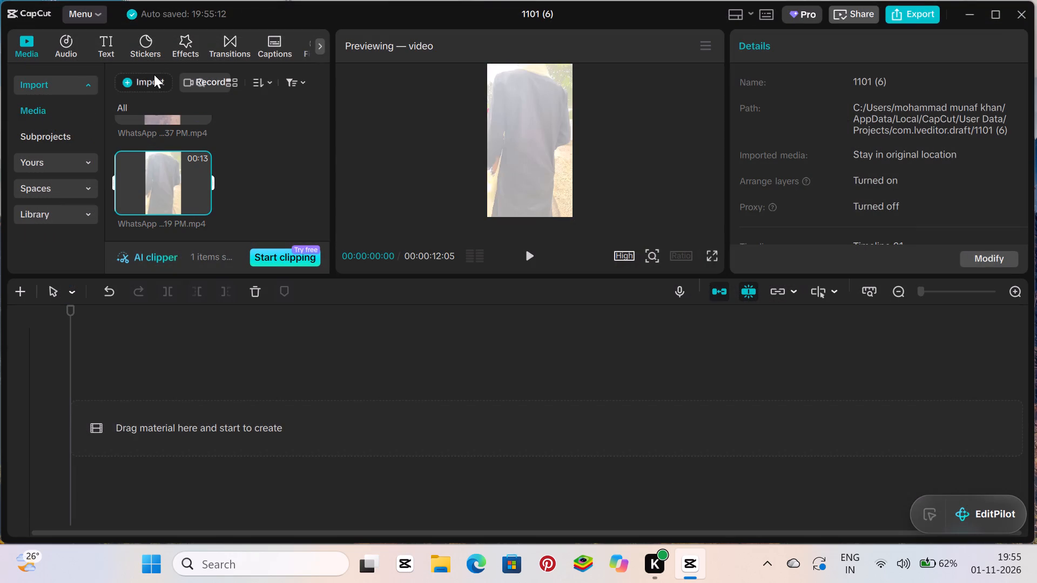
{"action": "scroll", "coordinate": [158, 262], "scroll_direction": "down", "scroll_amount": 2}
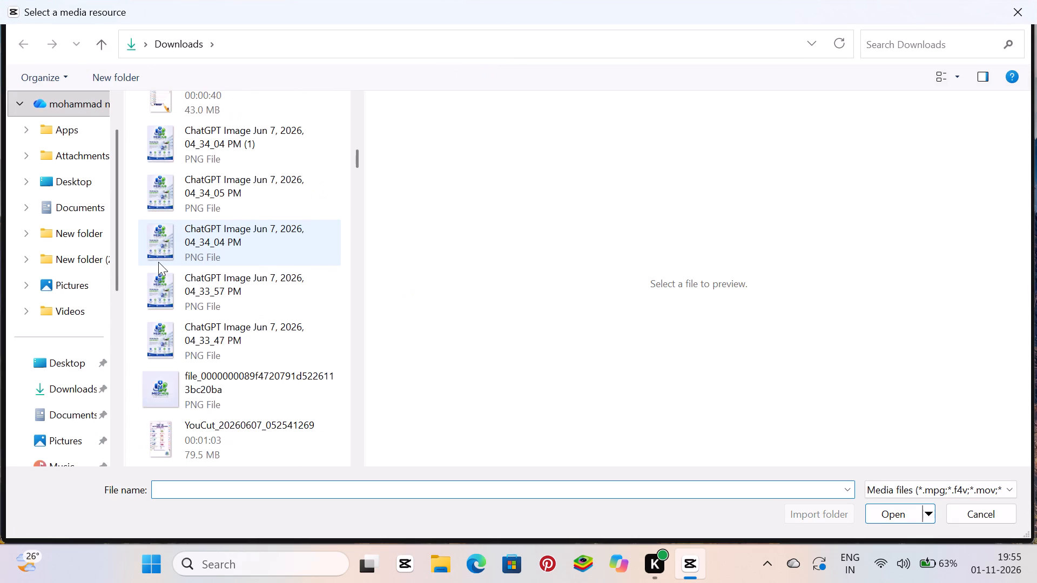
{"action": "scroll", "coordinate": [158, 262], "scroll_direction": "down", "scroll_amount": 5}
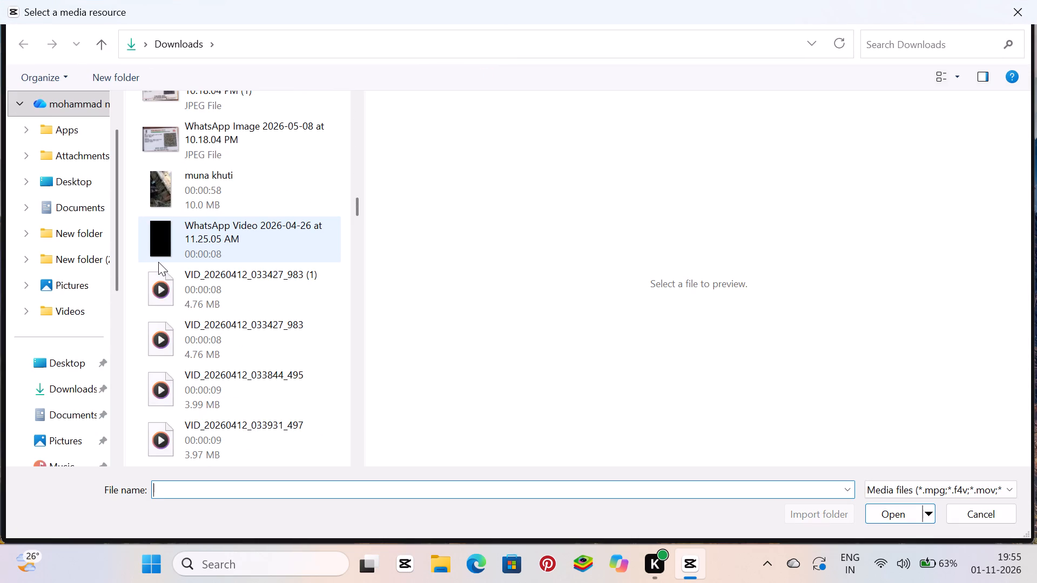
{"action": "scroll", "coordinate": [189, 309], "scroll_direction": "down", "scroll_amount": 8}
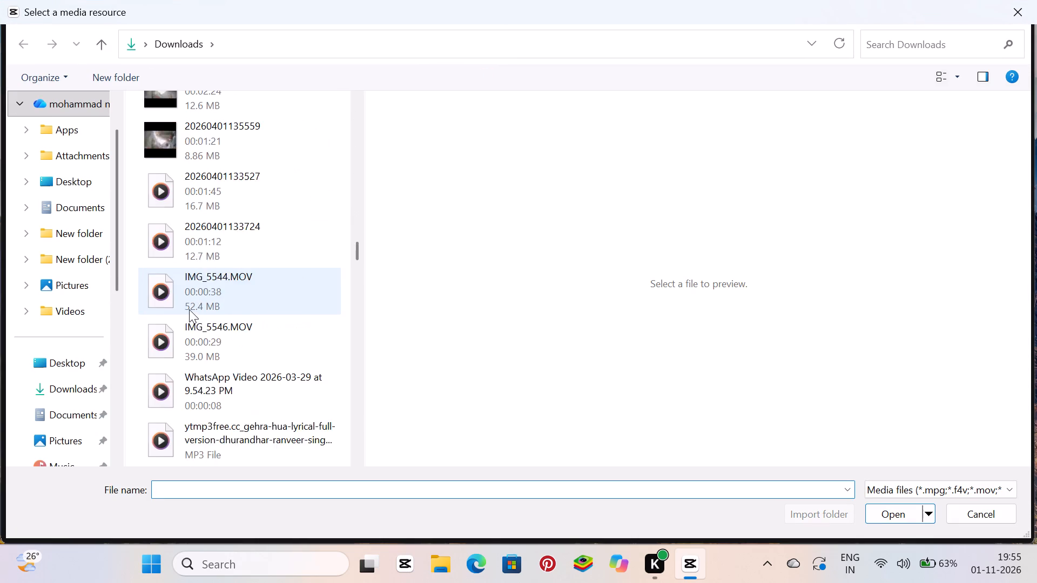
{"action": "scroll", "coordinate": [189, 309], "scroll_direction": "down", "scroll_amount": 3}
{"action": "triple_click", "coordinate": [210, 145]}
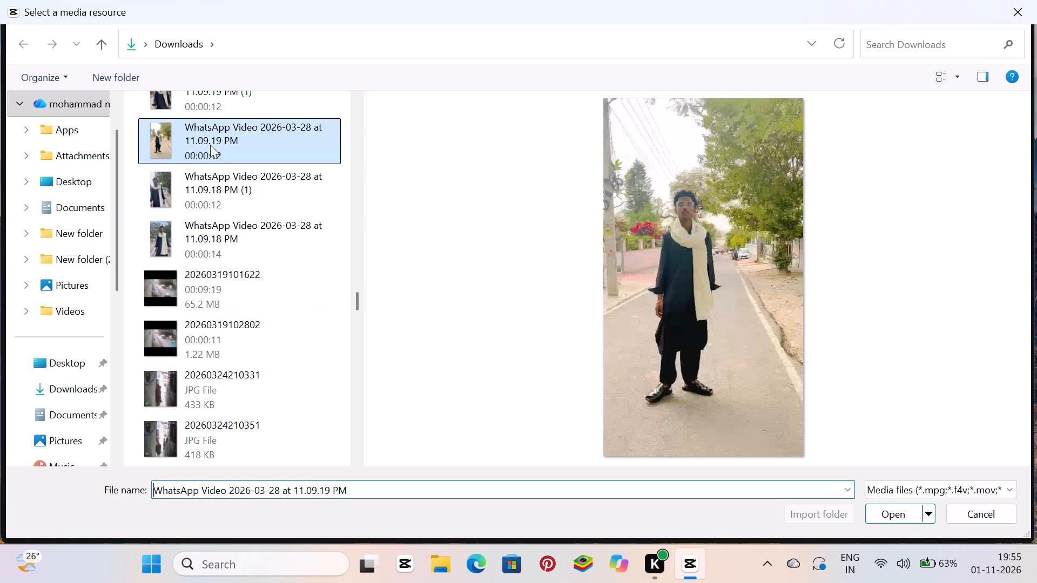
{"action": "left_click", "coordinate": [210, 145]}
Place the 4.09.37 PM video at the start of the empty timeline.
{"action": "scroll", "coordinate": [173, 165], "scroll_direction": "up", "scroll_amount": 2}
{"action": "left_click", "coordinate": [173, 165]}
{"action": "left_click_drag", "start_coordinate": [173, 165], "coordinate": [163, 401]}
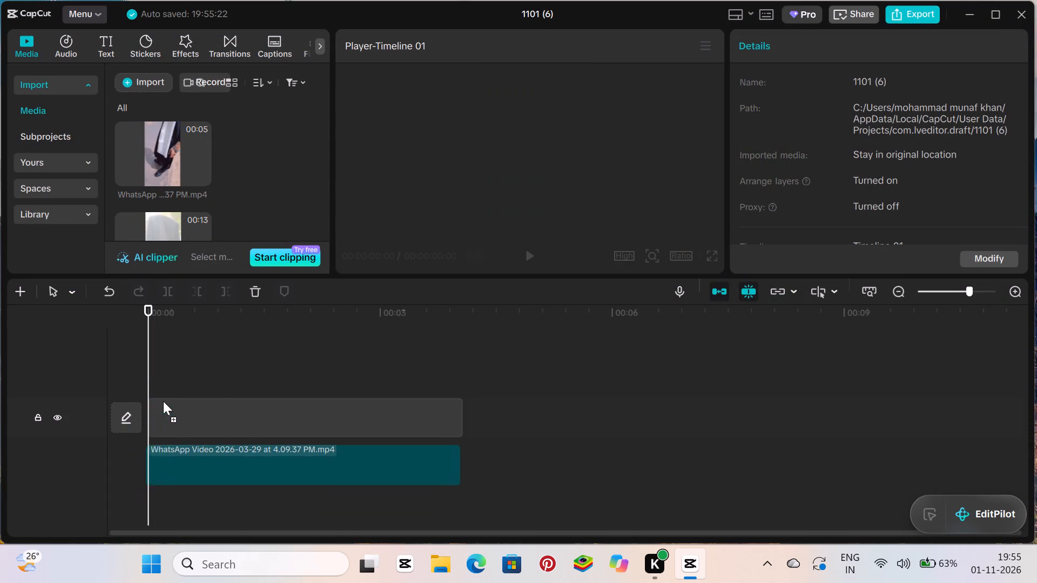
{"action": "left_click_drag", "start_coordinate": [163, 401], "coordinate": [162, 399]}
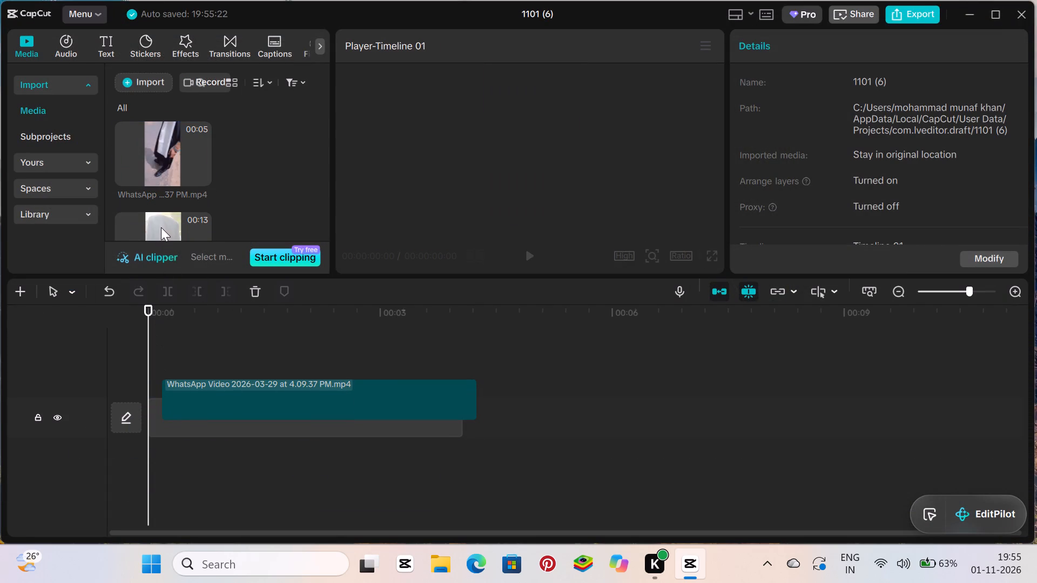
Add the 11.09.19 PM video to the main track directly after the 4.09.37 PM clip.
{"action": "left_click", "coordinate": [161, 227]}
{"action": "left_click", "coordinate": [161, 227]}
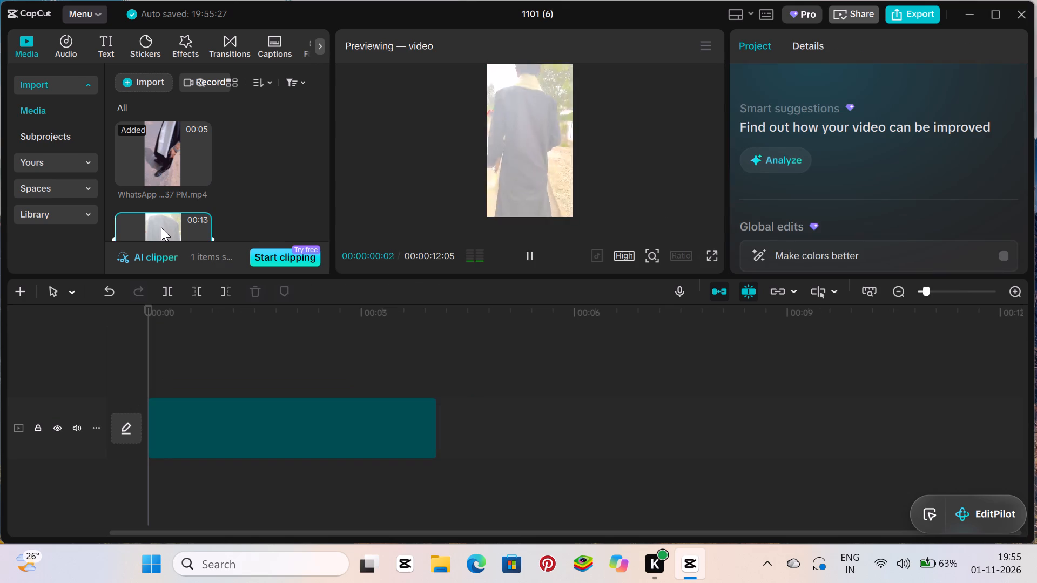
{"action": "left_click_drag", "start_coordinate": [161, 227], "coordinate": [429, 404]}
{"action": "left_click", "coordinate": [429, 404]}
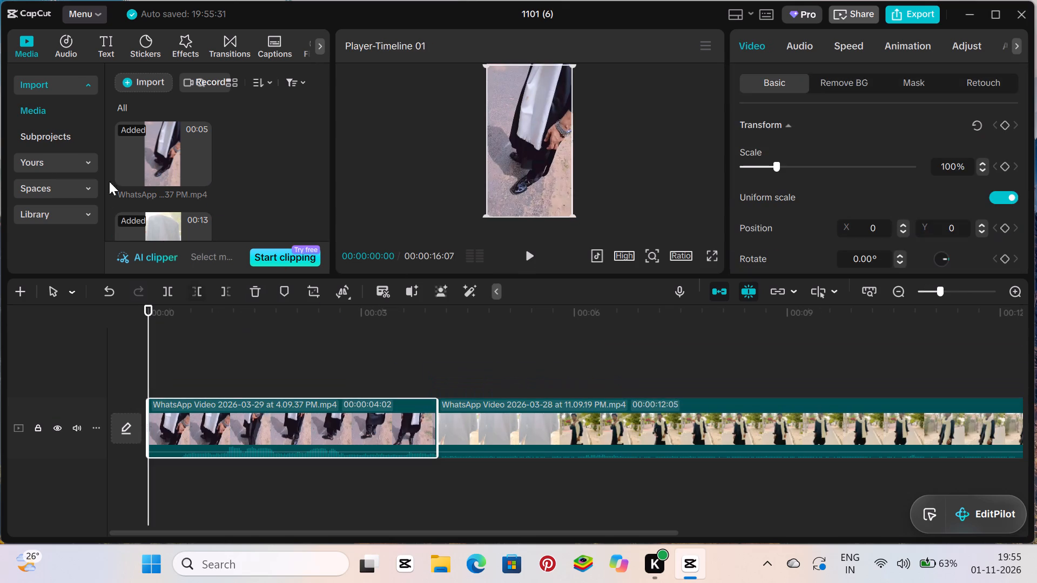
Insert a second copy of the 11.09.19 PM video on the main track at the end of the 4.09.37 PM clip.
{"action": "scroll", "coordinate": [156, 165], "scroll_direction": "down", "scroll_amount": 1}
{"action": "scroll", "coordinate": [156, 165], "scroll_direction": "up", "scroll_amount": 1}
{"action": "scroll", "coordinate": [156, 165], "scroll_direction": "down", "scroll_amount": 1}
{"action": "scroll", "coordinate": [151, 224], "scroll_direction": "down", "scroll_amount": 1}
{"action": "left_click_drag", "start_coordinate": [160, 186], "coordinate": [275, 296]}
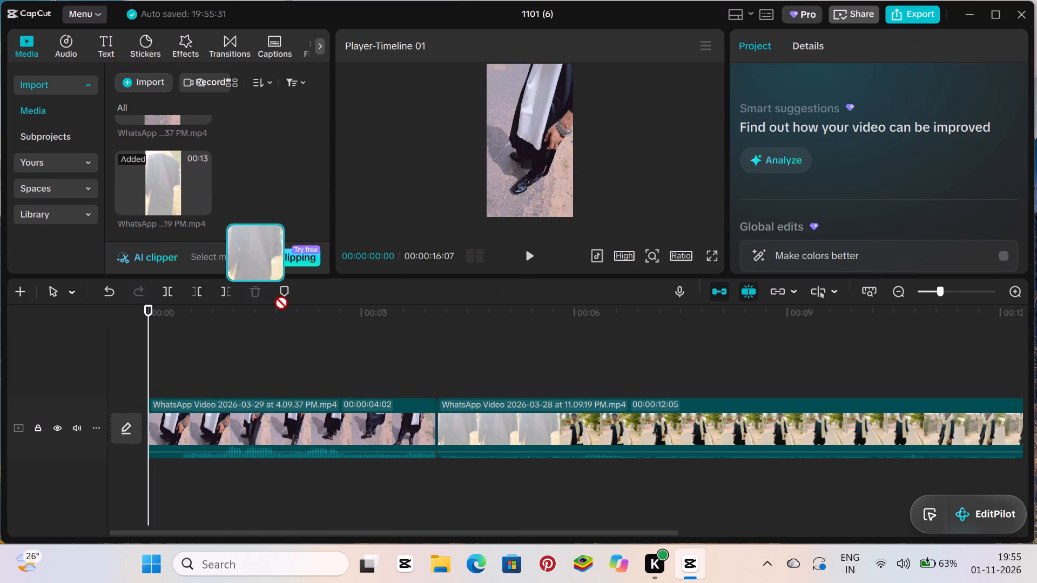
{"action": "left_click_drag", "start_coordinate": [275, 296], "coordinate": [419, 444]}
Split the beginning of the 4.09.37 PM clip with the Split tool at about 0.2, 0.4, 0.5 and 0.8 seconds.
{"action": "left_click", "coordinate": [272, 331]}
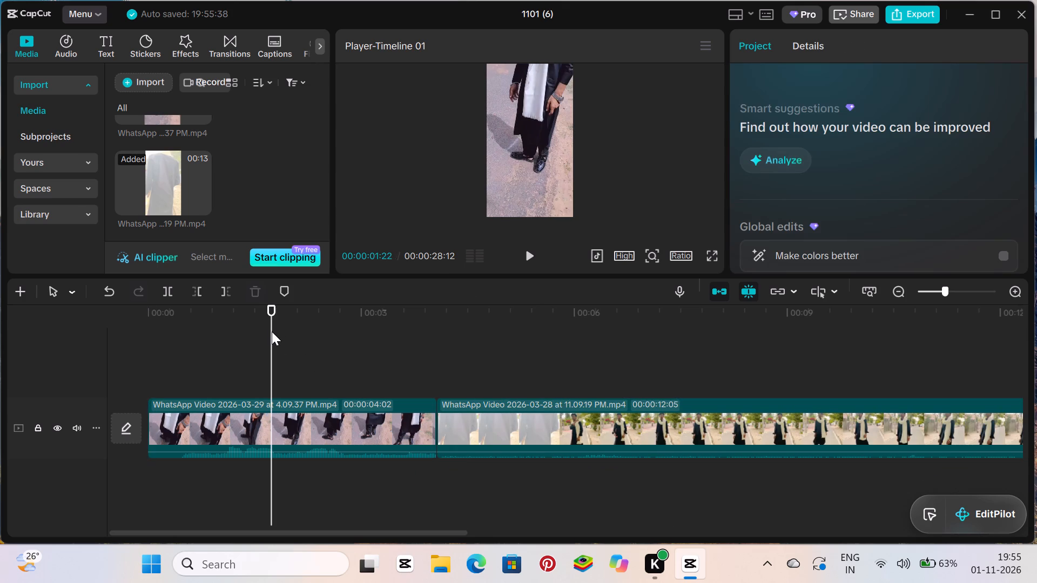
{"action": "left_click", "coordinate": [64, 289]}
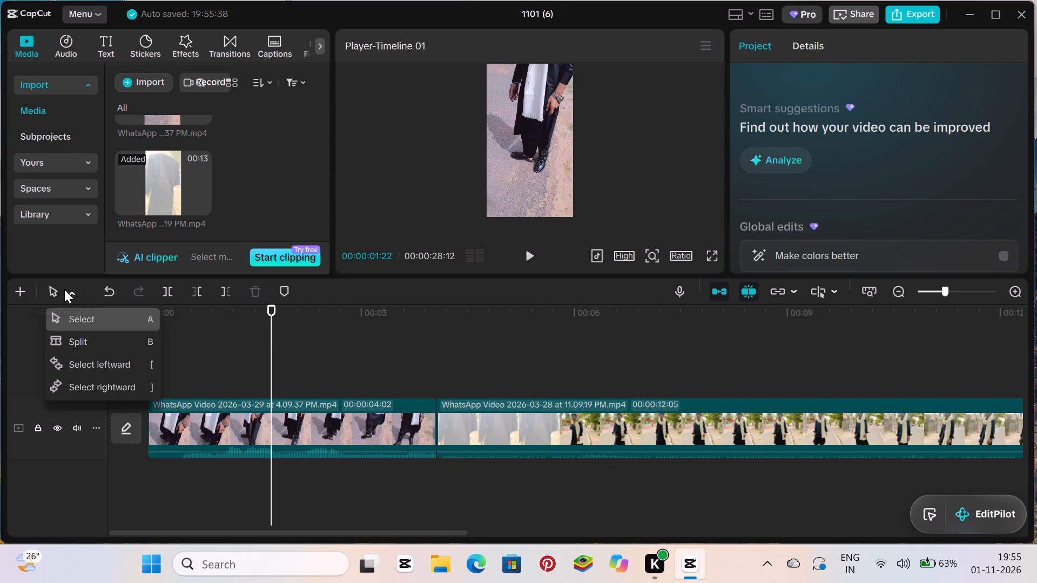
{"action": "left_click", "coordinate": [84, 348]}
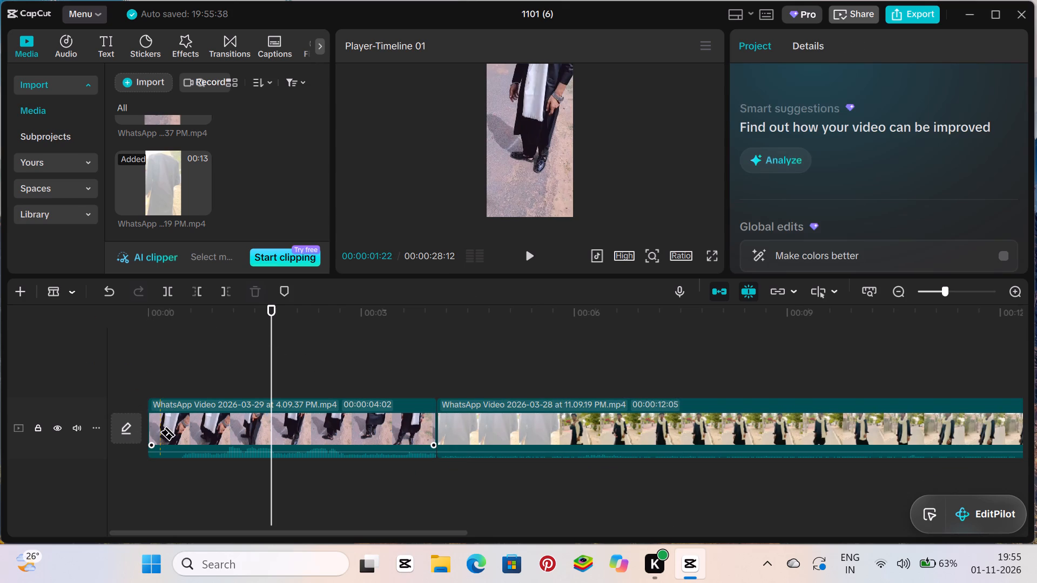
{"action": "left_click_drag", "start_coordinate": [163, 437], "coordinate": [173, 437]}
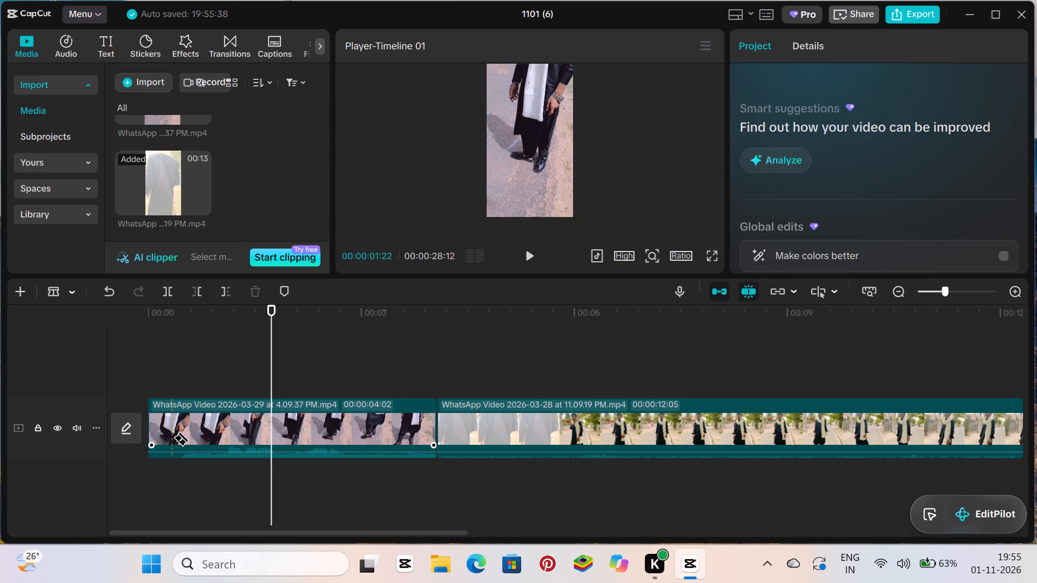
{"action": "left_click_drag", "start_coordinate": [173, 437], "coordinate": [174, 437]}
{"action": "left_click", "coordinate": [174, 437]}
{"action": "left_click", "coordinate": [185, 436]}
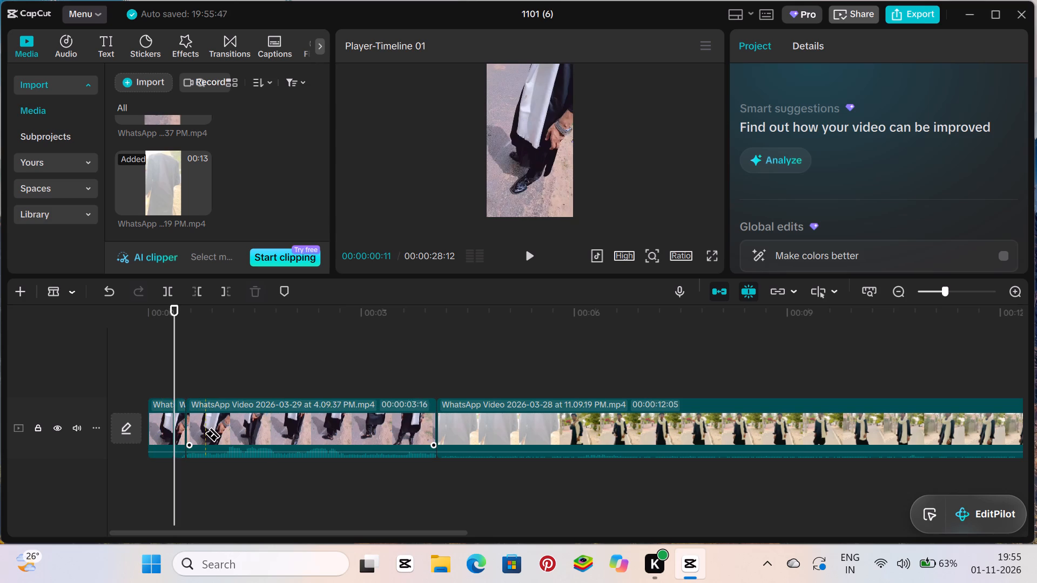
{"action": "left_click", "coordinate": [204, 433]}
{"action": "left_click_drag", "start_coordinate": [195, 435], "coordinate": [164, 432]}
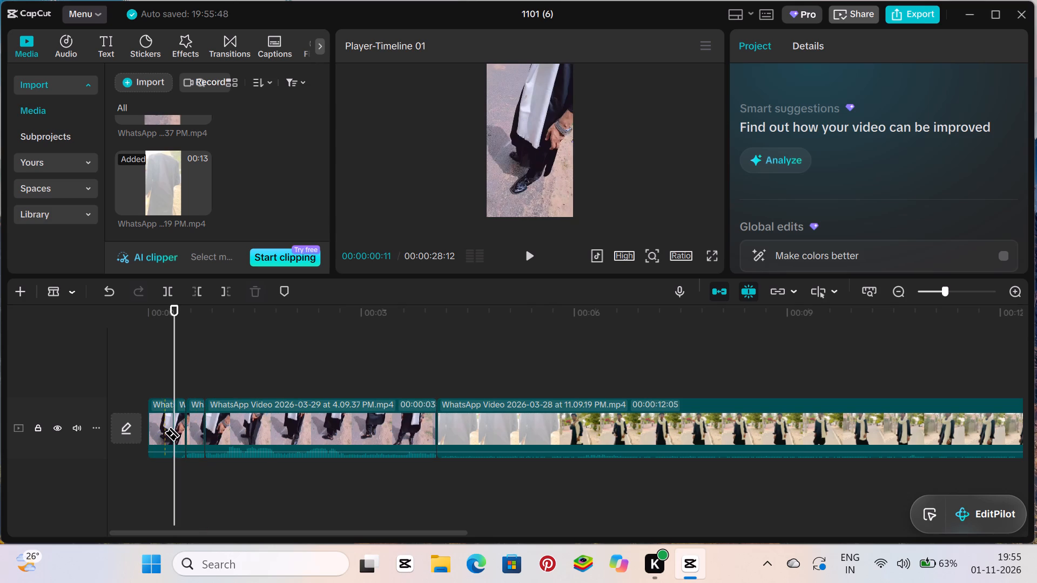
{"action": "left_click", "coordinate": [164, 432]}
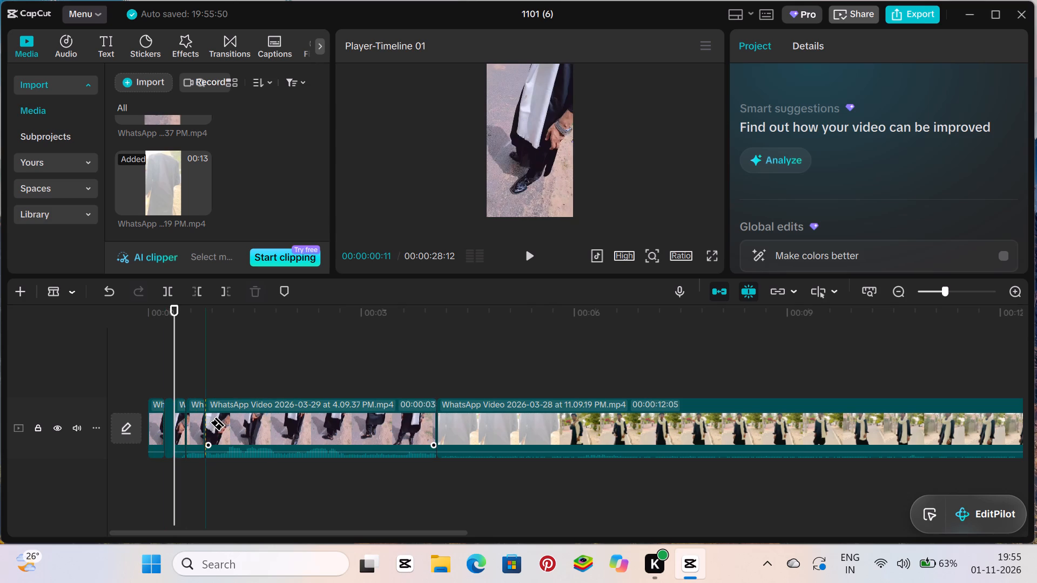
Split the WhatsApp Video 2026-03-29 clip into very short pieces between about 0.7 and 1.6 seconds.
{"action": "left_click", "coordinate": [197, 434]}
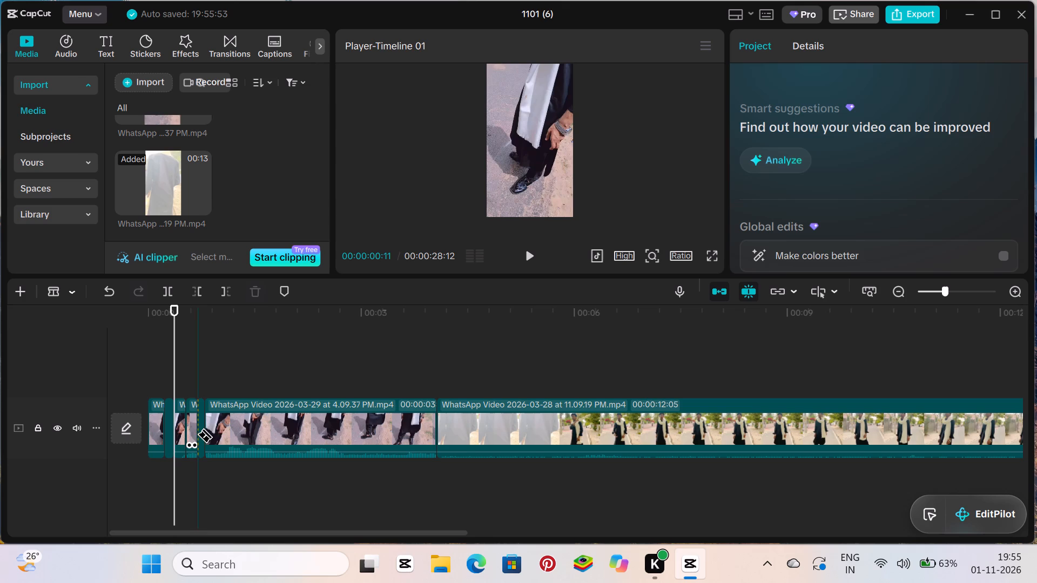
{"action": "left_click", "coordinate": [218, 432]}
{"action": "left_click", "coordinate": [227, 432]}
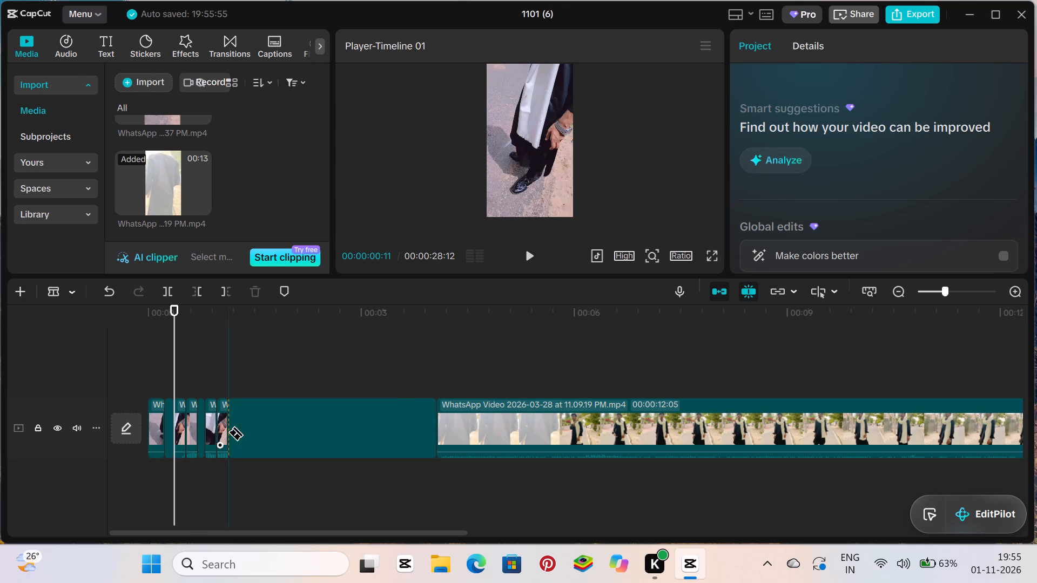
{"action": "left_click", "coordinate": [238, 432]}
{"action": "left_click", "coordinate": [248, 434]}
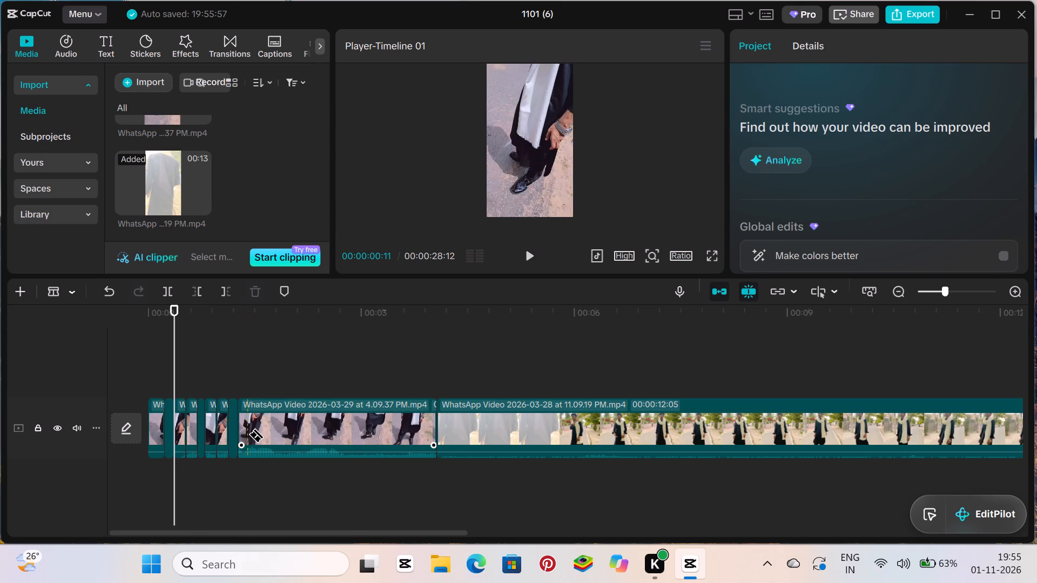
{"action": "left_click", "coordinate": [266, 434]}
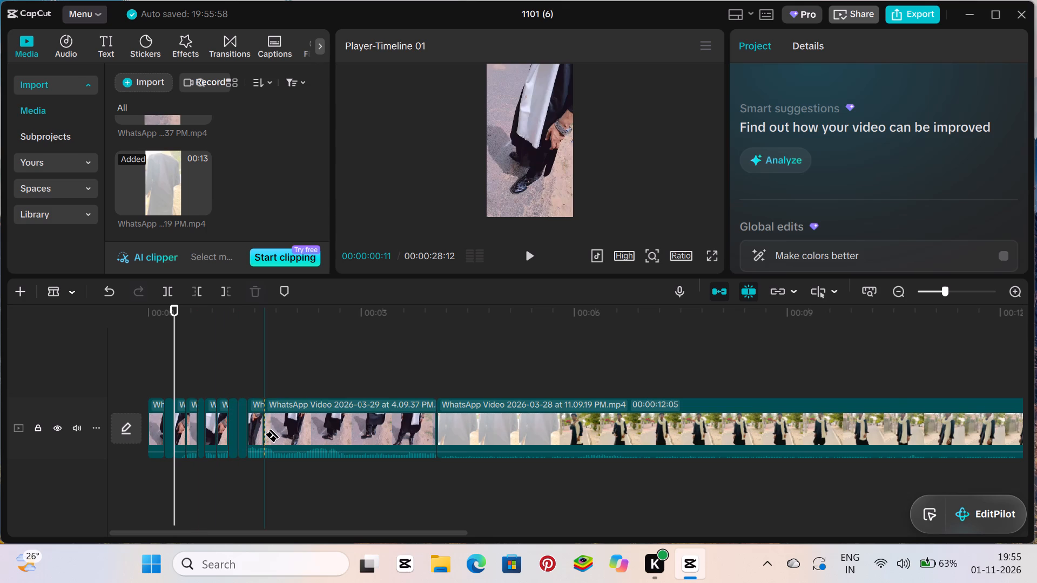
{"action": "left_click", "coordinate": [264, 434]}
{"action": "left_click", "coordinate": [262, 419]}
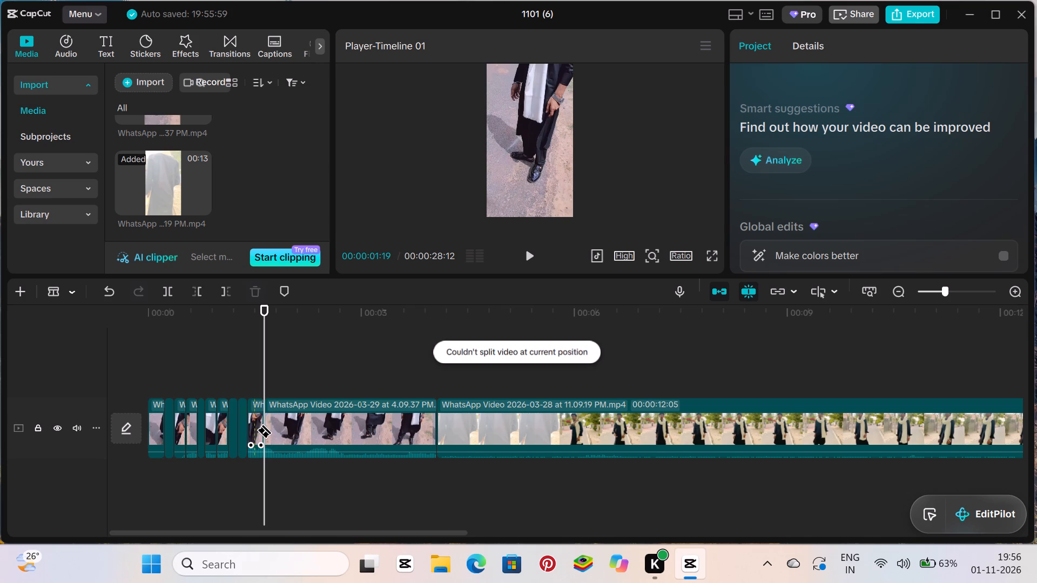
{"action": "left_click", "coordinate": [258, 430]}
Continue splitting the 2026-03-29 clip into pieces of a fraction of a second between about 1.8 and 2.6 seconds.
{"action": "left_click", "coordinate": [280, 429]}
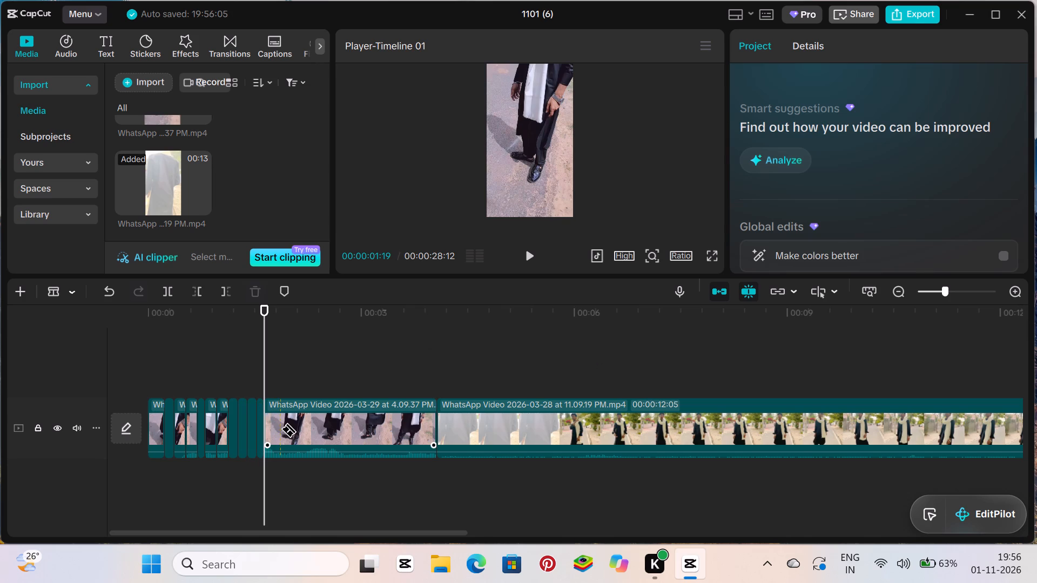
{"action": "left_click", "coordinate": [278, 429]}
{"action": "left_click", "coordinate": [284, 429]}
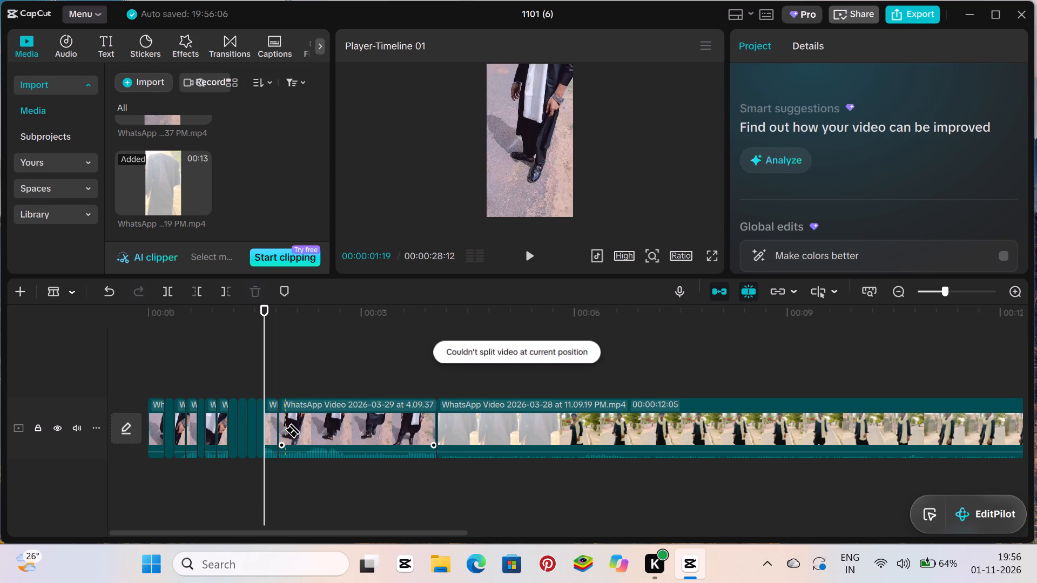
{"action": "left_click", "coordinate": [291, 429]}
{"action": "left_click", "coordinate": [305, 429]}
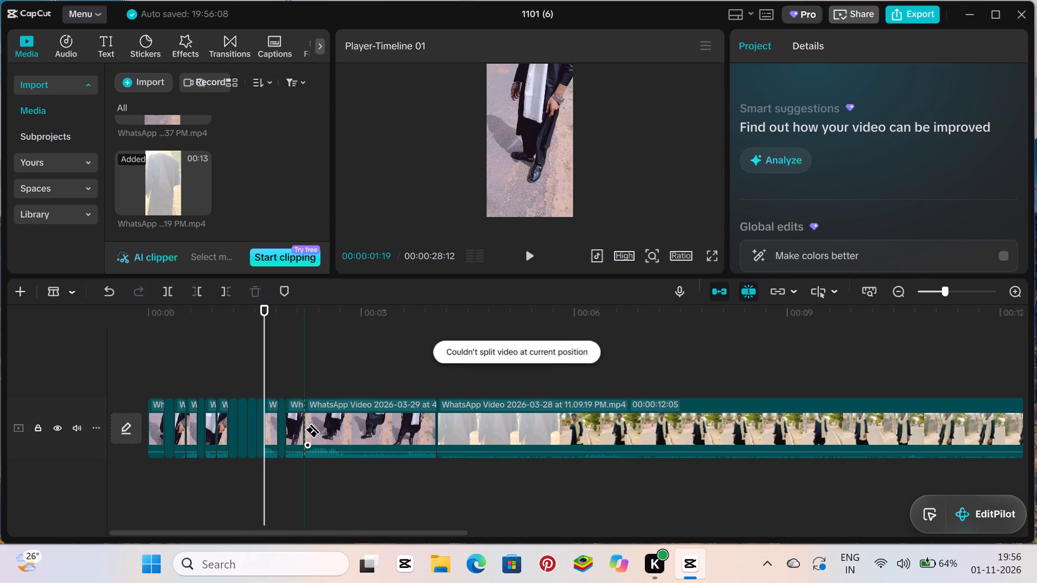
{"action": "left_click", "coordinate": [295, 430]}
{"action": "left_click", "coordinate": [309, 430]}
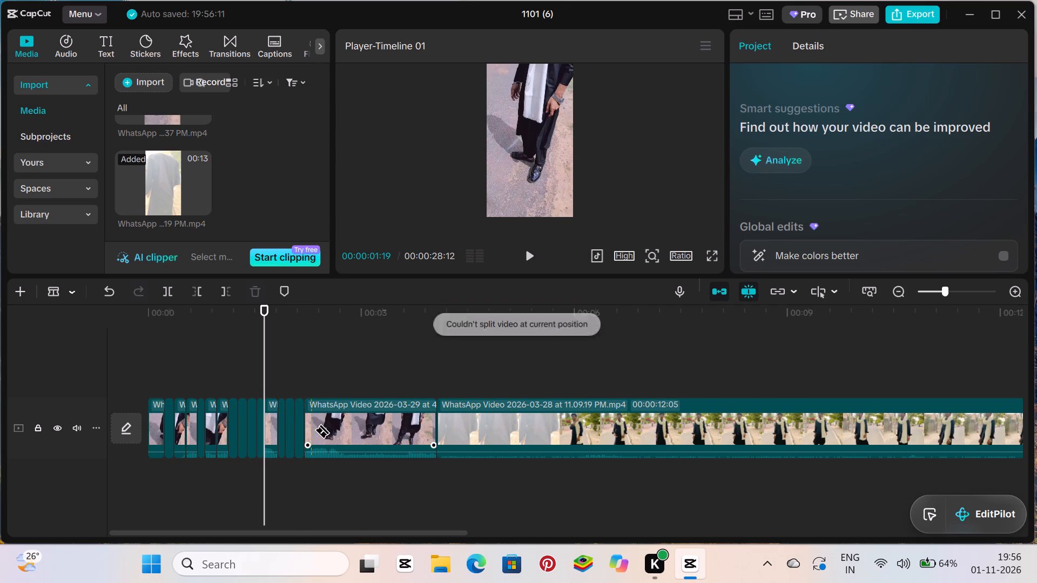
{"action": "left_click", "coordinate": [320, 433]}
{"action": "left_click", "coordinate": [329, 434]}
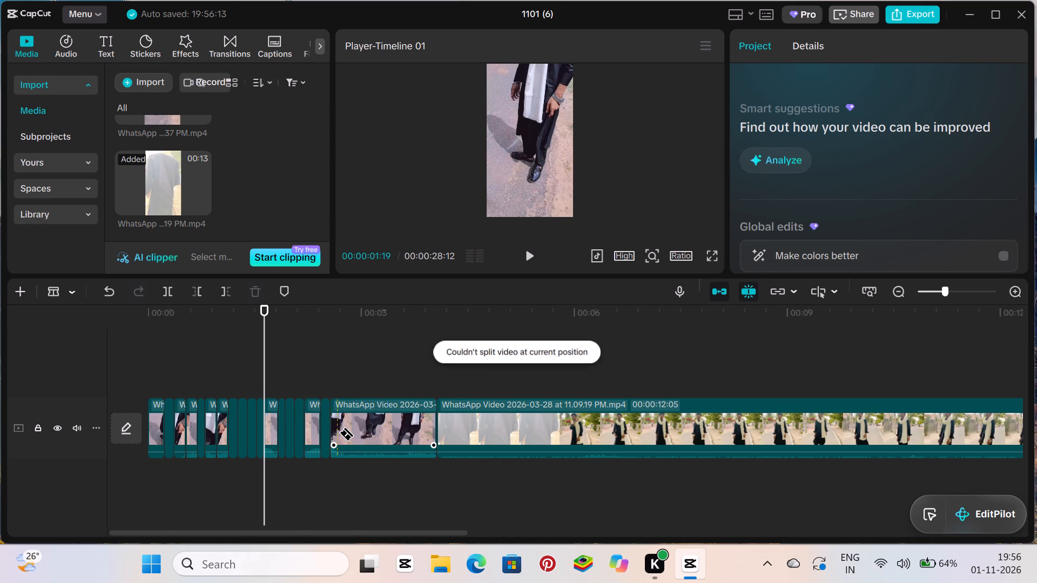
Split the remaining end of the 2026-03-29 clip into short pieces between about 2.7 and 3.9 seconds.
{"action": "left_click", "coordinate": [338, 432]}
{"action": "left_click", "coordinate": [350, 431]}
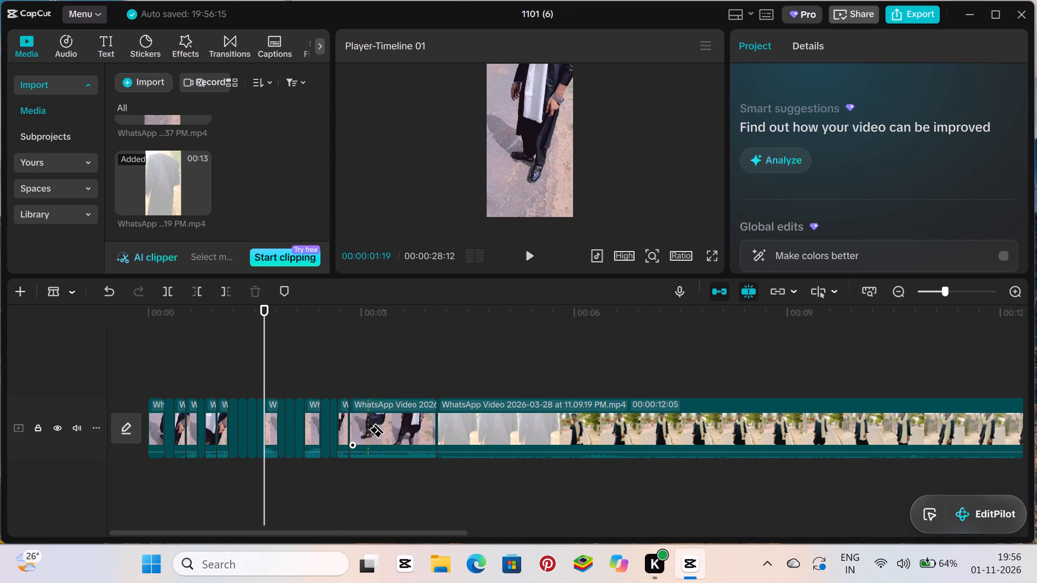
{"action": "left_click", "coordinate": [368, 429]}
{"action": "left_click", "coordinate": [357, 441]}
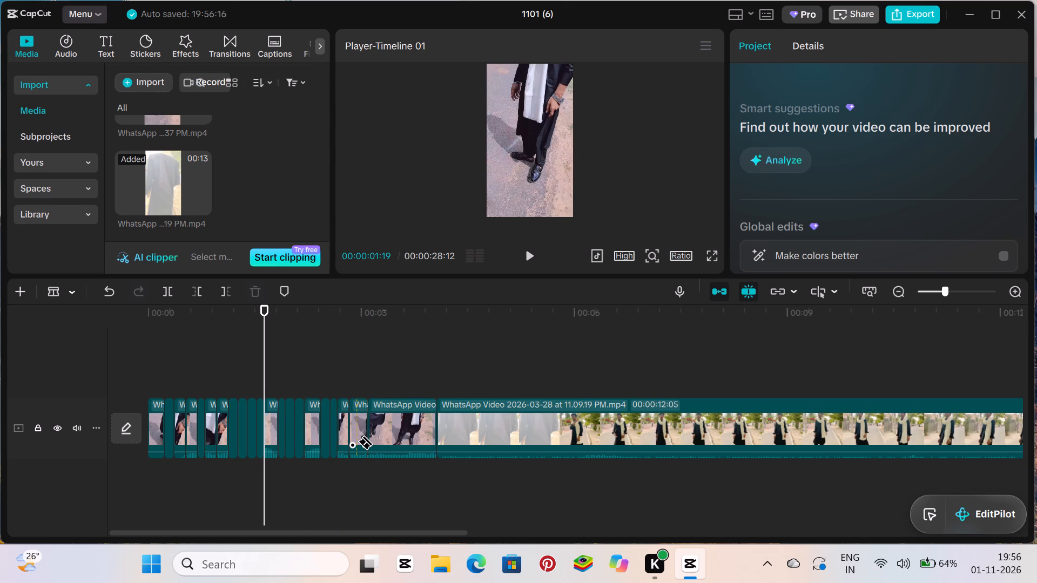
{"action": "left_click", "coordinate": [387, 435]}
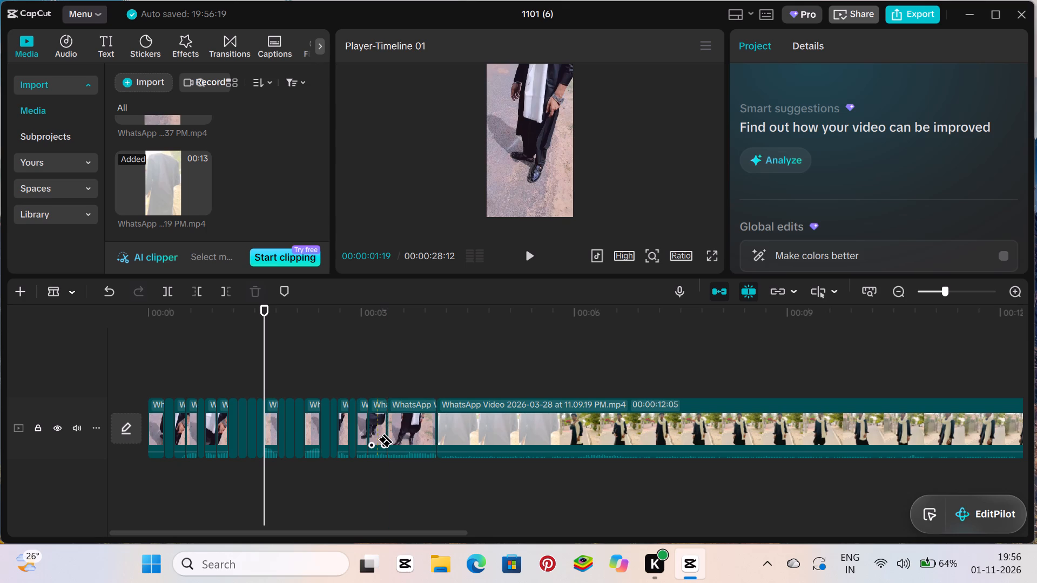
{"action": "left_click", "coordinate": [377, 439]}
{"action": "left_click", "coordinate": [408, 436]}
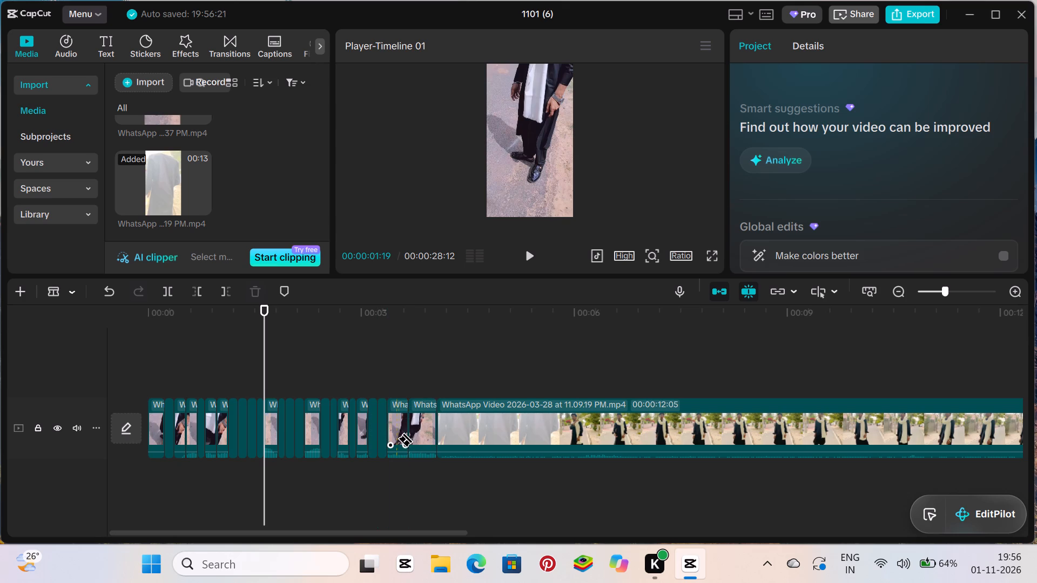
{"action": "left_click", "coordinate": [397, 439]}
{"action": "left_click", "coordinate": [423, 438]}
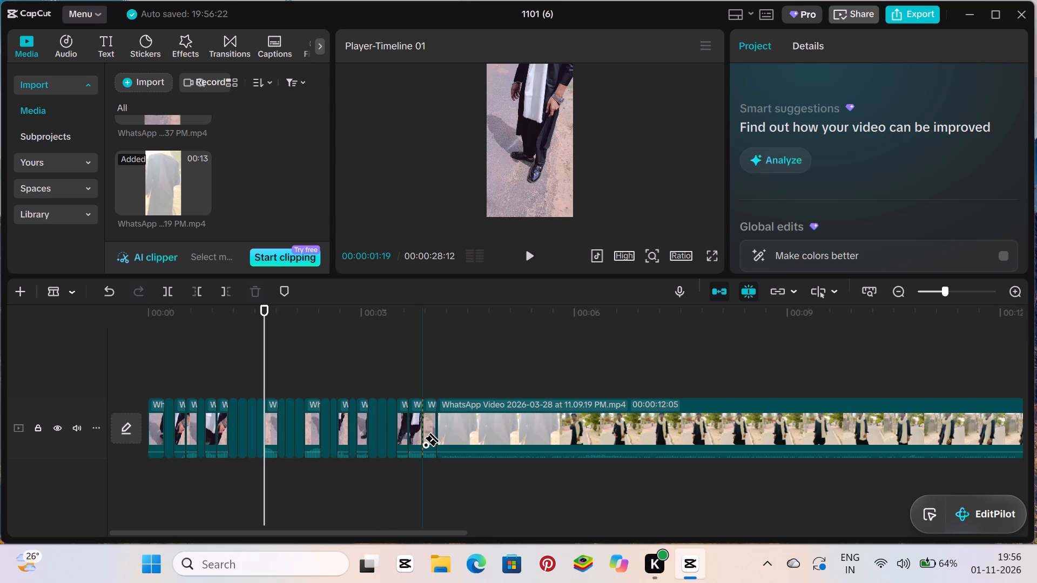
Split the start of the WhatsApp Video 2026-03-28 clip into very short pieces between about 4.2 and 5.3 seconds.
{"action": "left_click", "coordinate": [450, 432]}
{"action": "left_click", "coordinate": [457, 431]}
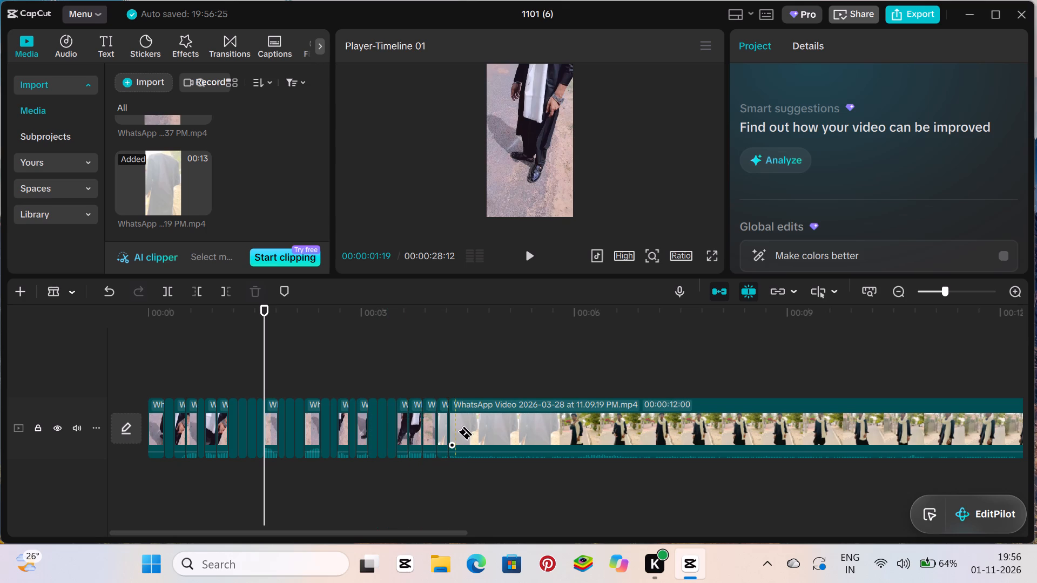
{"action": "left_click", "coordinate": [479, 431]}
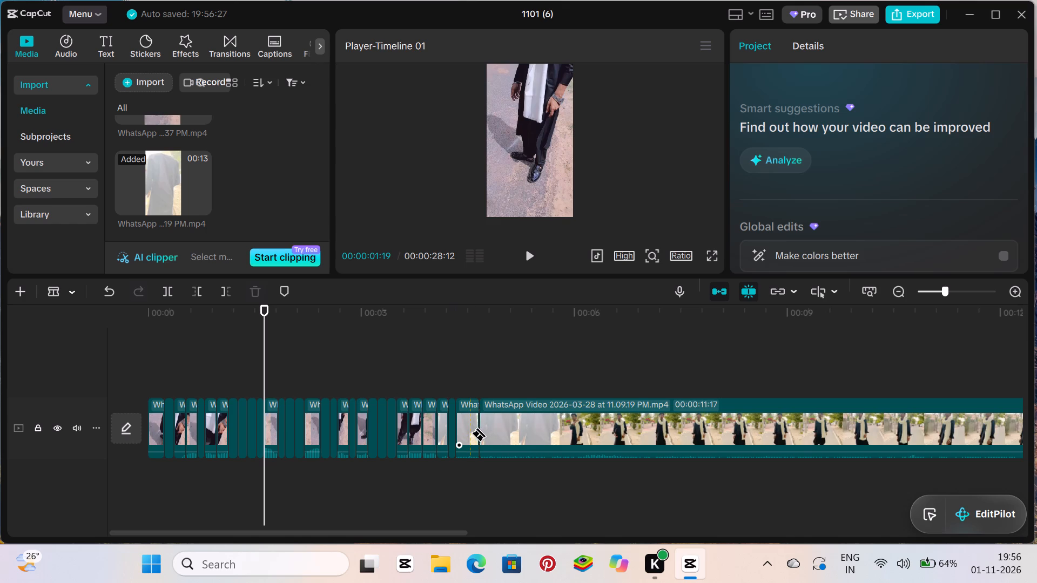
{"action": "left_click", "coordinate": [470, 433]}
{"action": "left_click", "coordinate": [490, 432]}
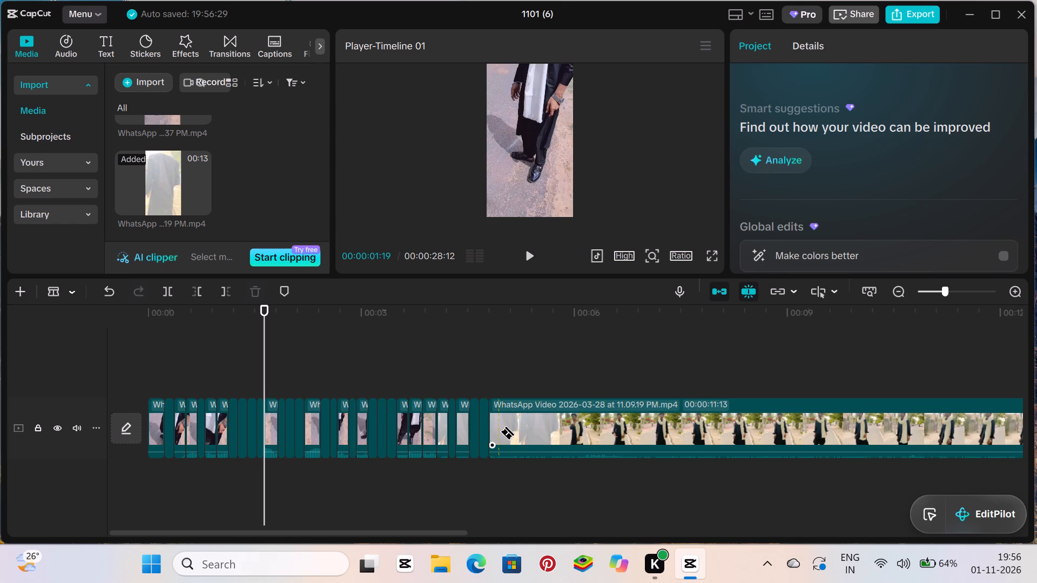
{"action": "left_click", "coordinate": [499, 431]}
{"action": "left_click", "coordinate": [510, 430]}
{"action": "left_click", "coordinate": [526, 431]}
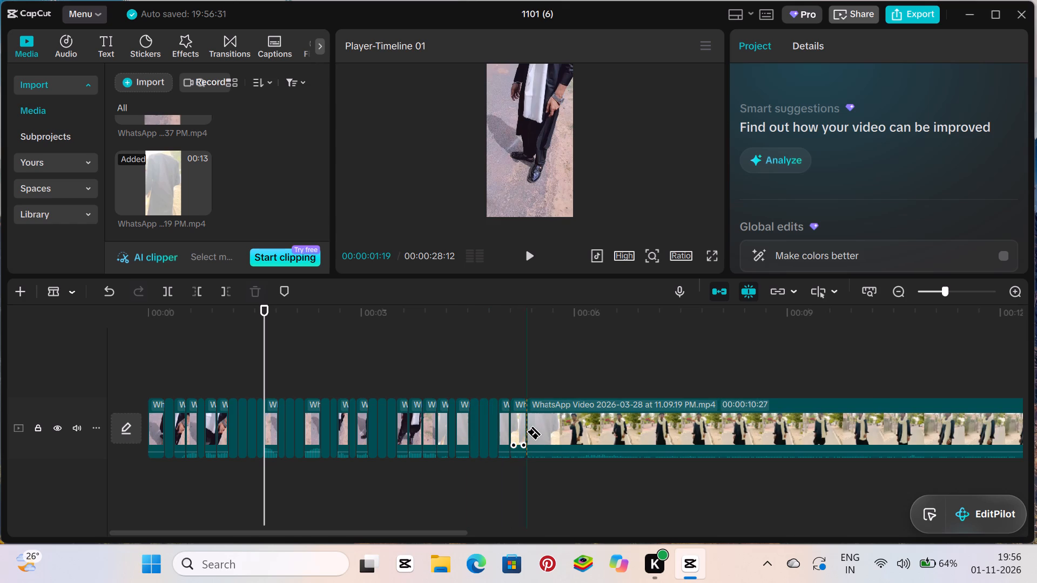
{"action": "left_click", "coordinate": [517, 433]}
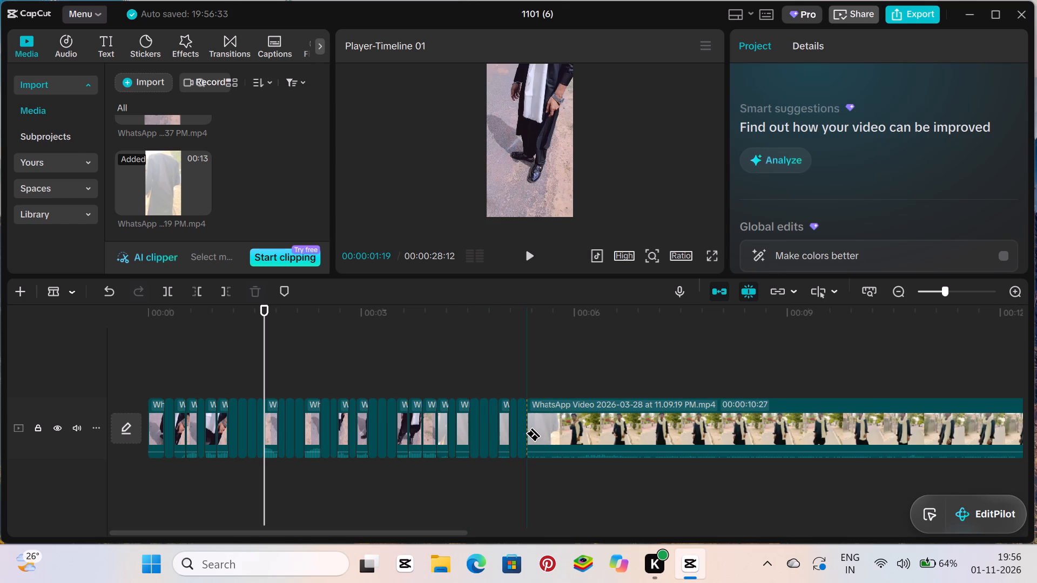
Continue splitting the 2026-03-28 clip into very short pieces between about 5.5 and 6.1 seconds.
{"action": "left_click", "coordinate": [537, 432]}
{"action": "left_click", "coordinate": [544, 429]}
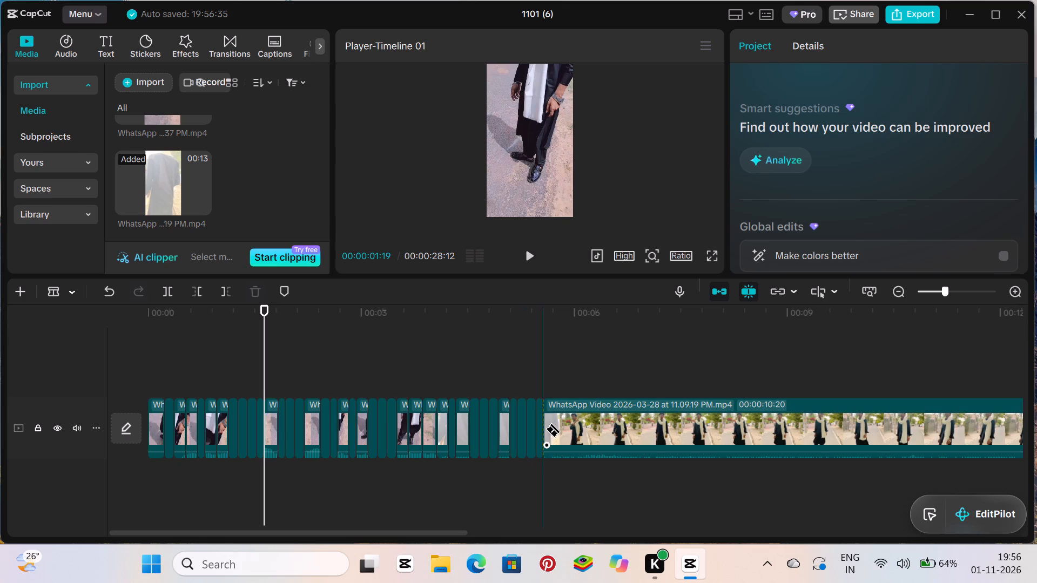
{"action": "left_click_drag", "start_coordinate": [571, 425], "coordinate": [561, 433]}
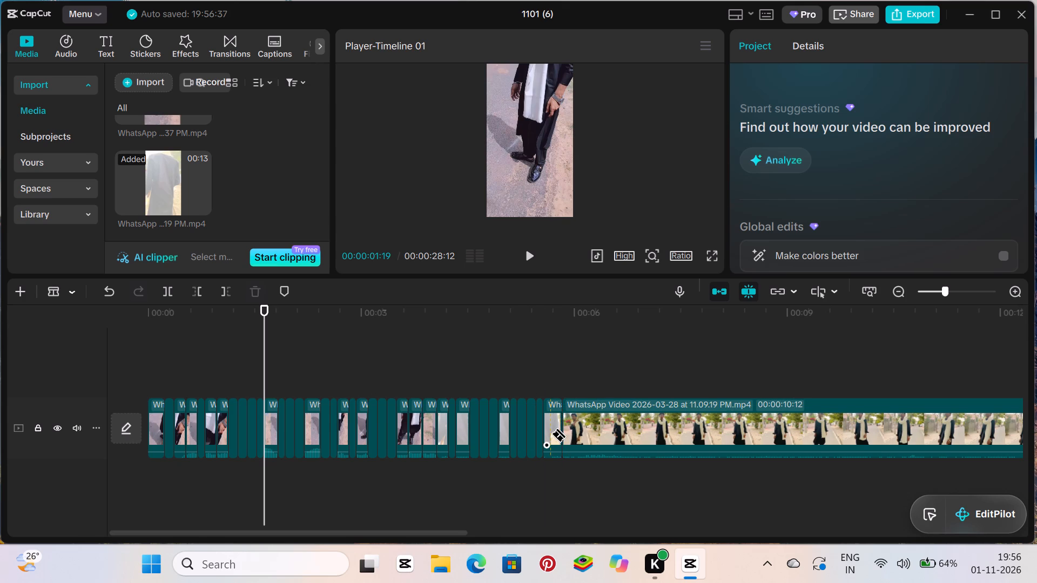
{"action": "left_click", "coordinate": [553, 433]}
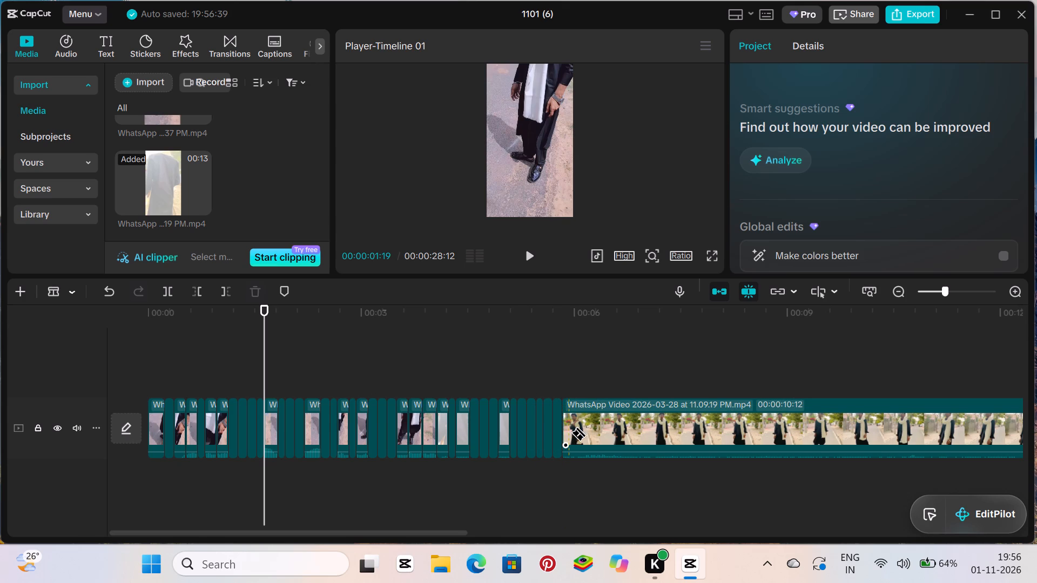
{"action": "left_click", "coordinate": [570, 432]}
{"action": "left_click", "coordinate": [578, 431]}
Split the 2026-03-28 clip into longer pieces of about half a second to one second between roughly 6.5 and 11.5 seconds.
{"action": "left_click", "coordinate": [609, 429]}
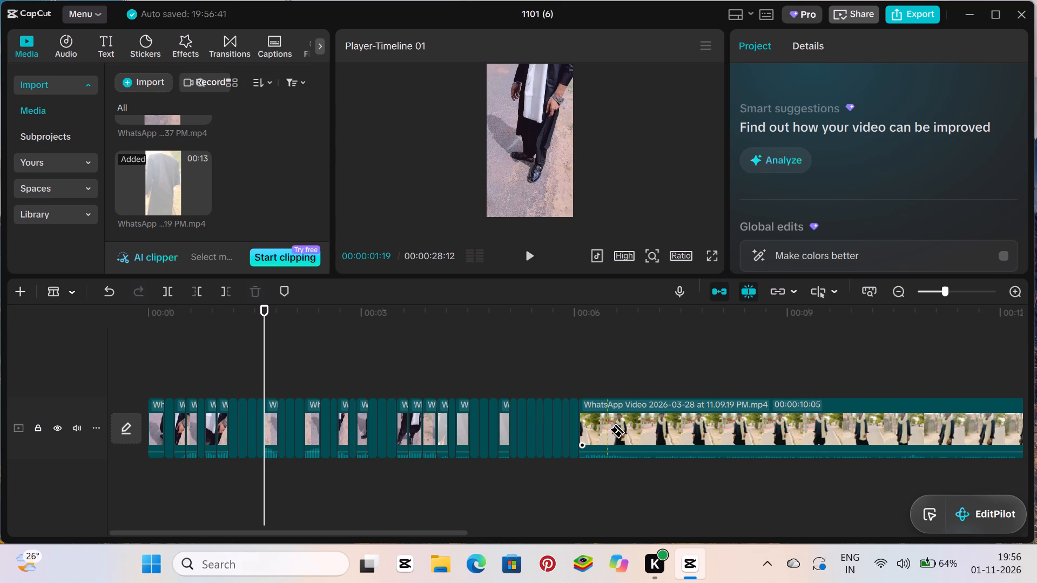
{"action": "left_click", "coordinate": [672, 435]}
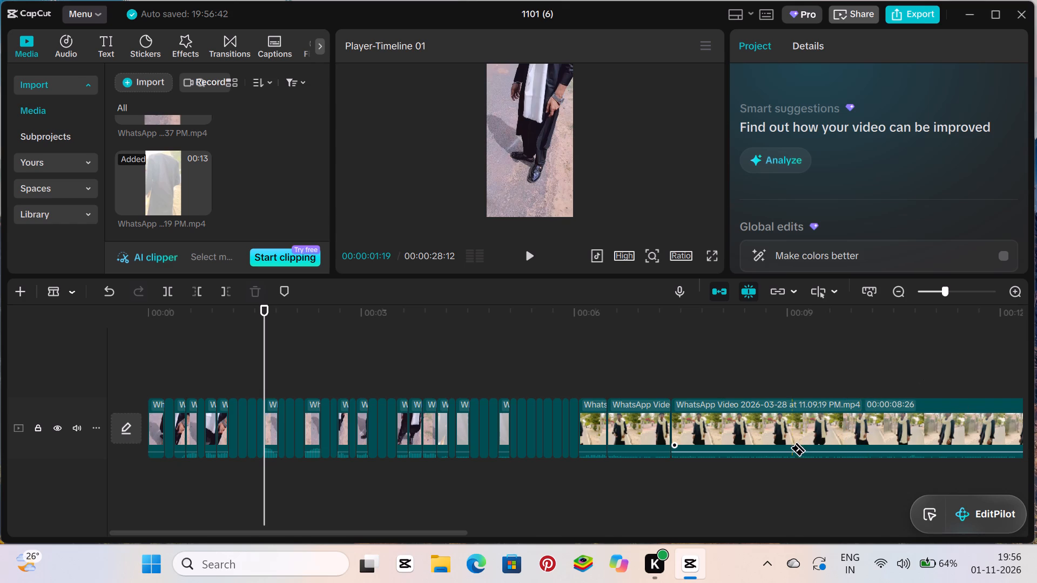
{"action": "left_click", "coordinate": [765, 441]}
{"action": "left_click", "coordinate": [729, 439]}
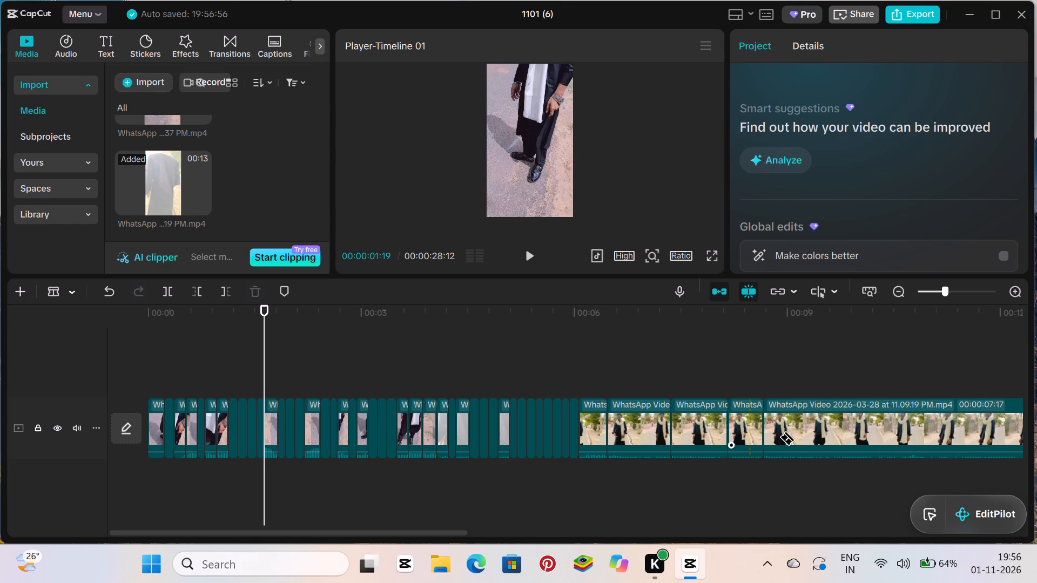
{"action": "left_click", "coordinate": [817, 436]}
{"action": "left_click_drag", "start_coordinate": [832, 429], "coordinate": [853, 428]}
{"action": "left_click", "coordinate": [853, 428]}
{"action": "left_click", "coordinate": [898, 428]}
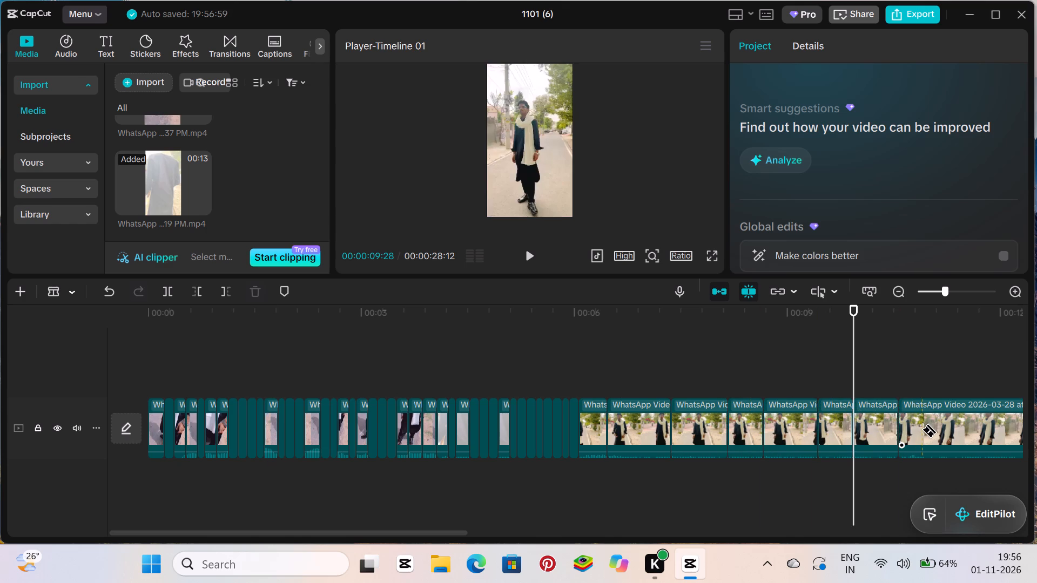
{"action": "left_click", "coordinate": [921, 429]}
{"action": "left_click", "coordinate": [964, 431]}
Switch back to the Select tool and enable Auto adjust for the clip starting at about 7.4 seconds.
{"action": "left_click", "coordinate": [676, 392]}
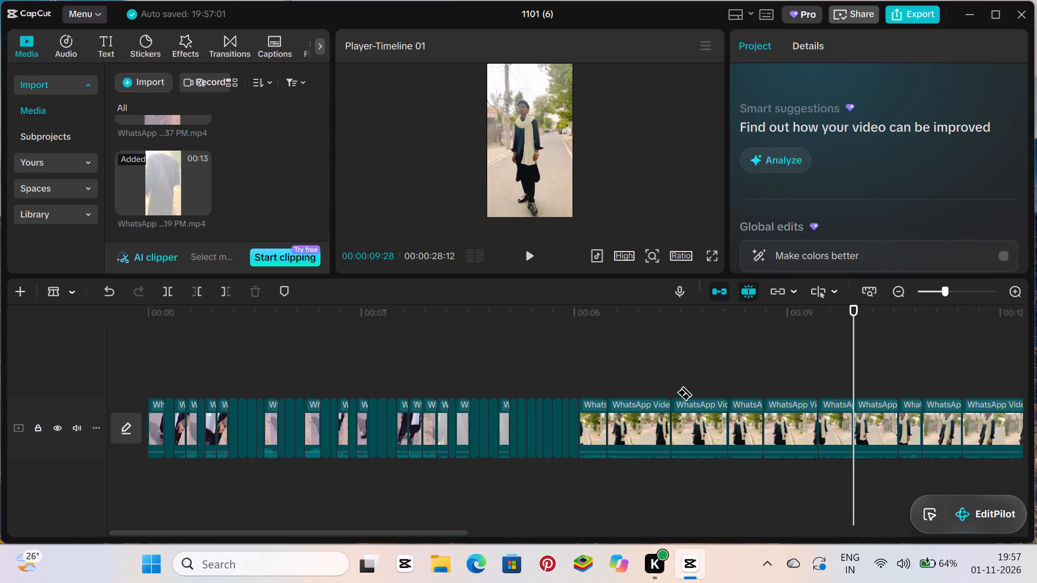
{"action": "left_click", "coordinate": [44, 293]}
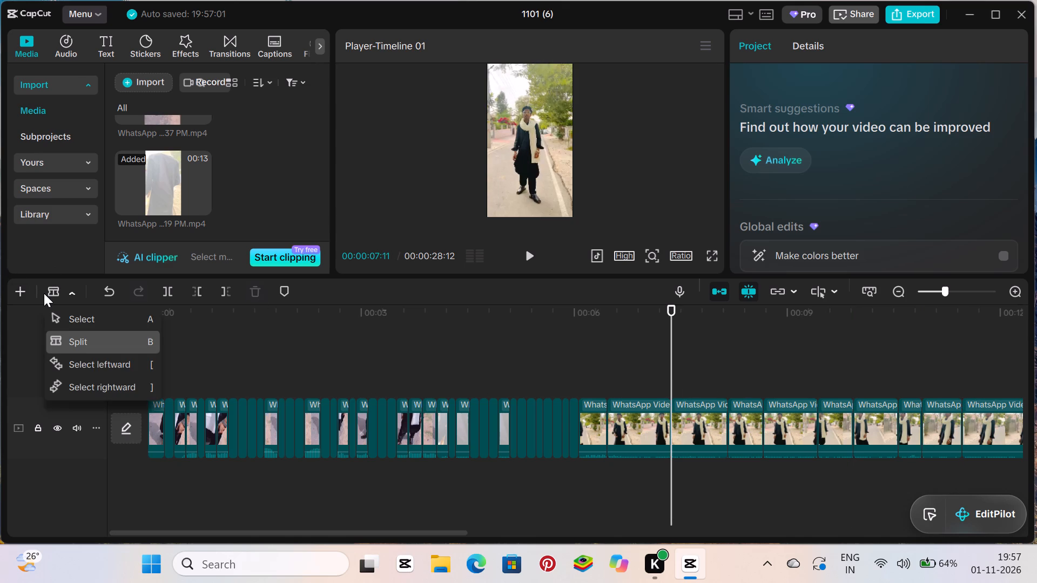
{"action": "left_click", "coordinate": [65, 316]}
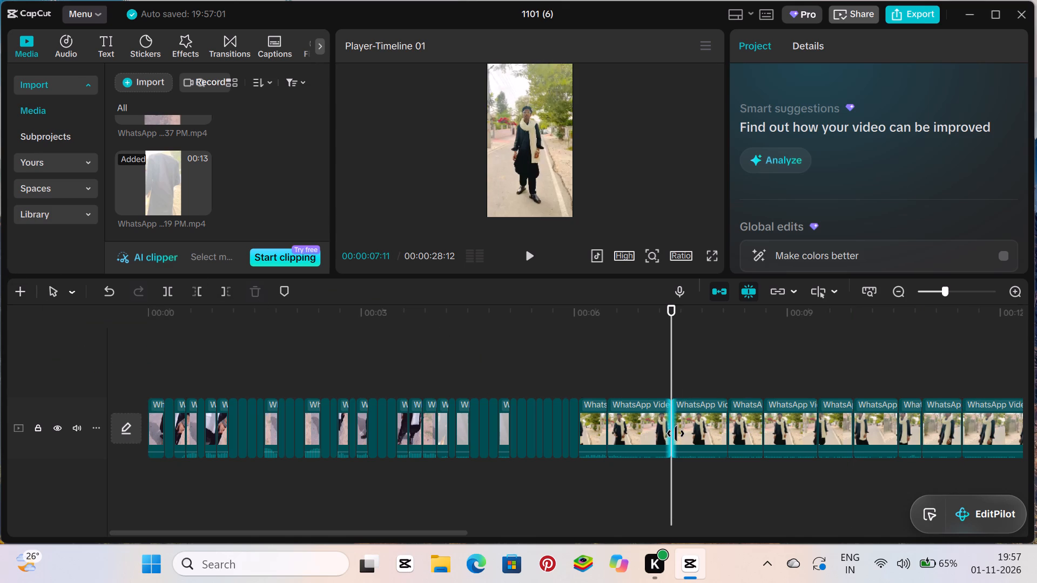
{"action": "left_click", "coordinate": [676, 433]}
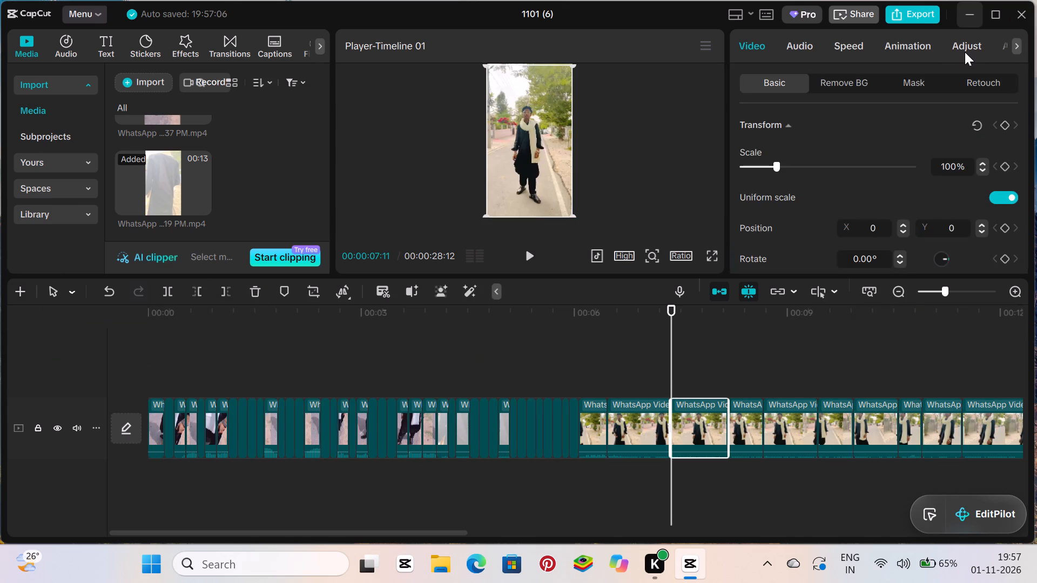
{"action": "left_click", "coordinate": [965, 52]}
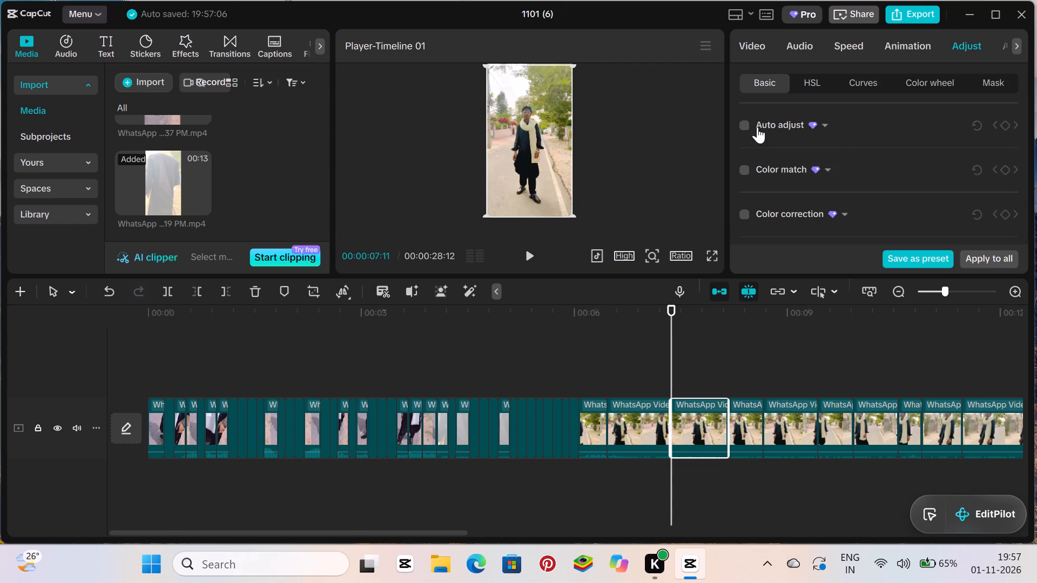
{"action": "left_click", "coordinate": [743, 125]}
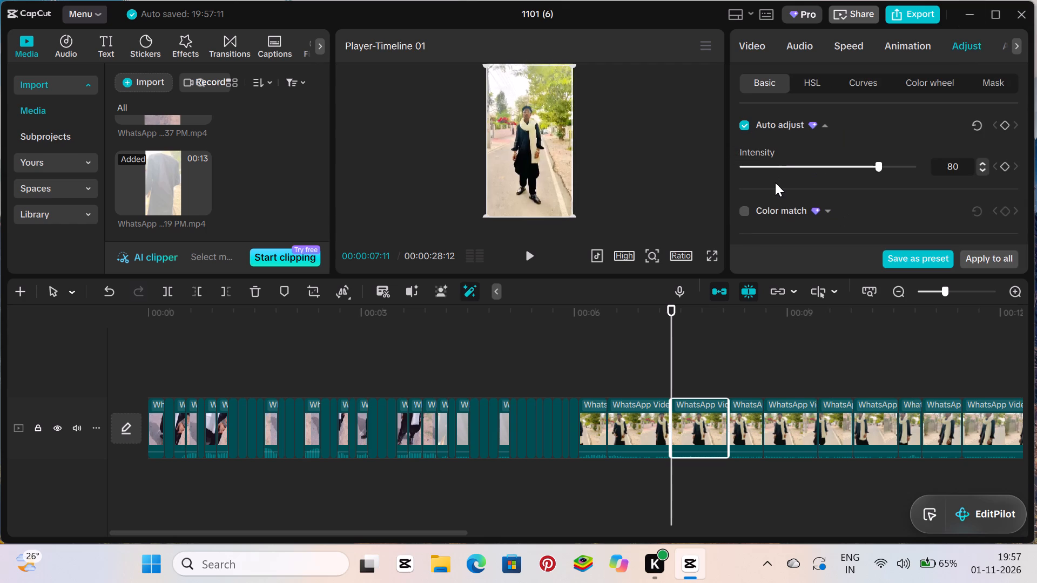
Enable Color match on the same clip, using the offered video frame of the man in the cream scarf as color reference.
{"action": "left_click", "coordinate": [743, 213]}
{"action": "scroll", "coordinate": [743, 213], "scroll_direction": "down", "scroll_amount": 1}
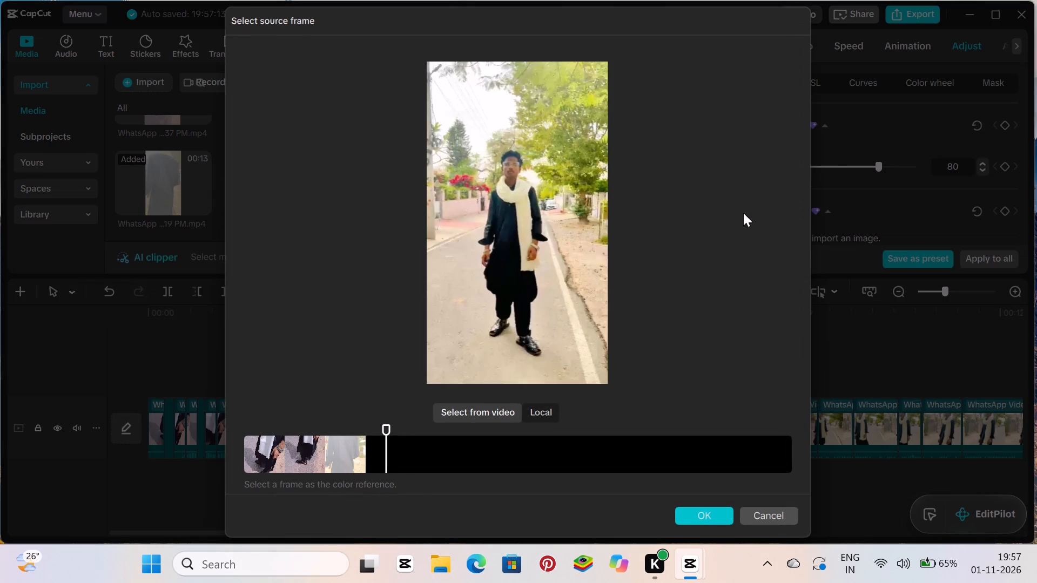
{"action": "scroll", "coordinate": [743, 213], "scroll_direction": "down", "scroll_amount": 1}
{"action": "left_click", "coordinate": [698, 517]}
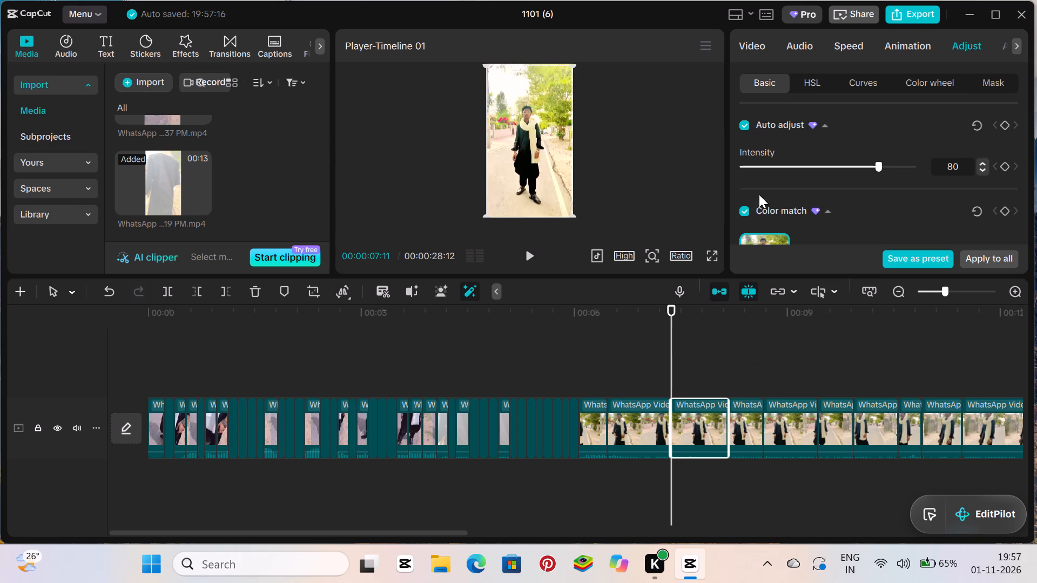
Enable Color correction for the selected clip starting at about 7.4 seconds.
{"action": "scroll", "coordinate": [759, 194], "scroll_direction": "down", "scroll_amount": 4}
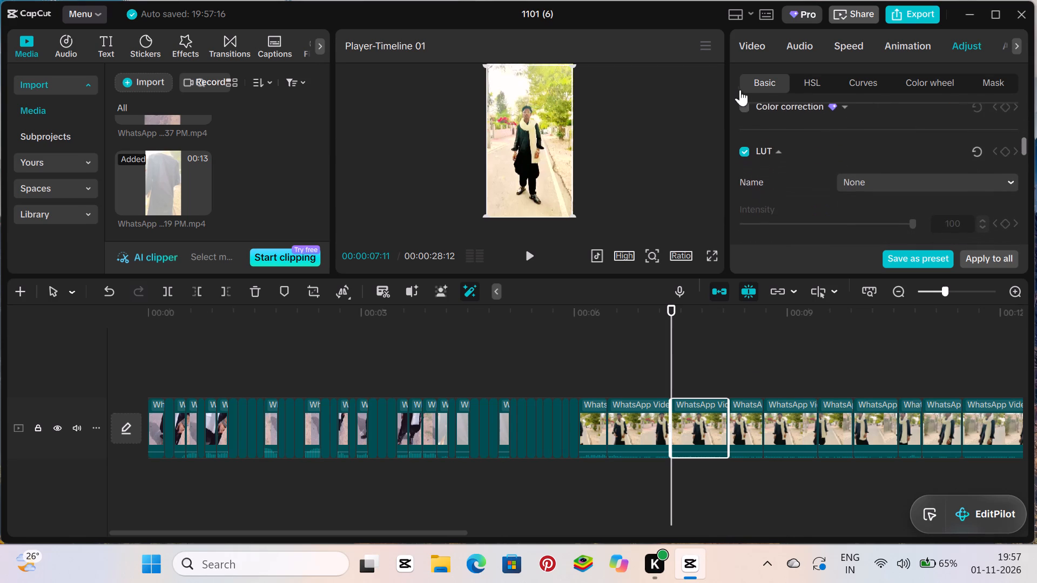
{"action": "left_click", "coordinate": [746, 103]}
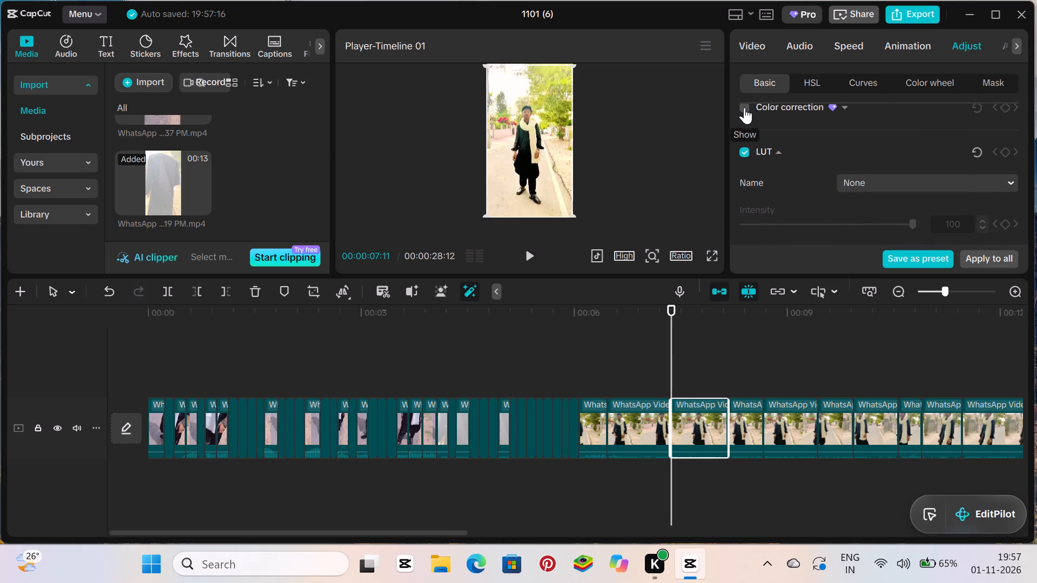
{"action": "left_click", "coordinate": [744, 107]}
Adjust the clip's basic color values to Temp -13, Tint 11 and Saturation -19.
{"action": "scroll", "coordinate": [826, 147], "scroll_direction": "down", "scroll_amount": 2}
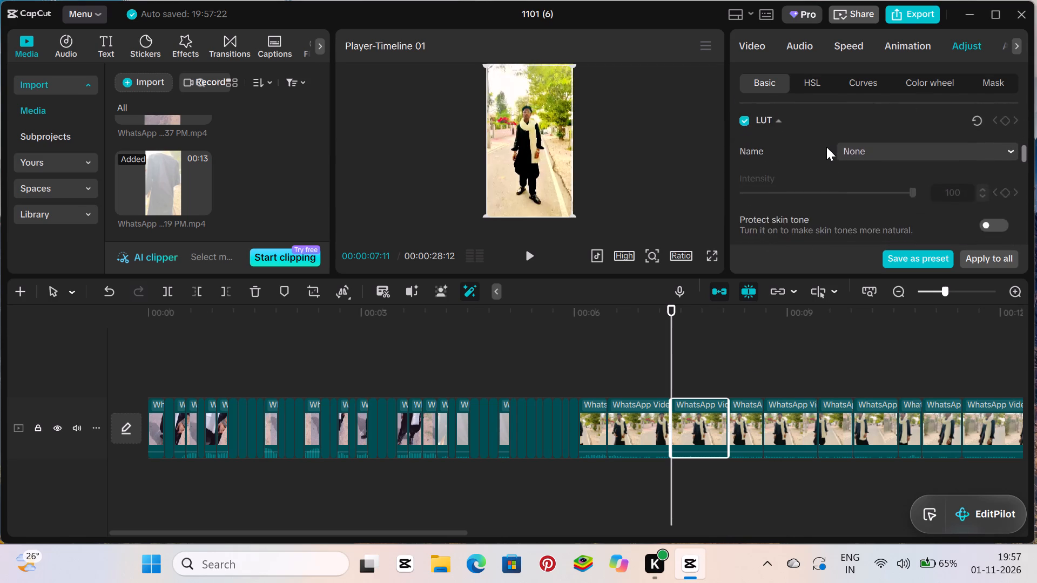
{"action": "scroll", "coordinate": [826, 147], "scroll_direction": "down", "scroll_amount": 2}
{"action": "scroll", "coordinate": [826, 147], "scroll_direction": "up", "scroll_amount": 1}
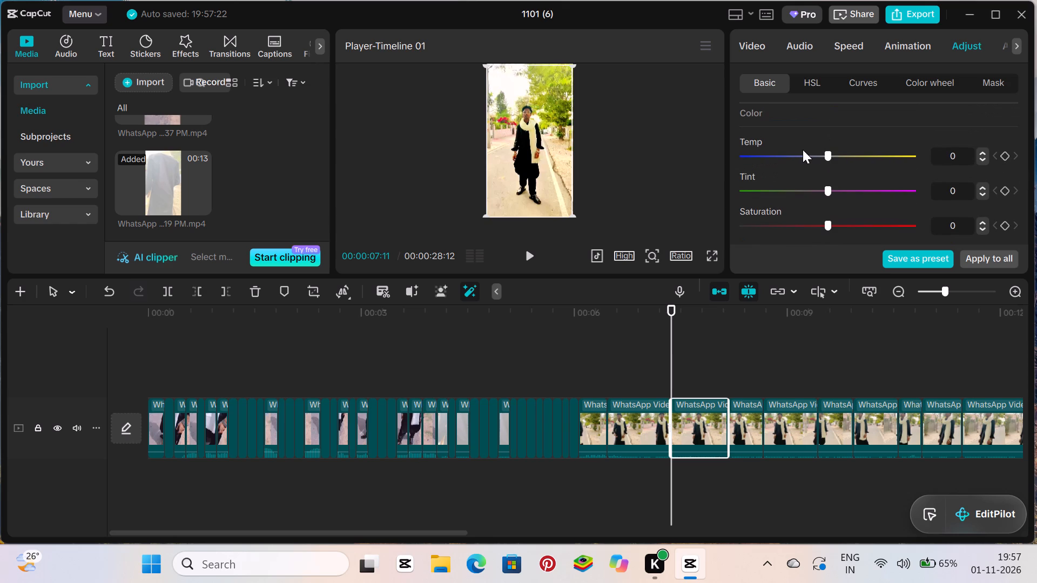
{"action": "left_click", "coordinate": [803, 150]}
{"action": "left_click", "coordinate": [843, 187]}
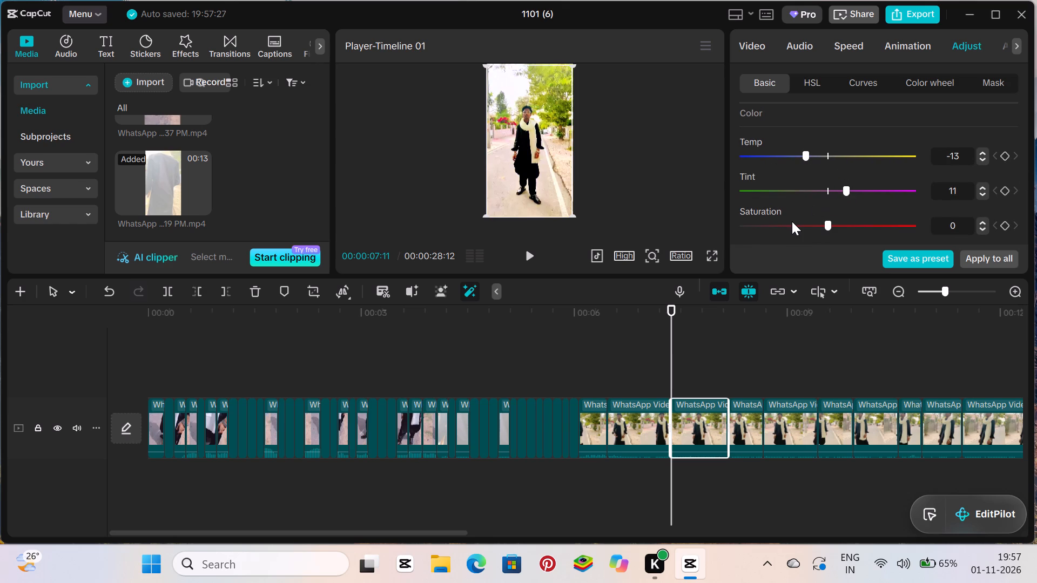
{"action": "left_click", "coordinate": [792, 221]}
Adjust the clip's lightness values to Exposure -16, Contrast 14 and Highlight -5.
{"action": "scroll", "coordinate": [792, 221], "scroll_direction": "down", "scroll_amount": 4}
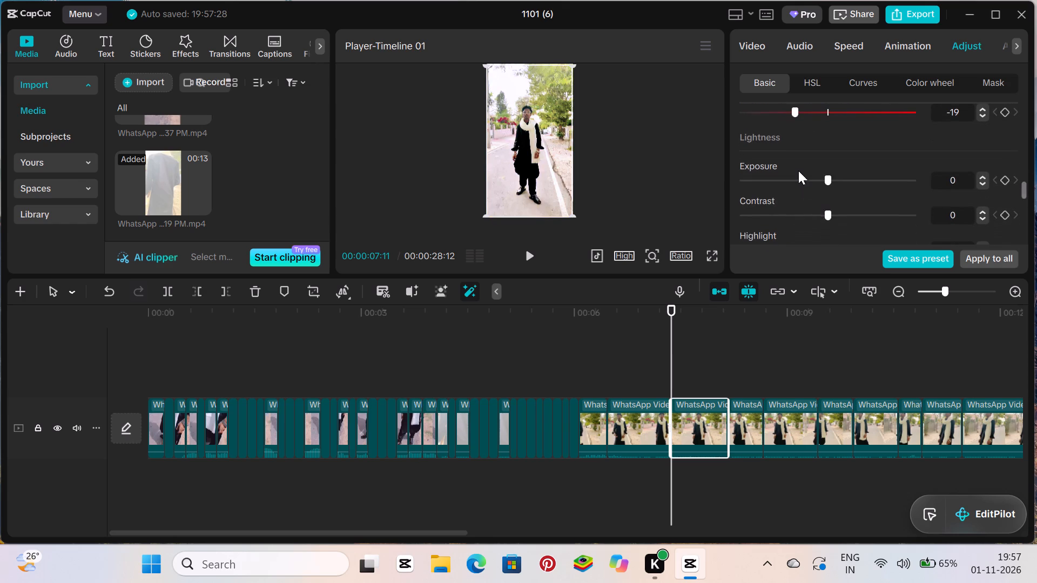
{"action": "left_click", "coordinate": [798, 171]}
{"action": "left_click", "coordinate": [798, 178]}
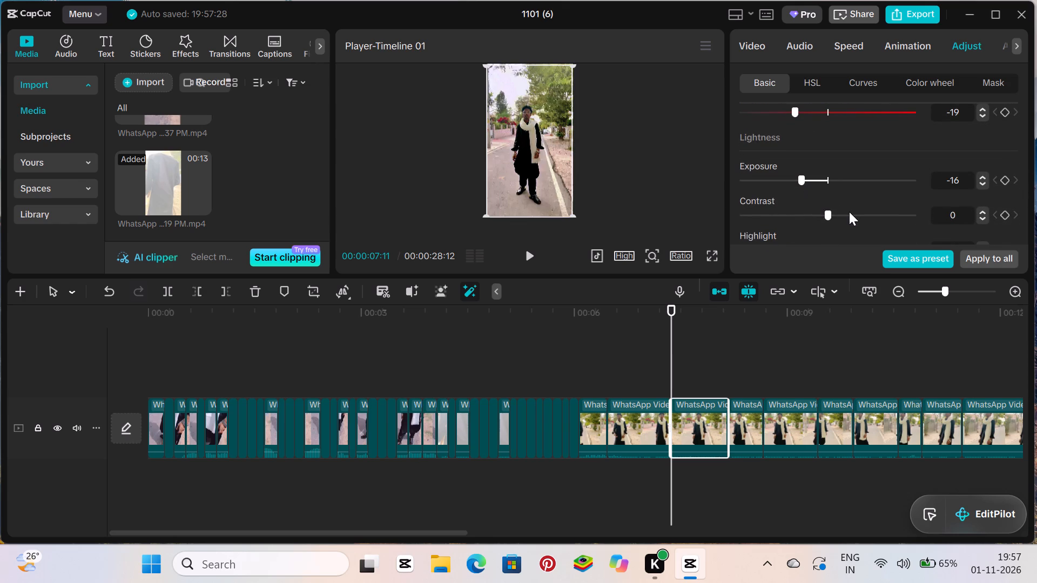
{"action": "left_click", "coordinate": [849, 212]}
{"action": "scroll", "coordinate": [817, 211], "scroll_direction": "down", "scroll_amount": 1}
{"action": "left_click", "coordinate": [817, 211]}
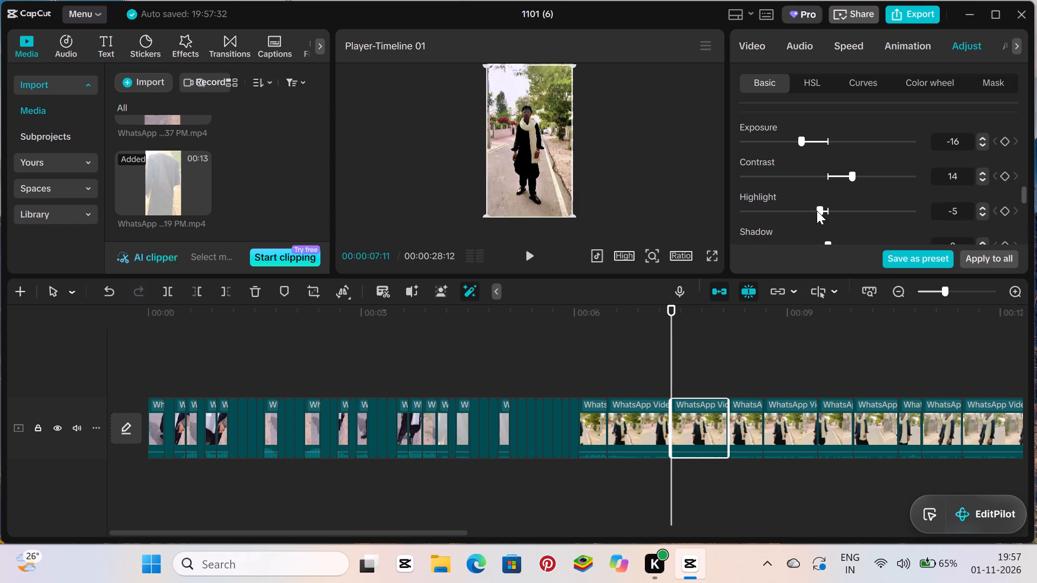
Adjust the clip's remaining lightness values to Shadow 7, Whites -16, Blacks 18 and Brilliance -10.
{"action": "left_click", "coordinate": [851, 237]}
{"action": "scroll", "coordinate": [839, 190], "scroll_direction": "down", "scroll_amount": 1}
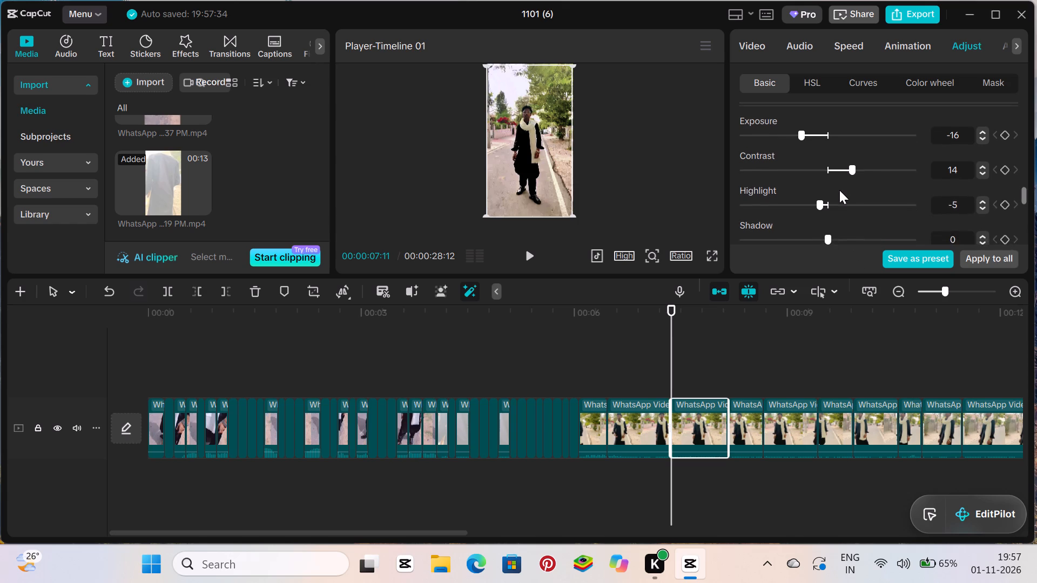
{"action": "scroll", "coordinate": [839, 190], "scroll_direction": "down", "scroll_amount": 1}
{"action": "left_click", "coordinate": [837, 189]}
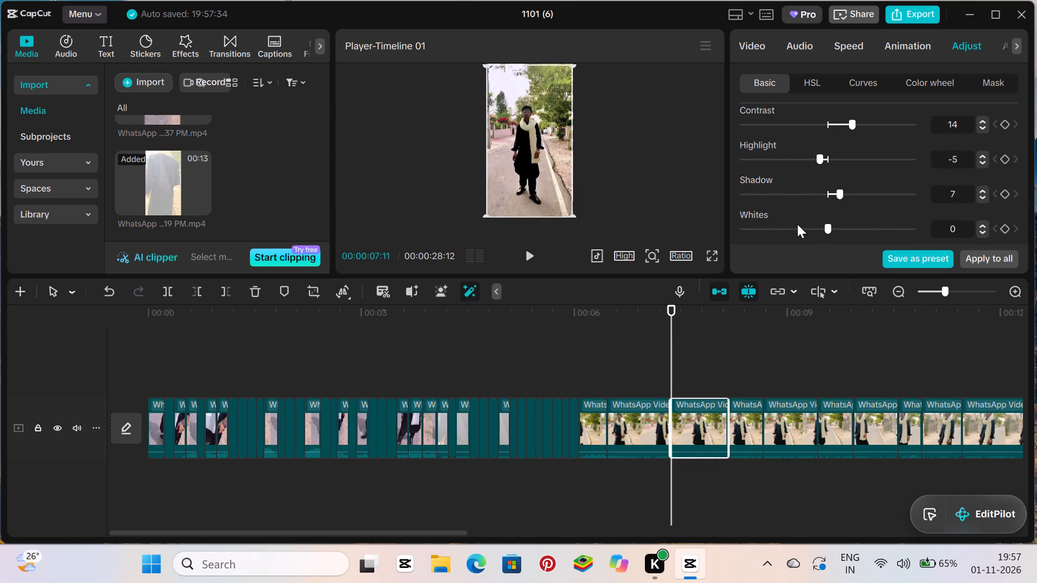
{"action": "left_click", "coordinate": [797, 224]}
{"action": "scroll", "coordinate": [797, 224], "scroll_direction": "down", "scroll_amount": 3}
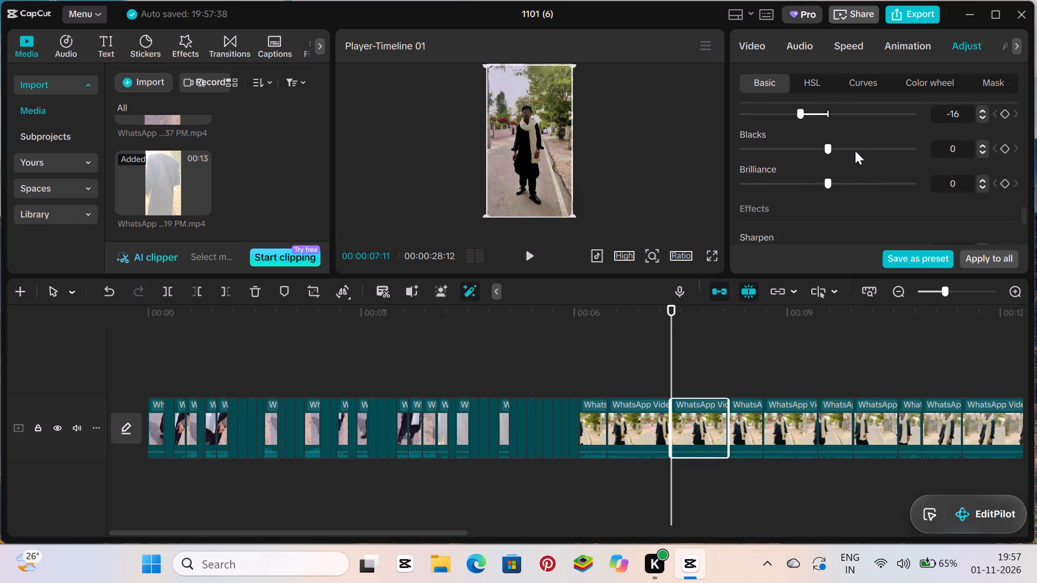
{"action": "left_click_drag", "start_coordinate": [855, 151], "coordinate": [856, 185]}
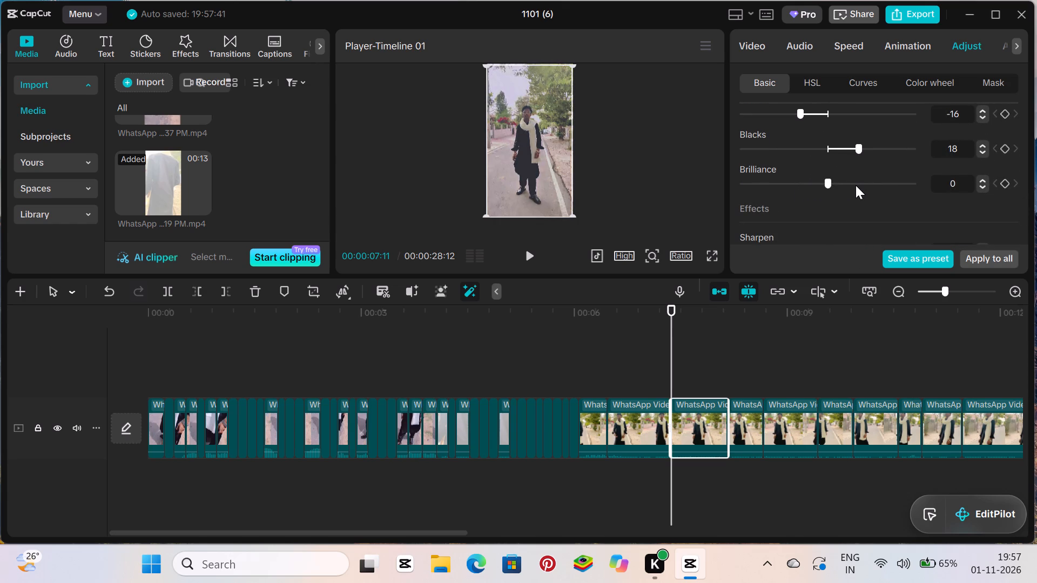
{"action": "left_click", "coordinate": [808, 180]}
Raise the clip's Clarity effect to 100.
{"action": "scroll", "coordinate": [805, 193], "scroll_direction": "down", "scroll_amount": 1}
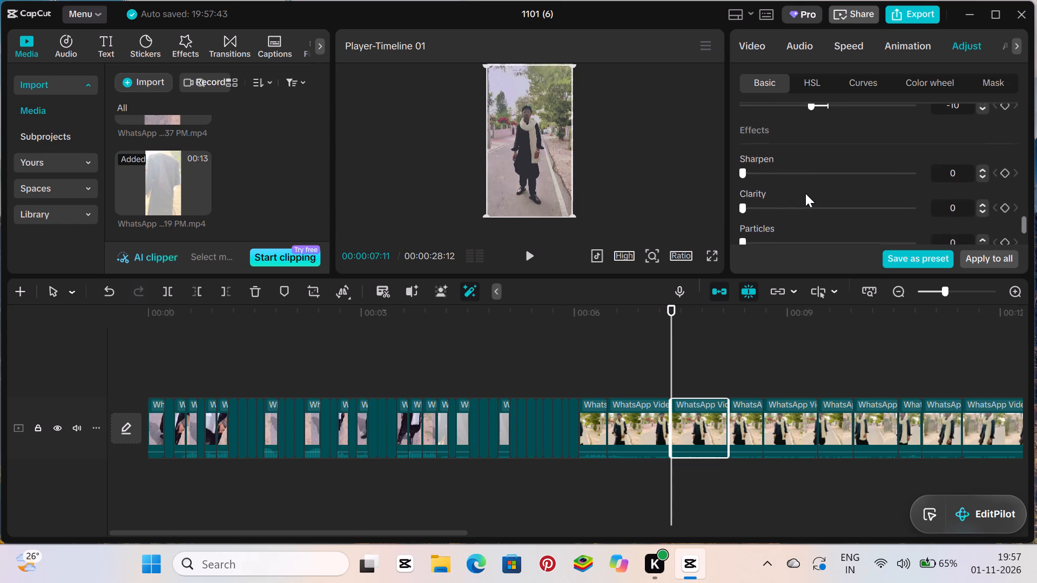
{"action": "left_click", "coordinate": [805, 193]}
{"action": "left_click", "coordinate": [801, 191]}
{"action": "left_click_drag", "start_coordinate": [824, 204], "coordinate": [987, 226]}
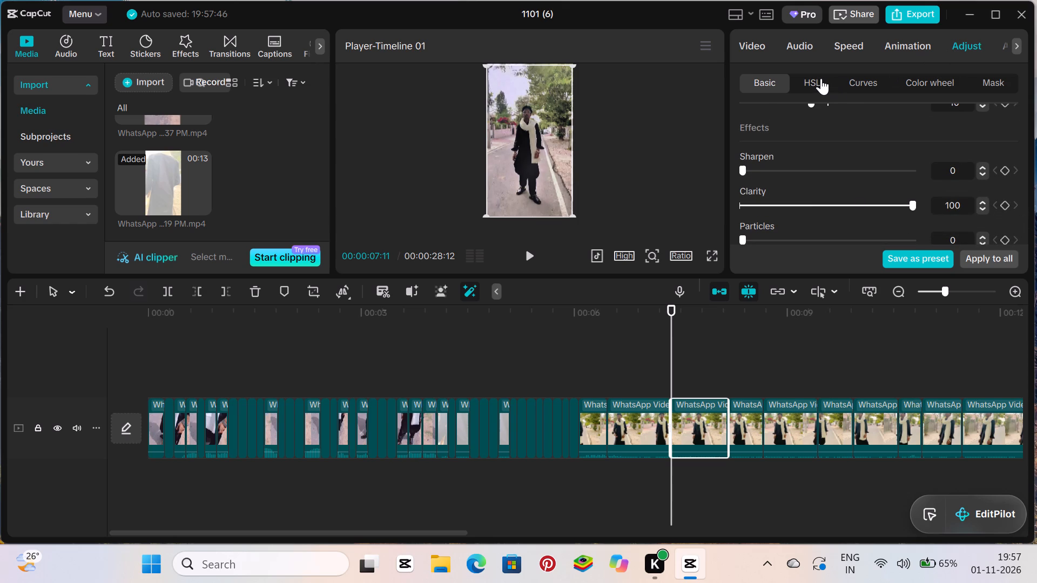
Adjust the clip's red range in HSL to Hue 24 and Saturation -15.
{"action": "left_click", "coordinate": [819, 79]}
{"action": "left_click_drag", "start_coordinate": [797, 195], "coordinate": [845, 235]}
{"action": "left_click", "coordinate": [845, 235]}
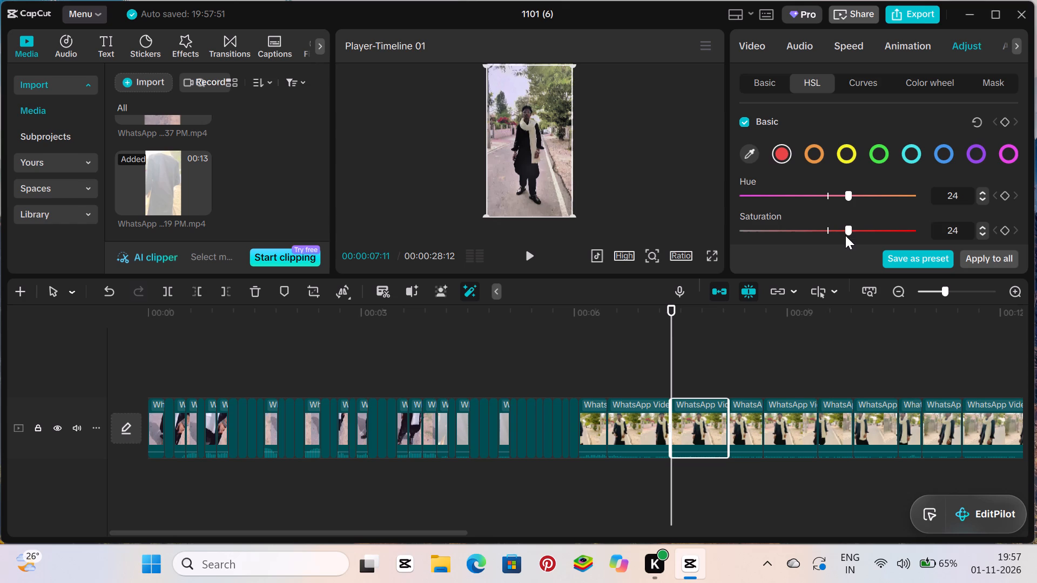
{"action": "left_click_drag", "start_coordinate": [845, 235], "coordinate": [811, 142]}
{"action": "left_click", "coordinate": [811, 142]}
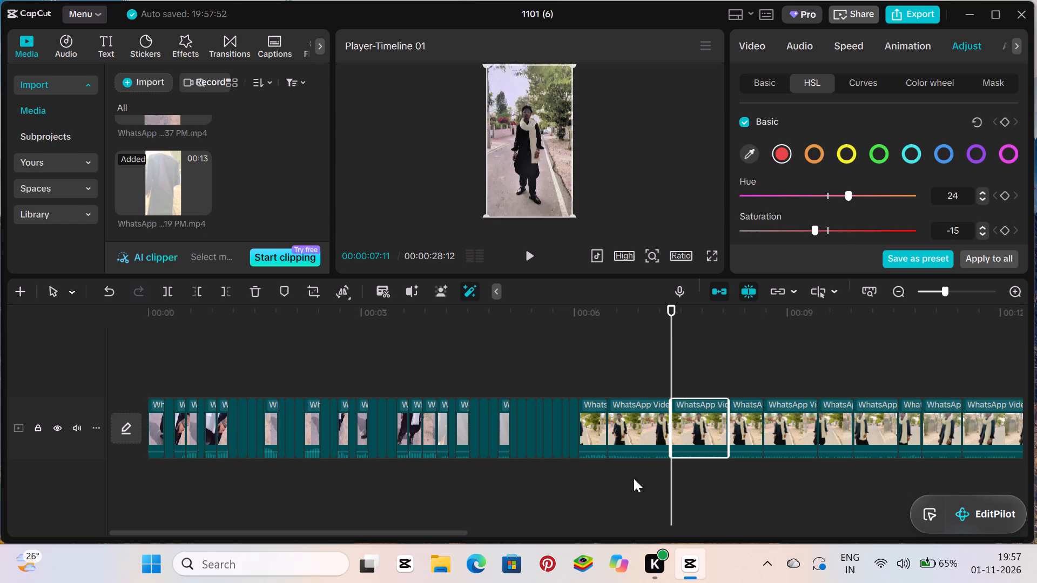
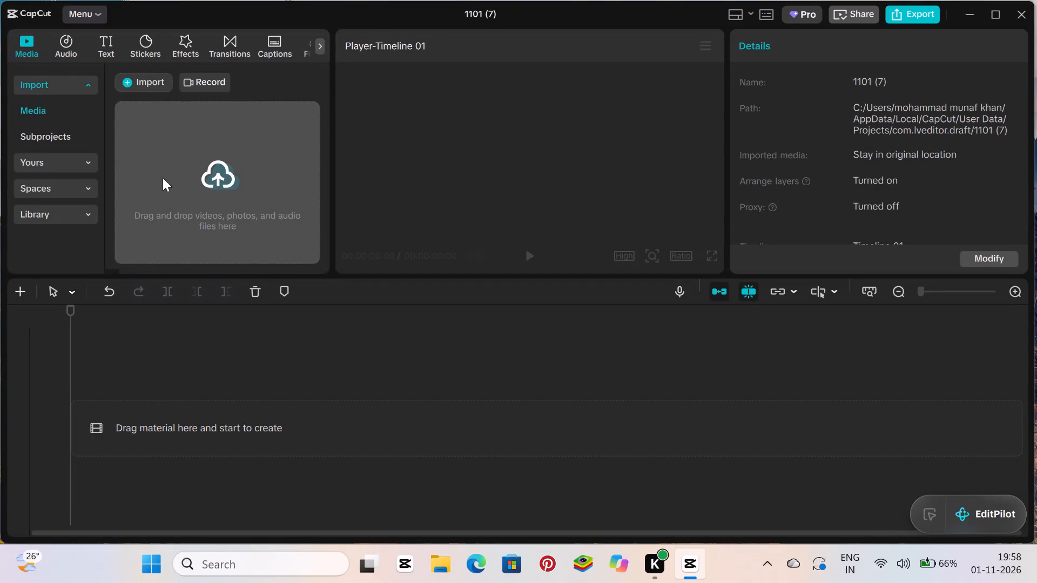
Import the video VID_20260413_015523_572 from the Downloads folder into project 1101 (7).
{"action": "triple_click", "coordinate": [143, 79]}
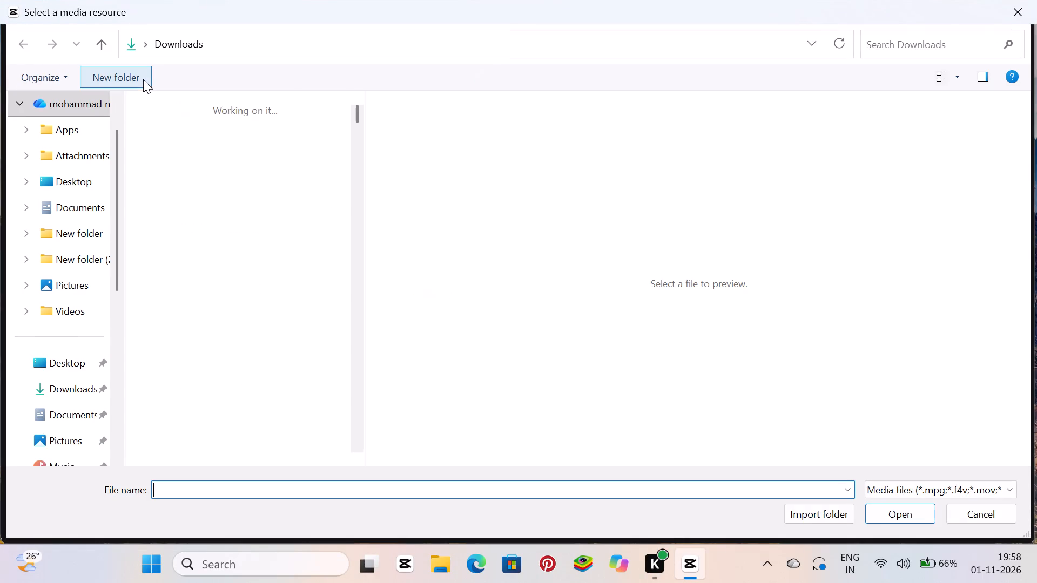
{"action": "scroll", "coordinate": [211, 200], "scroll_direction": "down", "scroll_amount": 5}
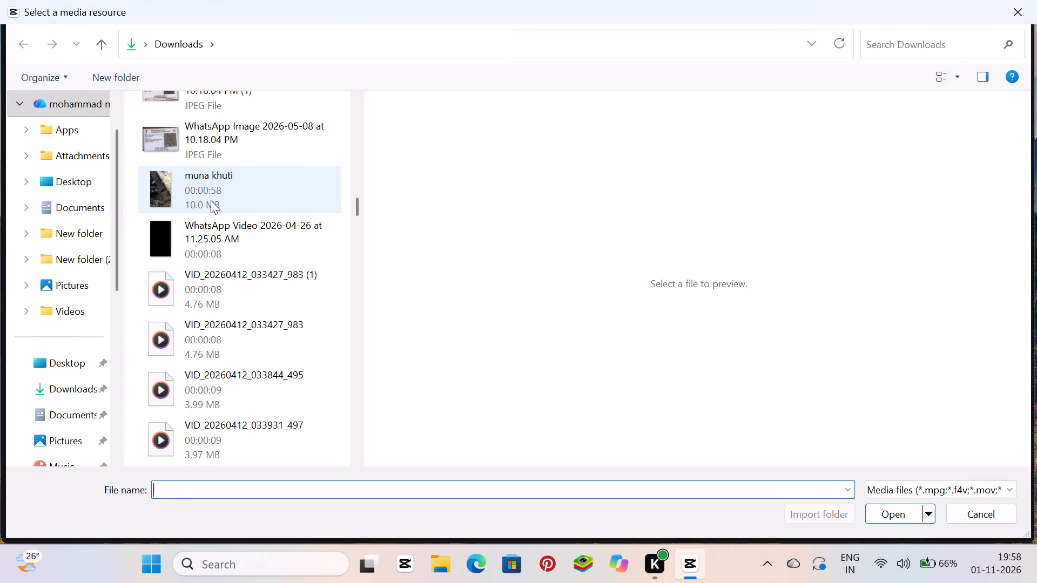
{"action": "scroll", "coordinate": [211, 200], "scroll_direction": "down", "scroll_amount": 2}
{"action": "triple_click", "coordinate": [203, 280]}
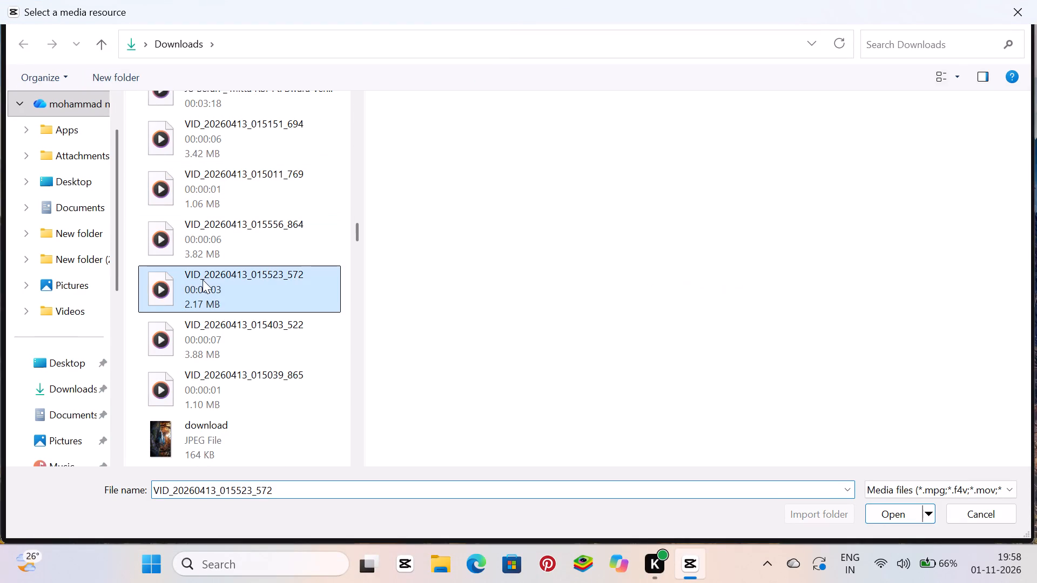
{"action": "left_click_drag", "start_coordinate": [203, 280], "coordinate": [147, 83]}
{"action": "triple_click", "coordinate": [147, 83]}
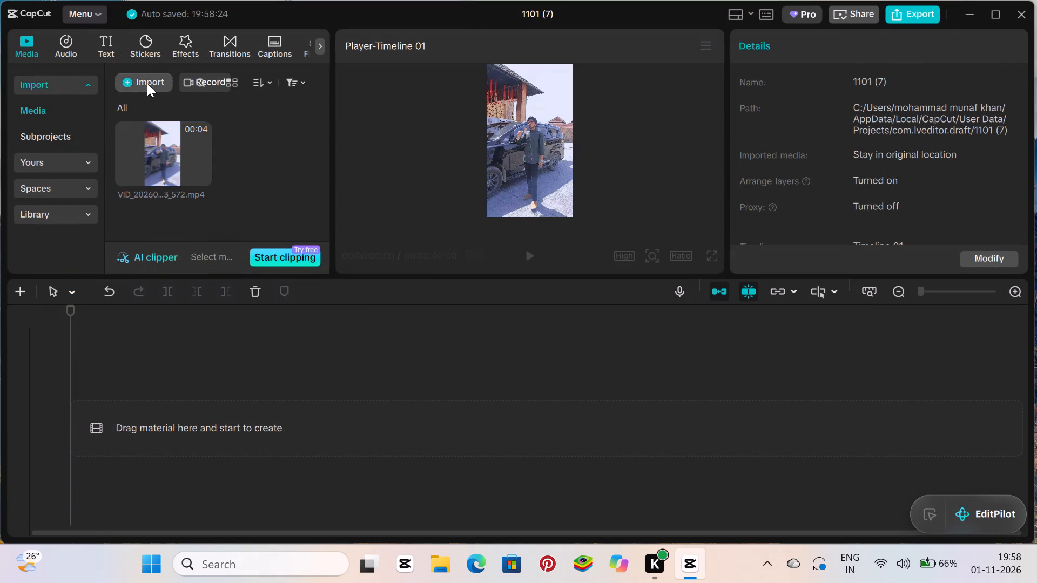
{"action": "scroll", "coordinate": [216, 214], "scroll_direction": "down", "scroll_amount": 4}
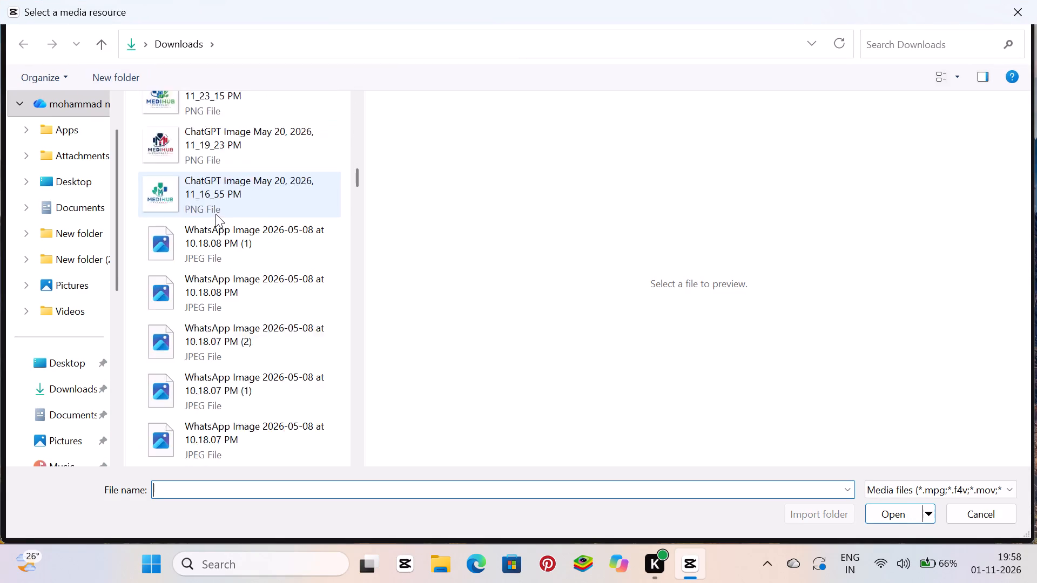
{"action": "scroll", "coordinate": [216, 214], "scroll_direction": "down", "scroll_amount": 2}
{"action": "scroll", "coordinate": [216, 214], "scroll_direction": "up", "scroll_amount": 1, "text": "ctrl"}
{"action": "scroll", "coordinate": [216, 214], "scroll_direction": "down", "scroll_amount": 1, "text": "ctrl"}
{"action": "scroll", "coordinate": [216, 214], "scroll_direction": "down", "scroll_amount": 3}
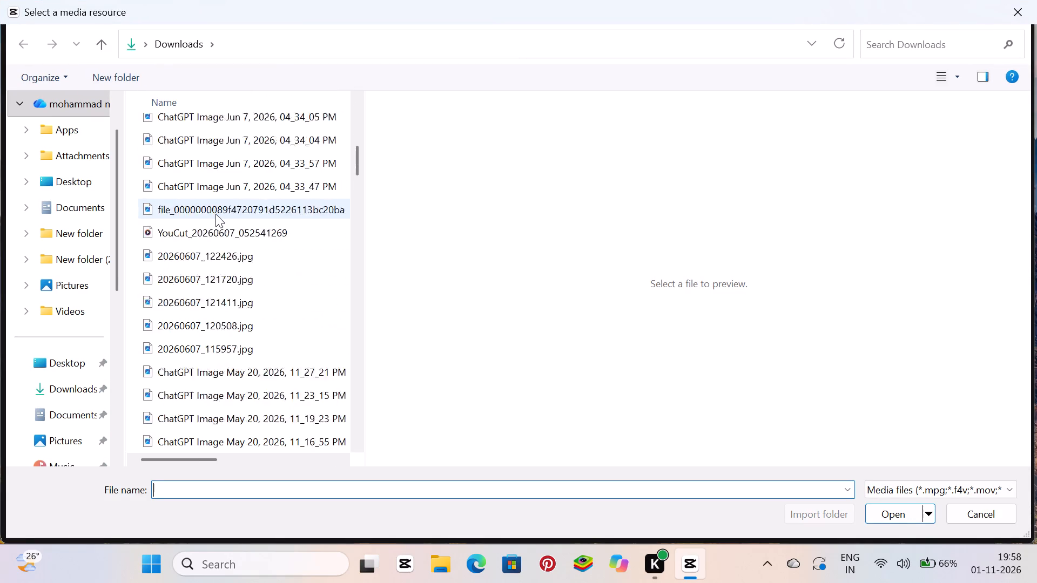
{"action": "scroll", "coordinate": [216, 214], "scroll_direction": "down", "scroll_amount": 2}
{"action": "scroll", "coordinate": [216, 214], "scroll_direction": "up", "scroll_amount": 6}
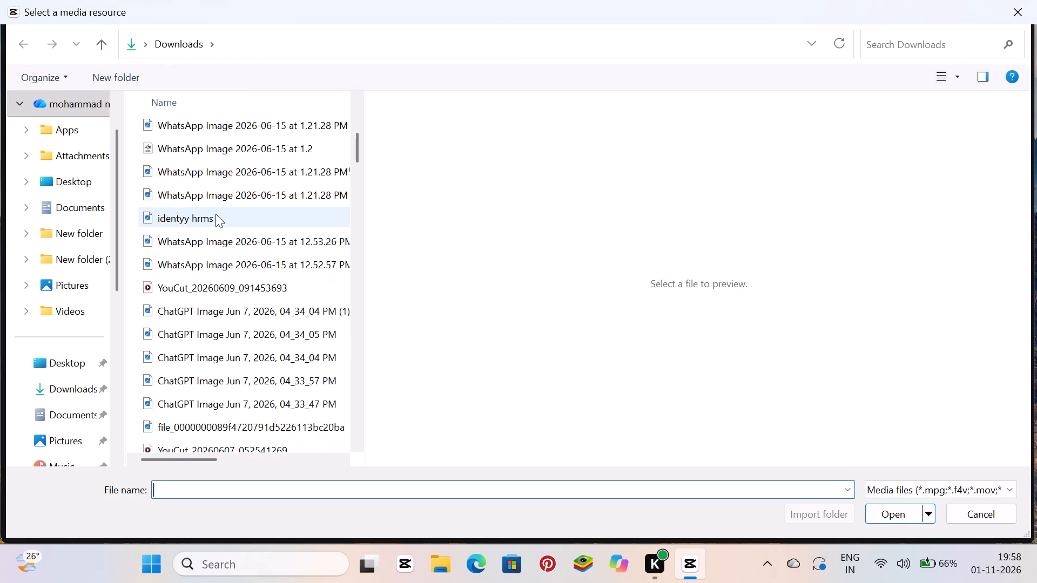
{"action": "scroll", "coordinate": [216, 214], "scroll_direction": "up", "scroll_amount": 3}
{"action": "left_click", "coordinate": [39, 369]}
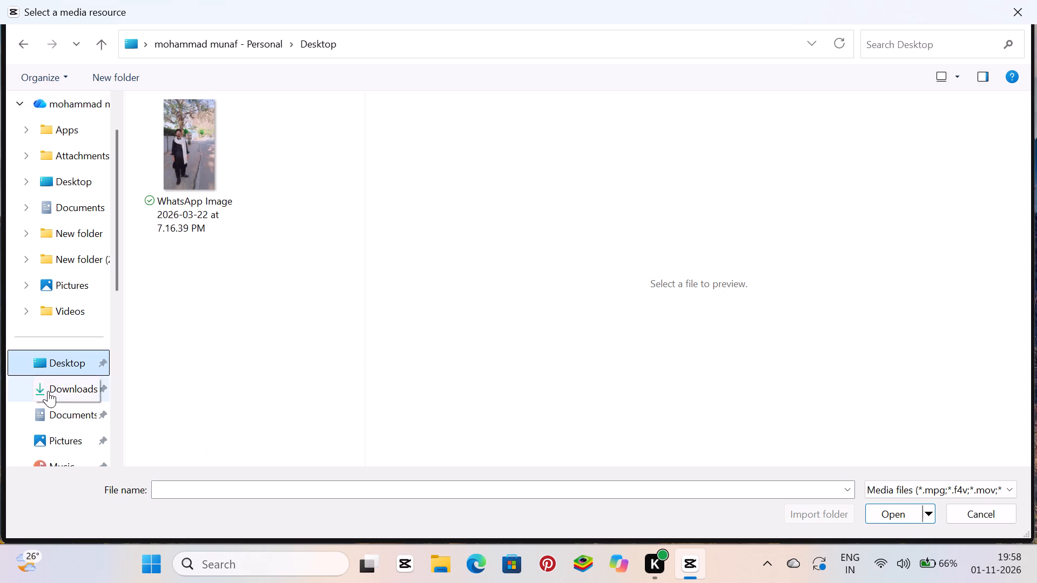
{"action": "left_click", "coordinate": [48, 391]}
{"action": "scroll", "coordinate": [196, 263], "scroll_direction": "down", "scroll_amount": 3}
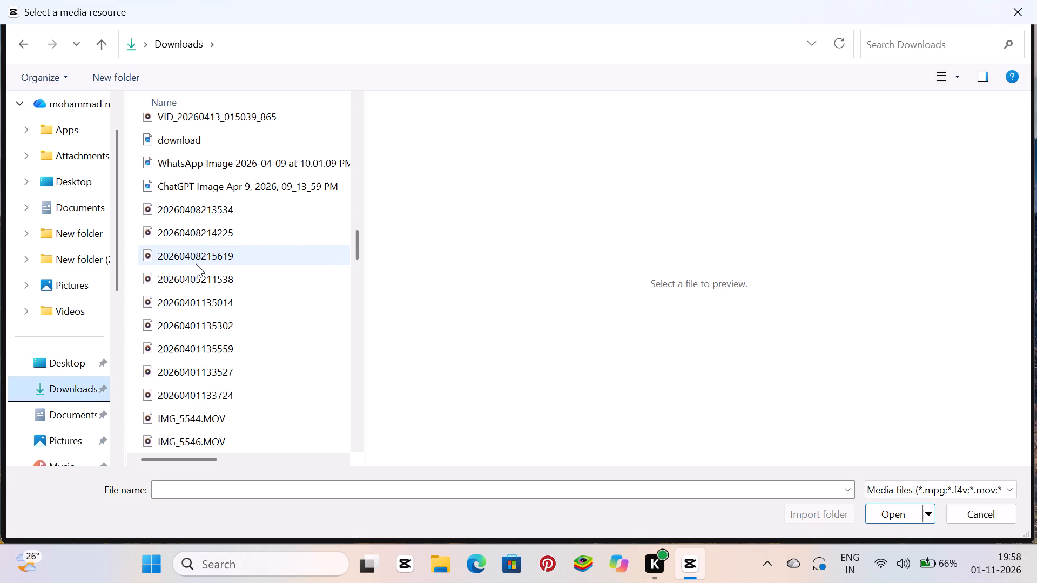
{"action": "triple_click", "coordinate": [196, 263]}
{"action": "double_click", "coordinate": [196, 263]}
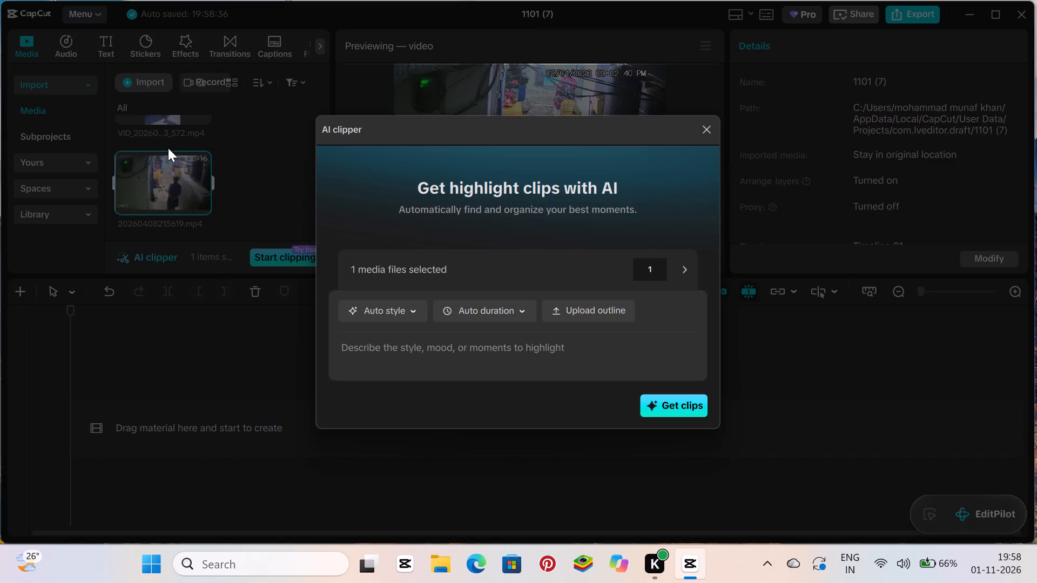
{"action": "left_click", "coordinate": [702, 132]}
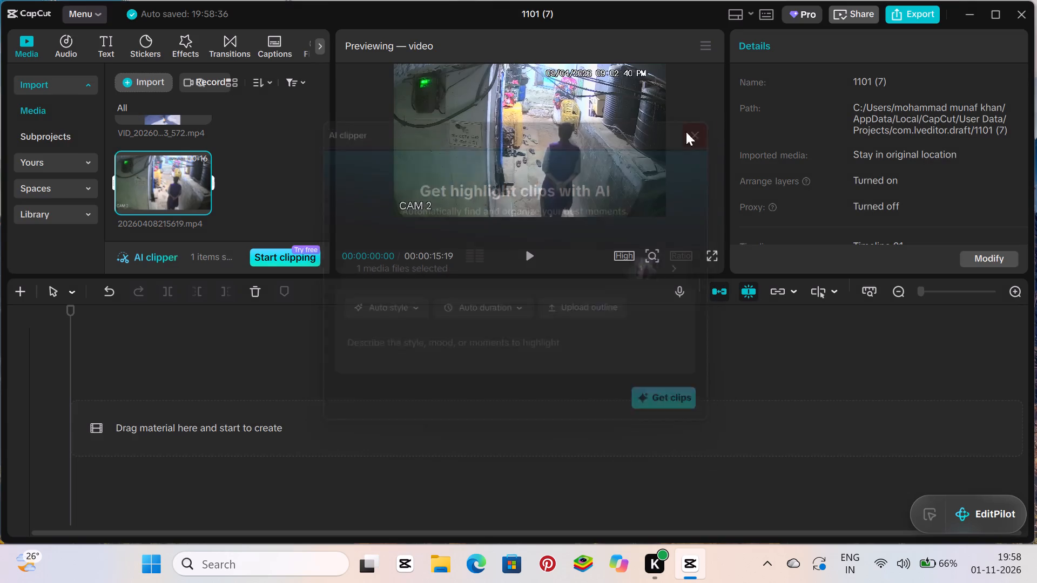
{"action": "left_click", "coordinate": [143, 82]}
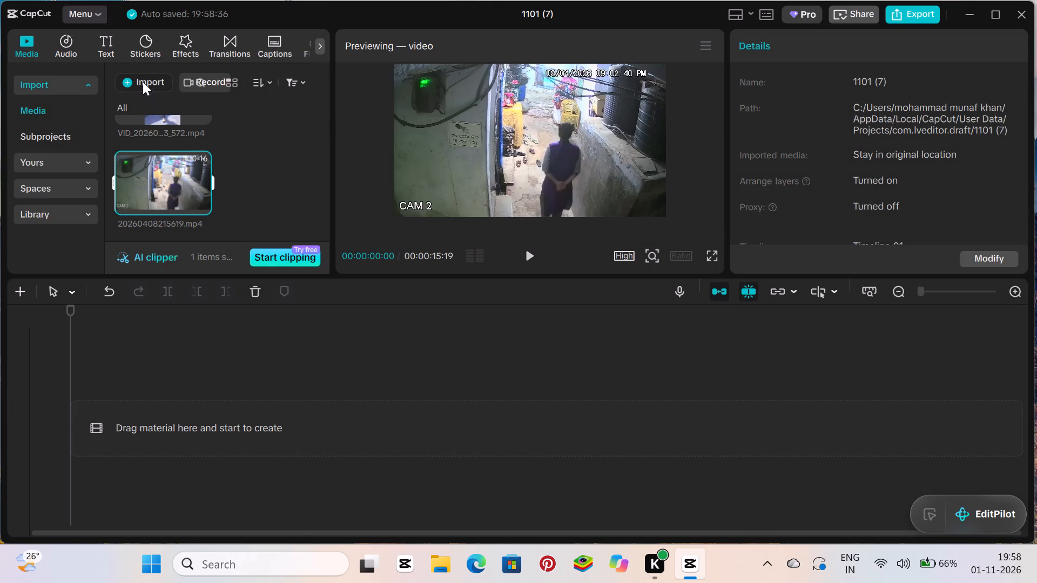
{"action": "scroll", "coordinate": [183, 223], "scroll_direction": "down", "scroll_amount": 1}
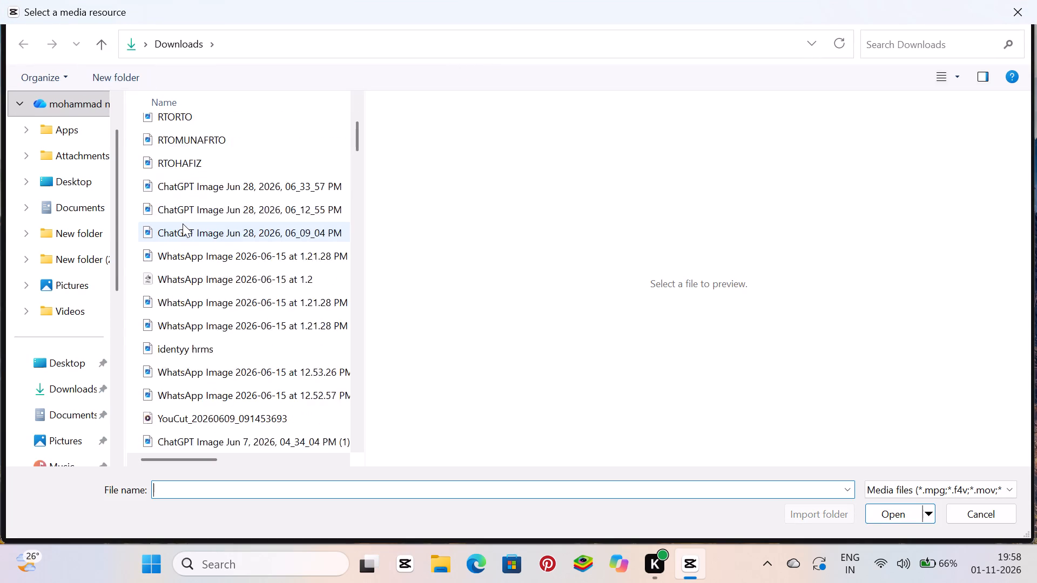
{"action": "scroll", "coordinate": [183, 223], "scroll_direction": "down", "scroll_amount": 1}
{"action": "scroll", "coordinate": [183, 223], "scroll_direction": "up", "scroll_amount": 3}
{"action": "triple_click", "coordinate": [173, 253]}
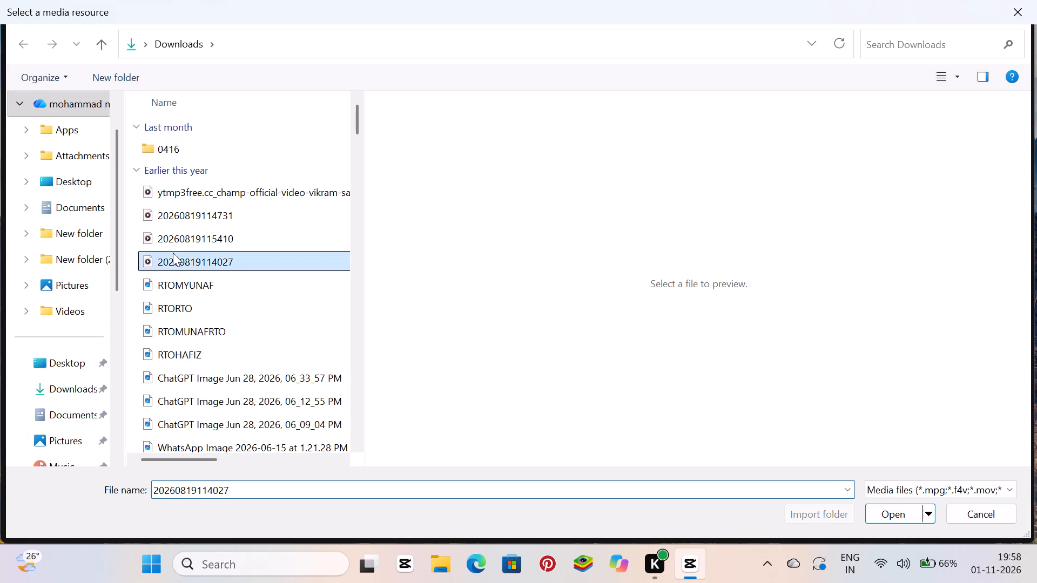
{"action": "double_click", "coordinate": [173, 253]}
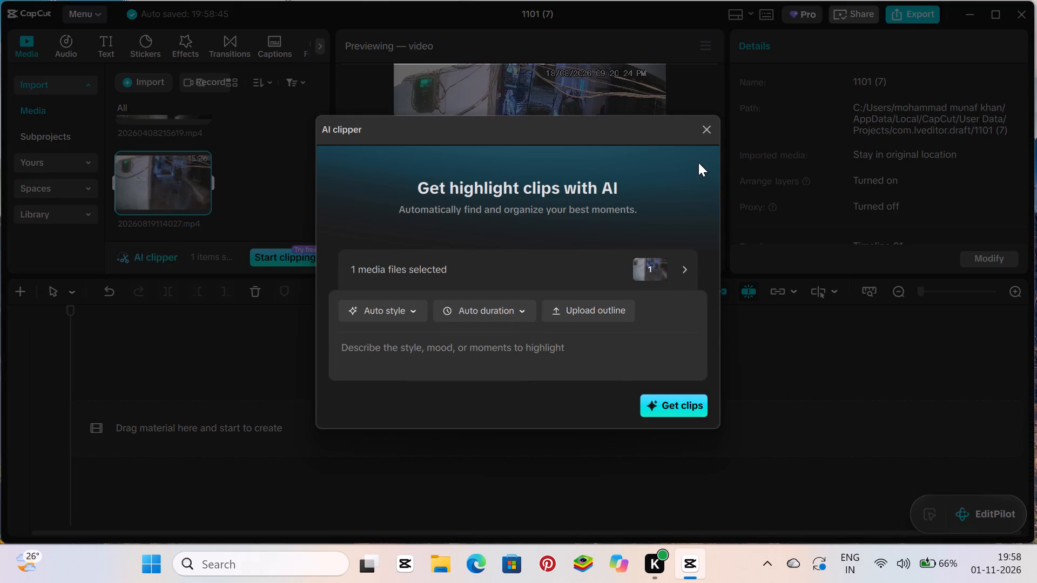
{"action": "left_click", "coordinate": [705, 119]}
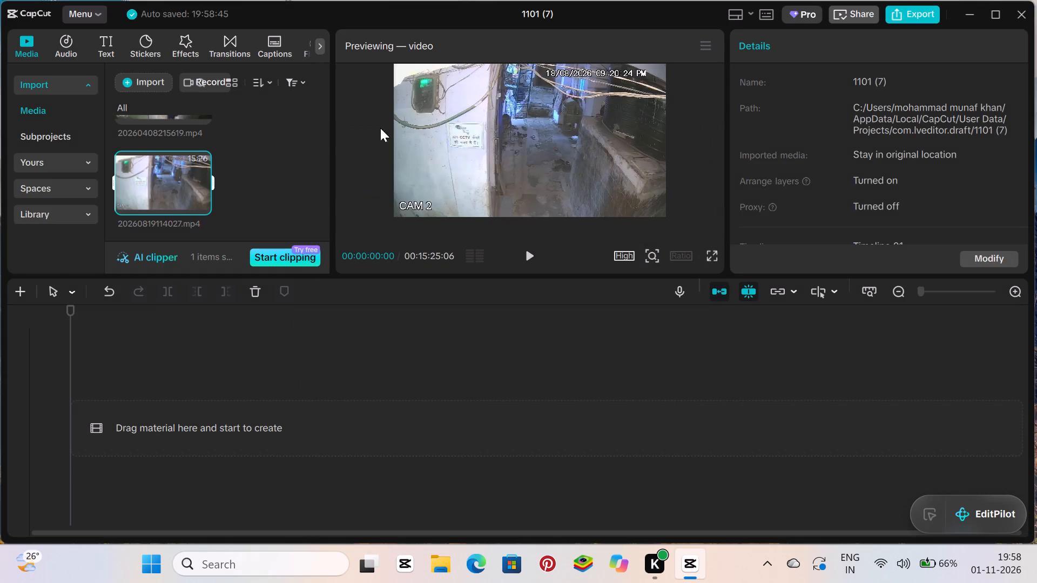
Place VID_20260413_015523_572 at the start of the empty timeline.
{"action": "scroll", "coordinate": [304, 165], "scroll_direction": "up", "scroll_amount": 3}
{"action": "left_click_drag", "start_coordinate": [129, 140], "coordinate": [133, 392]}
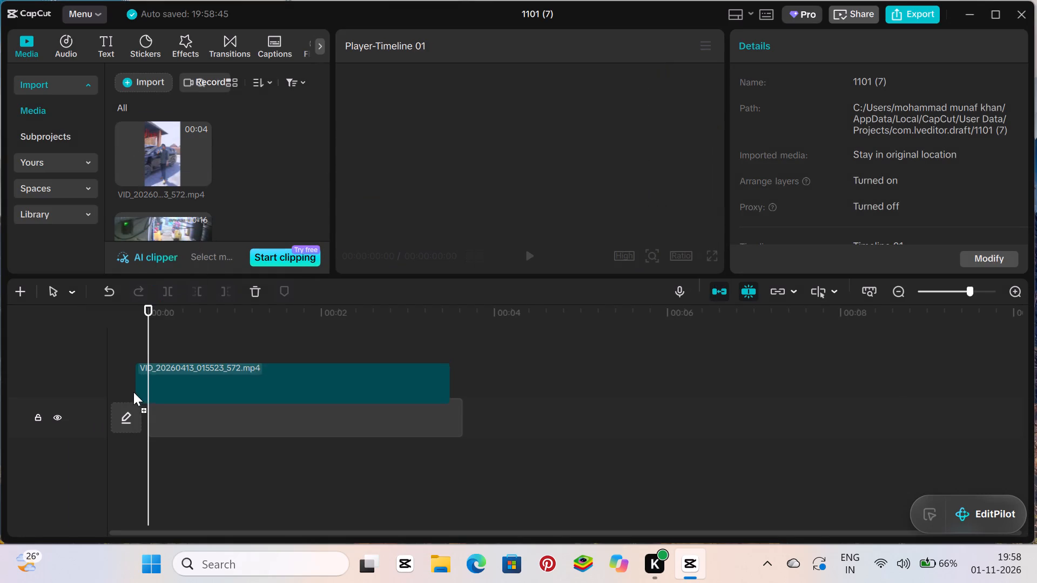
{"action": "left_click_drag", "start_coordinate": [133, 392], "coordinate": [133, 401]}
{"action": "left_click", "coordinate": [133, 401]}
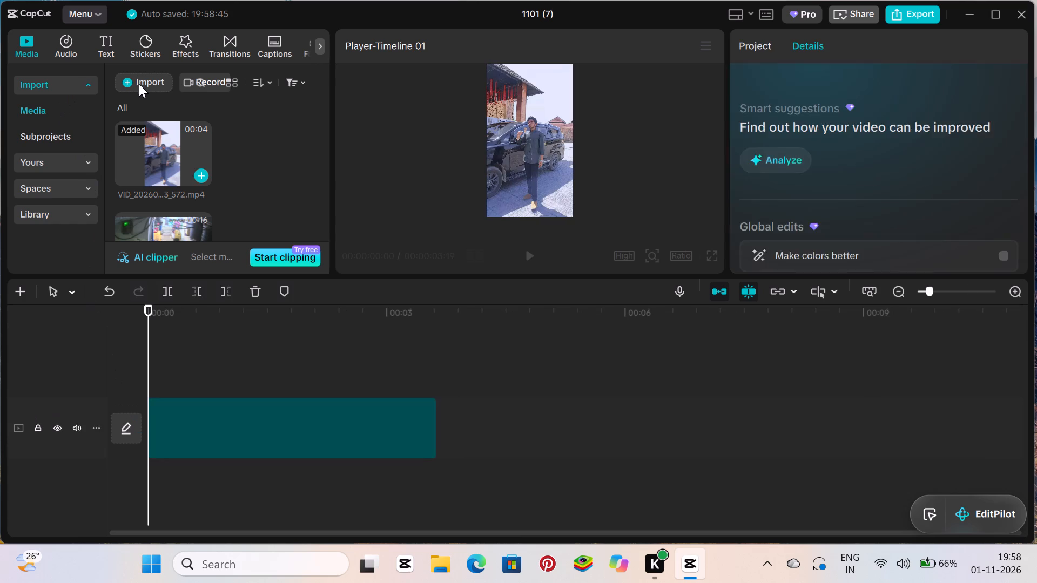
{"action": "left_click", "coordinate": [139, 84]}
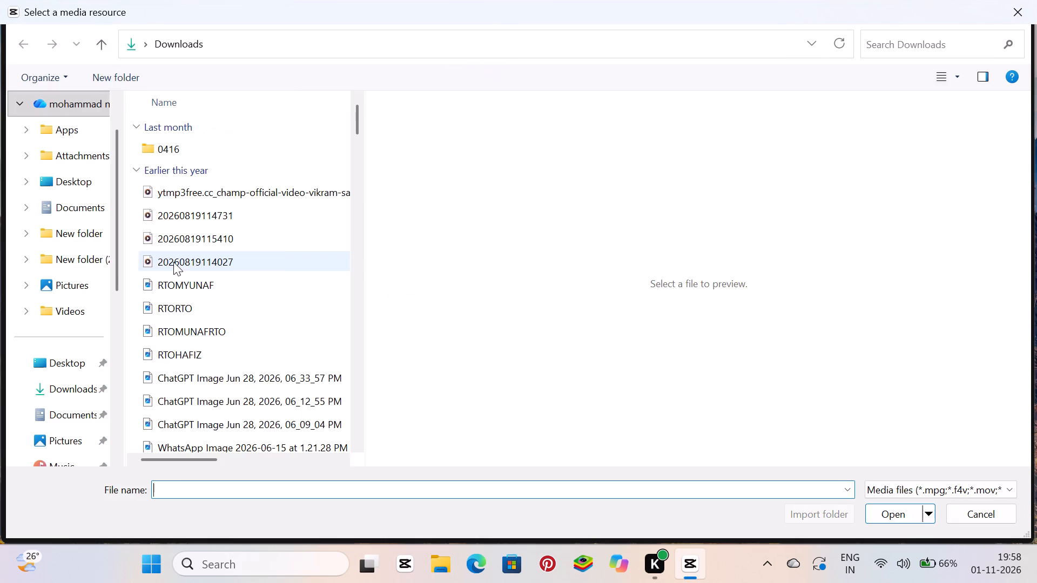
{"action": "scroll", "coordinate": [173, 262], "scroll_direction": "down", "scroll_amount": 2}
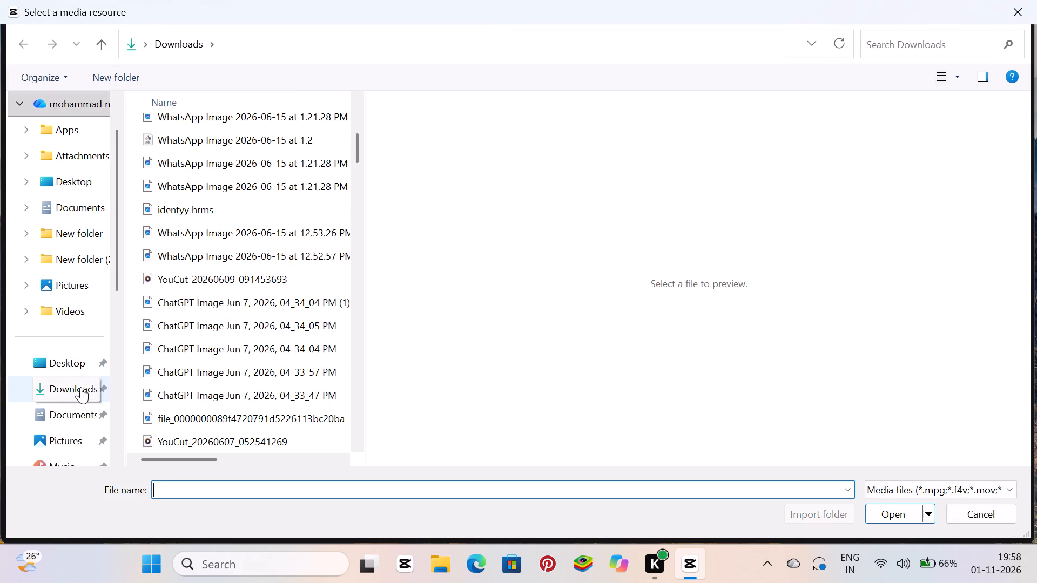
{"action": "left_click", "coordinate": [80, 387]}
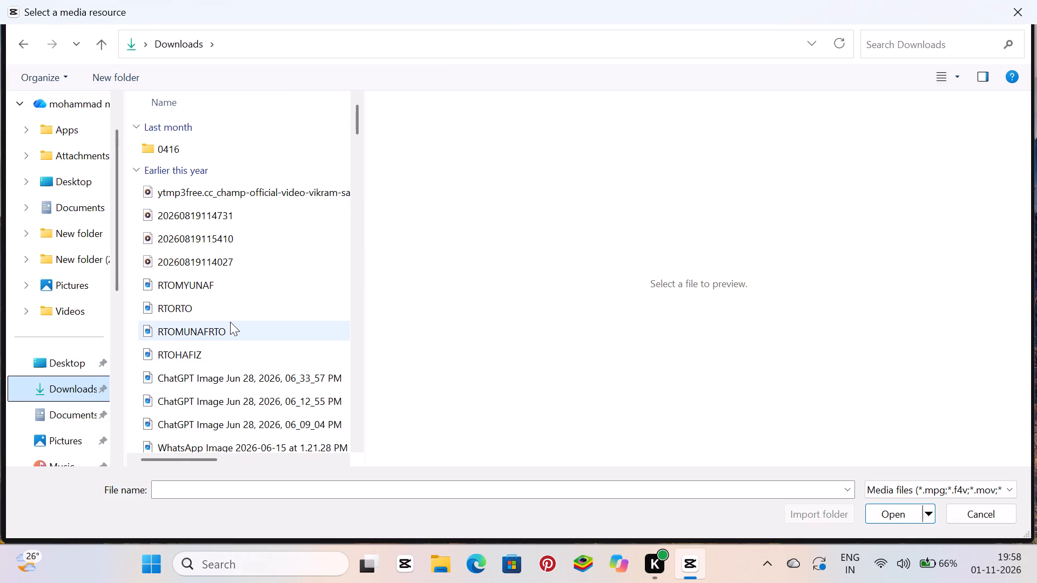
{"action": "scroll", "coordinate": [230, 322], "scroll_direction": "down", "scroll_amount": 2}
{"action": "left_click", "coordinate": [230, 322]}
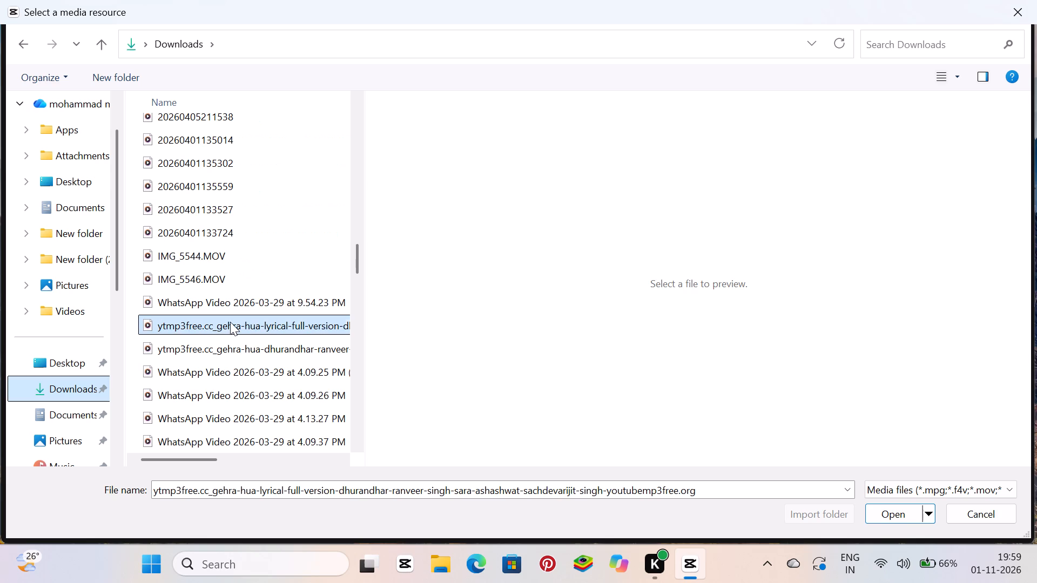
{"action": "double_click", "coordinate": [235, 238]}
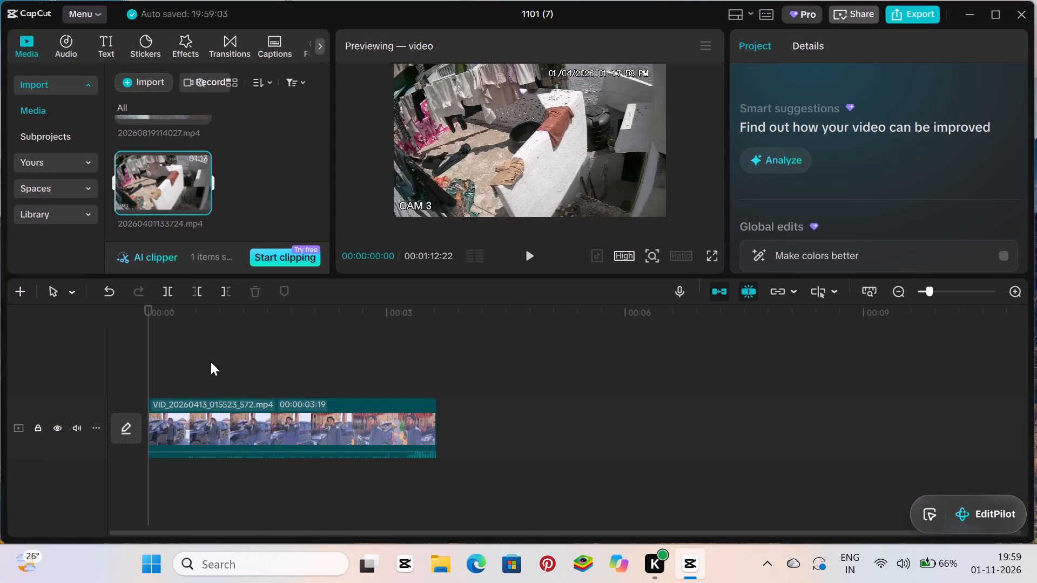
Import WhatsApp Video 2026-03-29 at 9.54.23 PM from the Downloads folder into the project.
{"action": "triple_click", "coordinate": [125, 73]}
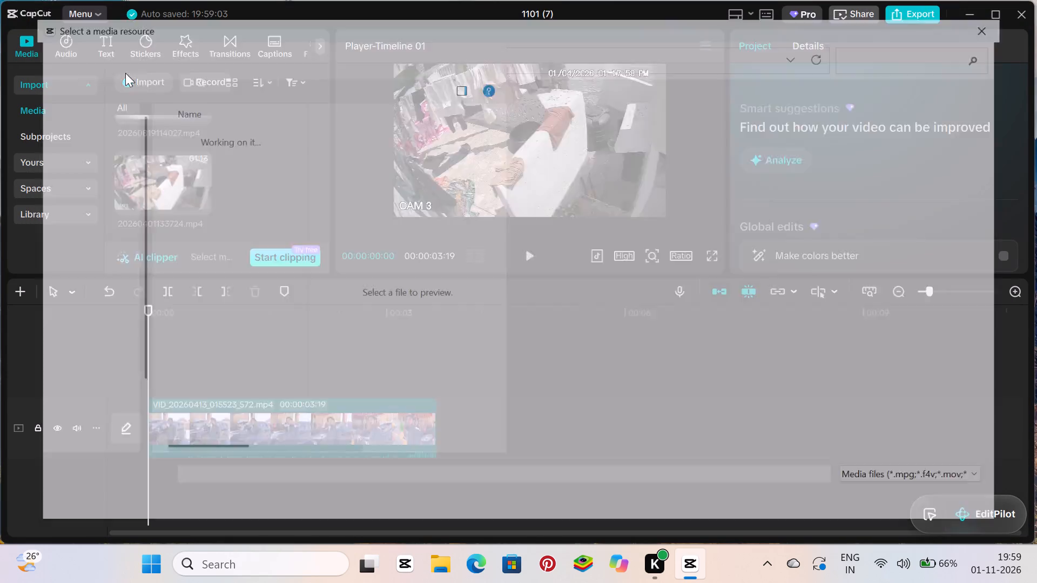
{"action": "scroll", "coordinate": [151, 238], "scroll_direction": "down", "scroll_amount": 4}
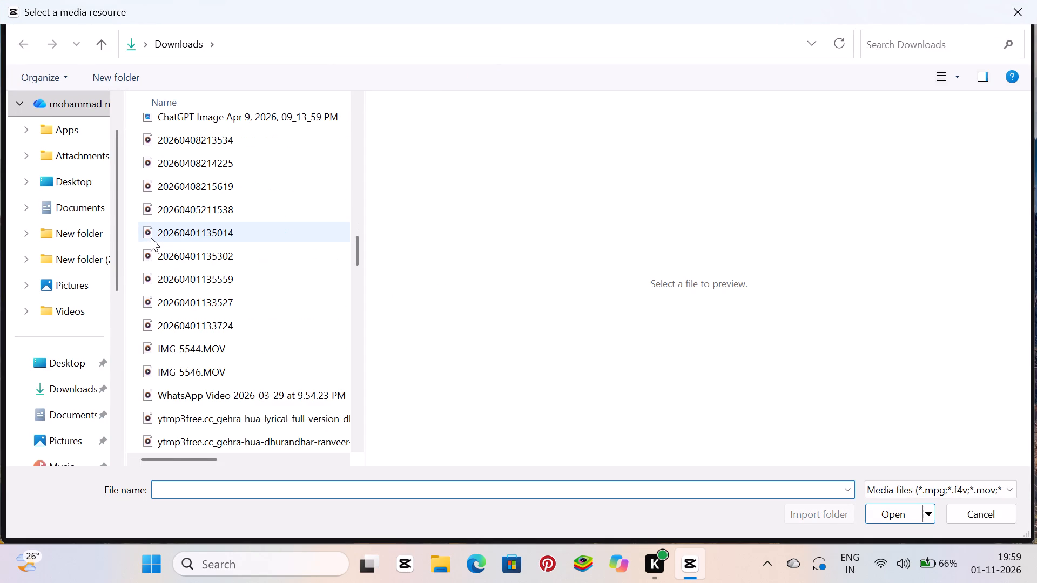
{"action": "triple_click", "coordinate": [184, 390]}
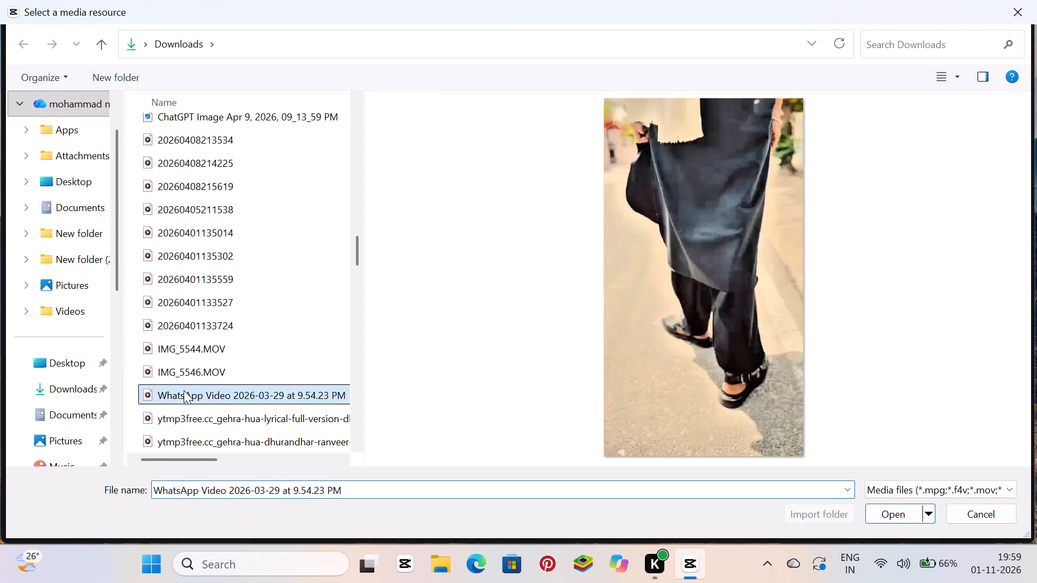
{"action": "double_click", "coordinate": [184, 390]}
Import the video VID_20260413_015556_864 from the Downloads folder into the project.
{"action": "scroll", "coordinate": [166, 175], "scroll_direction": "up", "scroll_amount": 2}
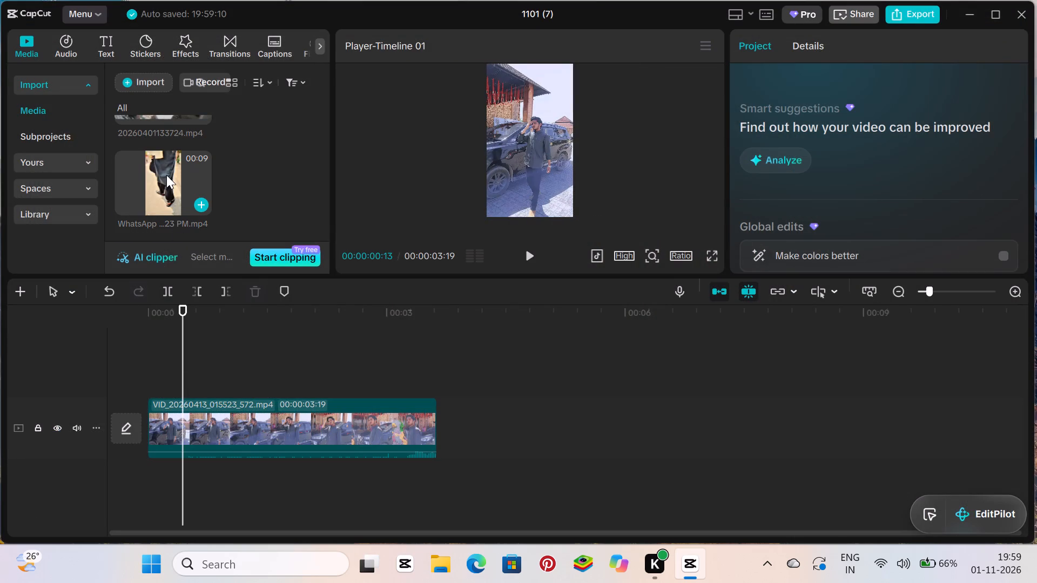
{"action": "scroll", "coordinate": [166, 175], "scroll_direction": "up", "scroll_amount": 3}
{"action": "scroll", "coordinate": [169, 154], "scroll_direction": "down", "scroll_amount": 1}
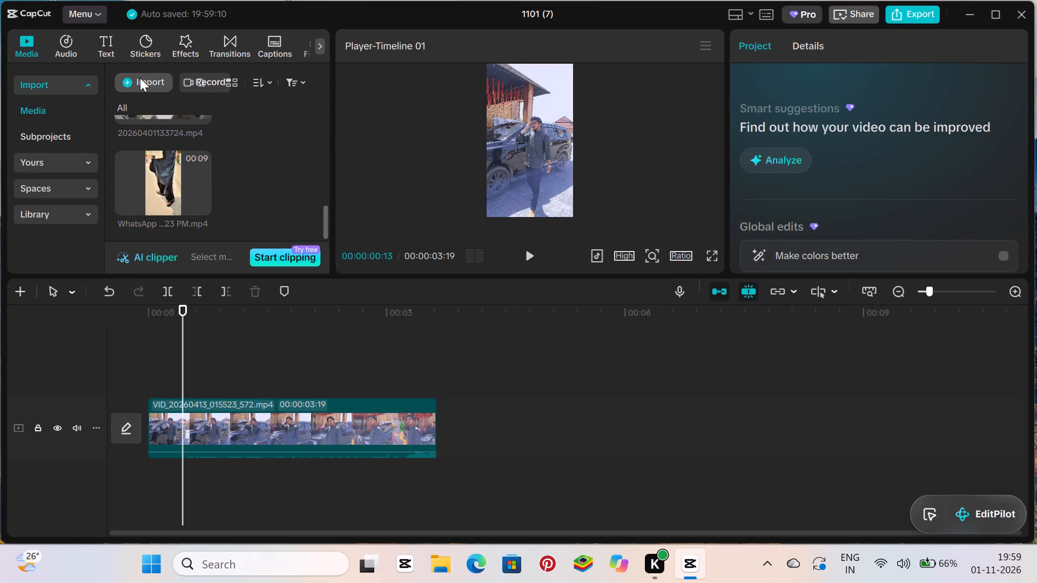
{"action": "left_click", "coordinate": [140, 78]}
{"action": "scroll", "coordinate": [228, 223], "scroll_direction": "down", "scroll_amount": 1}
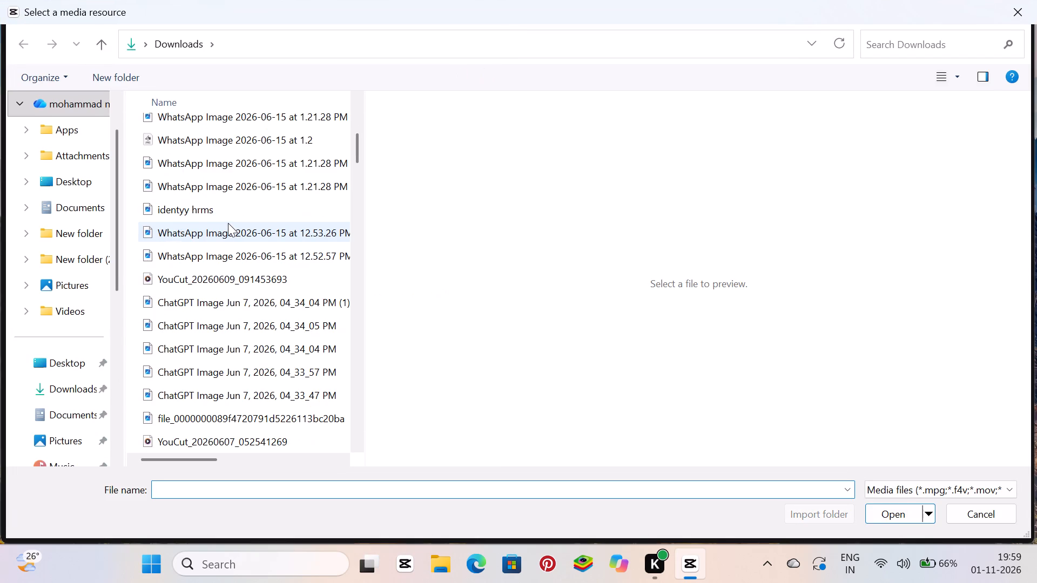
{"action": "scroll", "coordinate": [228, 223], "scroll_direction": "right", "scroll_amount": 3}
{"action": "scroll", "coordinate": [228, 223], "scroll_direction": "down", "scroll_amount": 1}
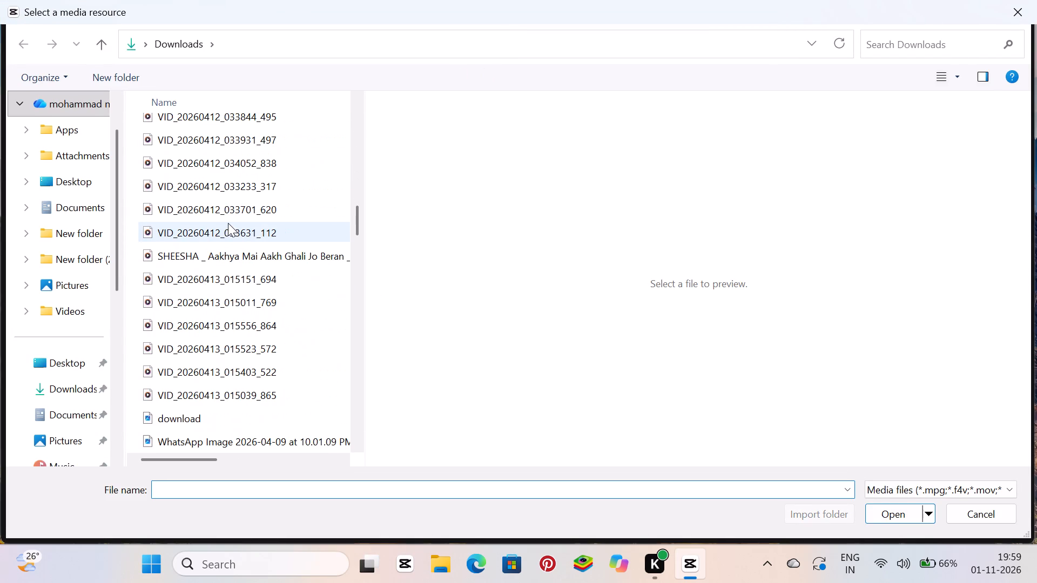
{"action": "triple_click", "coordinate": [202, 331]}
{"action": "double_click", "coordinate": [202, 331]}
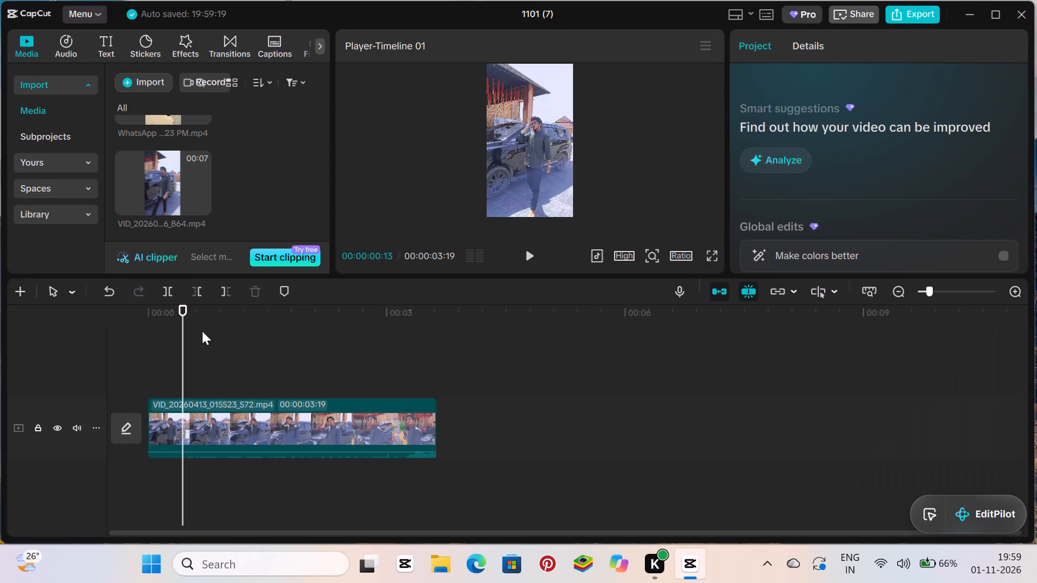
Place VID_20260413_015556_864 on the timeline directly after the VID_20260413_015523_572 clip.
{"action": "left_click_drag", "start_coordinate": [160, 167], "coordinate": [473, 415]}
{"action": "left_click", "coordinate": [473, 415]}
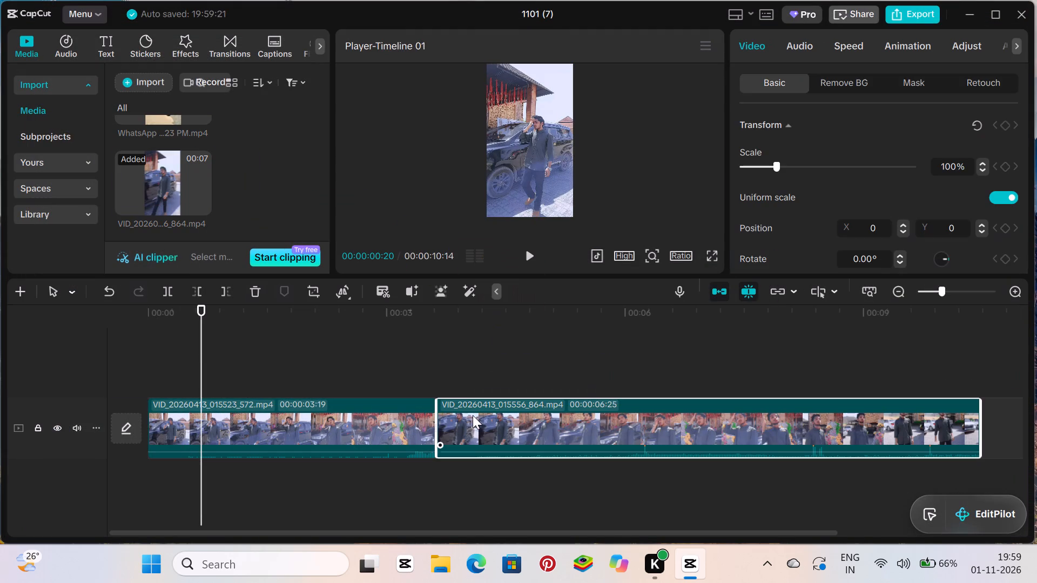
Split the VID_20260413_015523_572 clip at six points into seven short pieces using the Split tool.
{"action": "left_click", "coordinate": [58, 294]}
{"action": "left_click", "coordinate": [80, 333]}
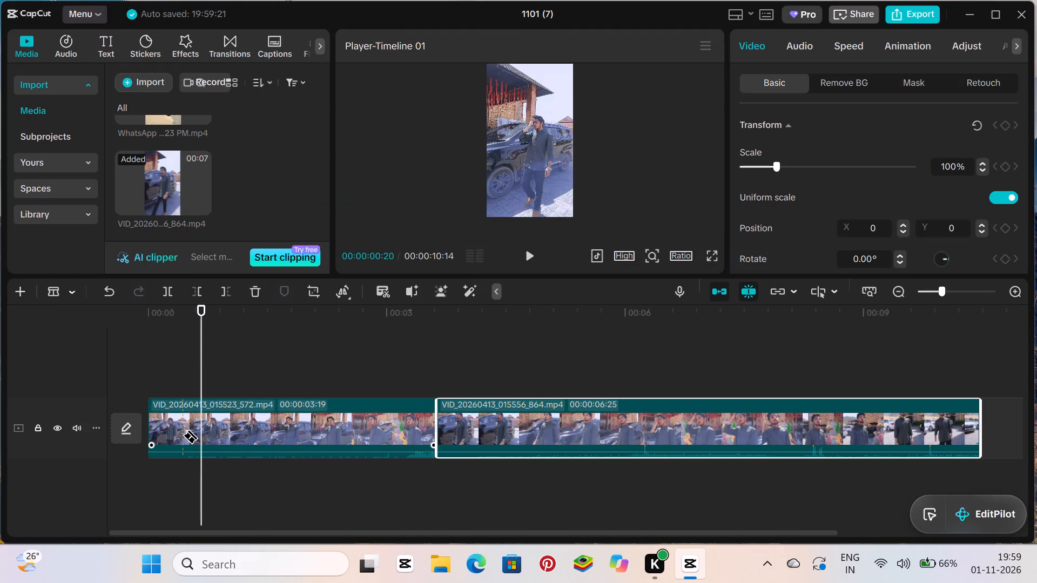
{"action": "left_click", "coordinate": [225, 442]}
{"action": "left_click", "coordinate": [188, 446]}
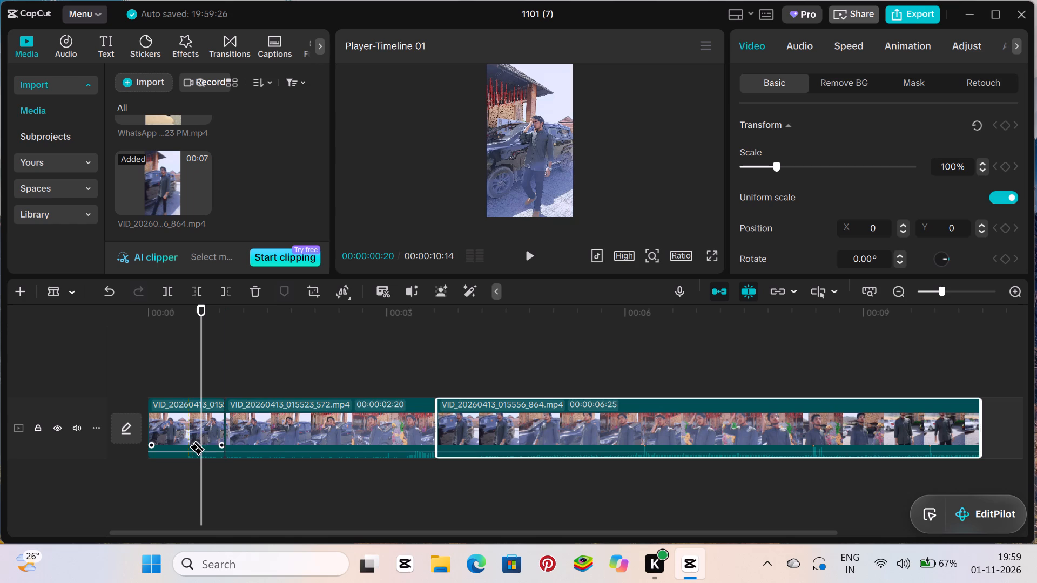
{"action": "left_click", "coordinate": [275, 429]}
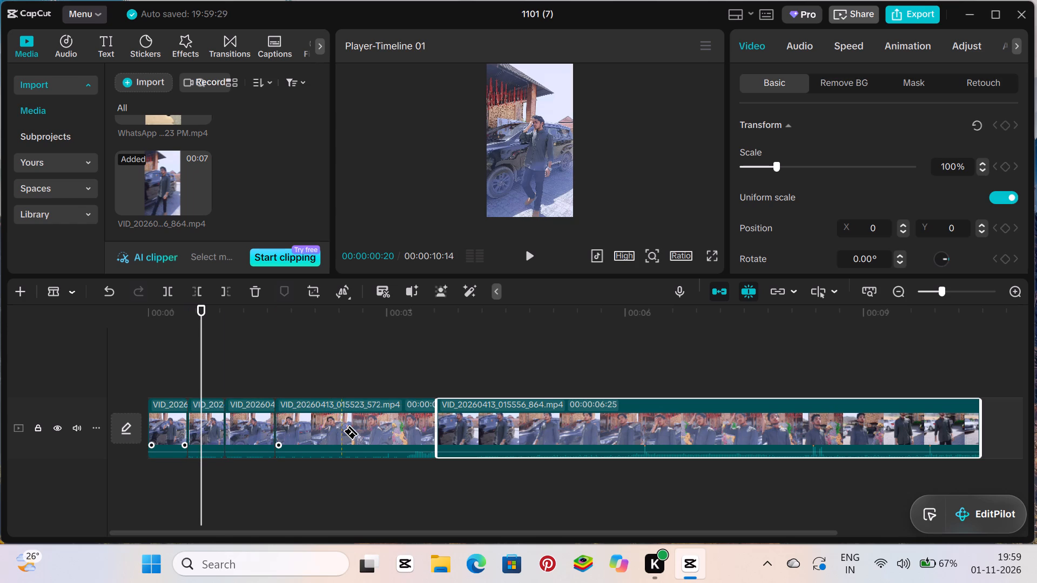
{"action": "left_click", "coordinate": [342, 431]}
{"action": "left_click", "coordinate": [306, 442]}
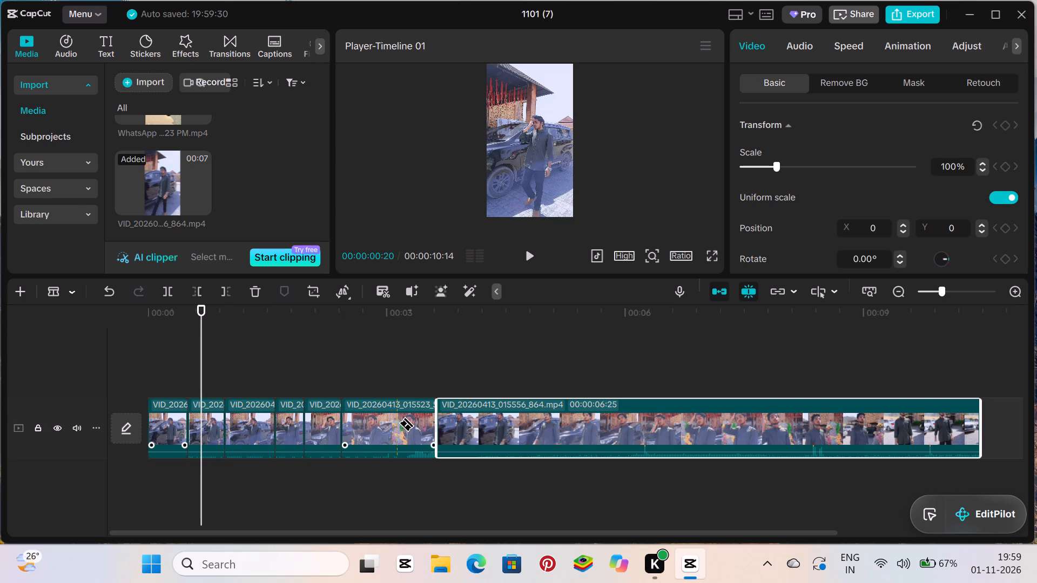
{"action": "left_click", "coordinate": [398, 423]}
Split the VID_20260413_015556_864 clip at ten points into eleven pieces, with the last cut at about 00:00:10:08.
{"action": "left_click", "coordinate": [473, 428]}
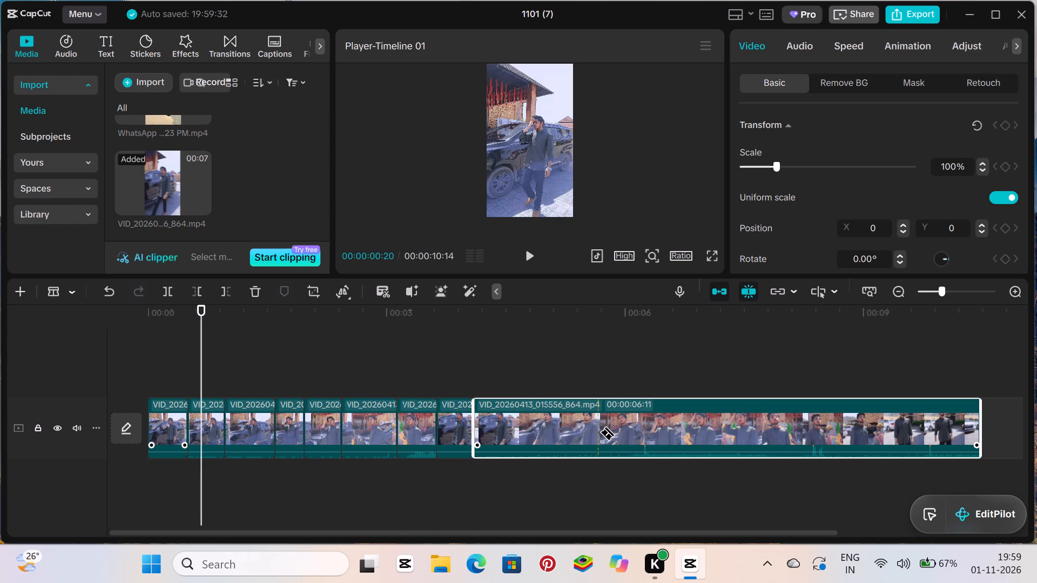
{"action": "left_click", "coordinate": [599, 432]}
{"action": "left_click", "coordinate": [726, 443]}
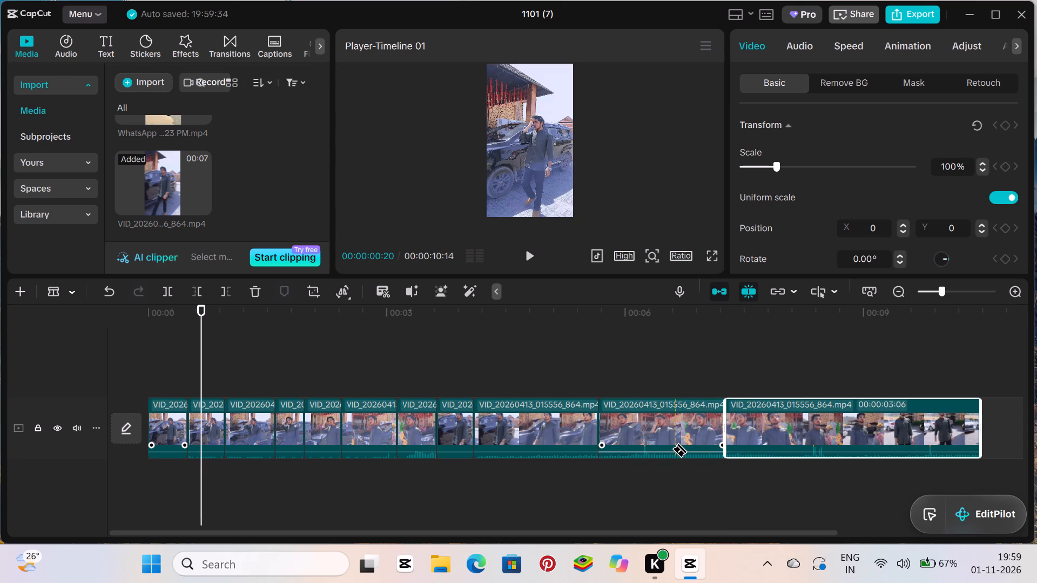
{"action": "left_click", "coordinate": [671, 449]}
{"action": "left_click", "coordinate": [541, 435]}
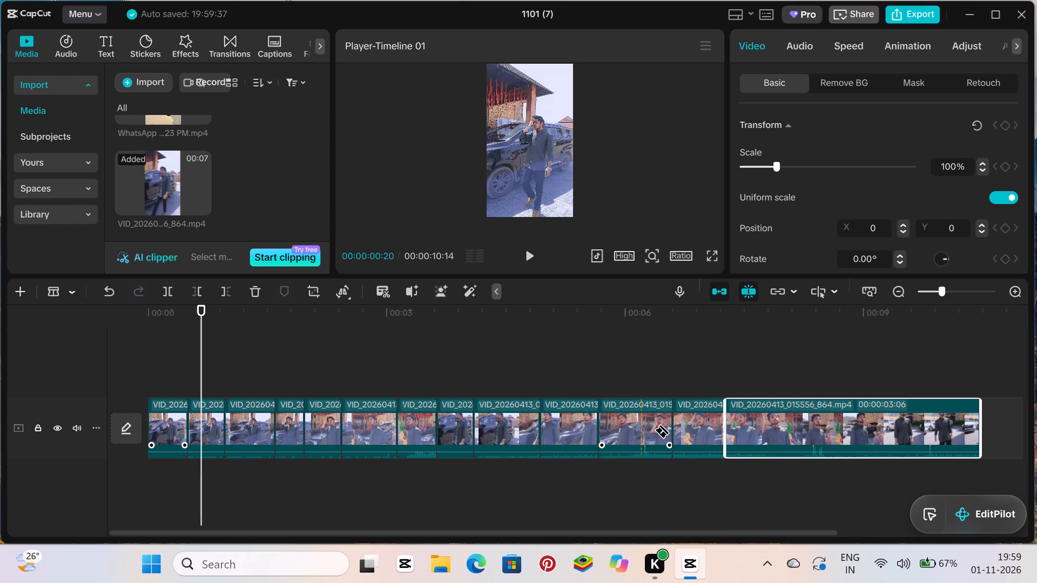
{"action": "left_click", "coordinate": [778, 423]}
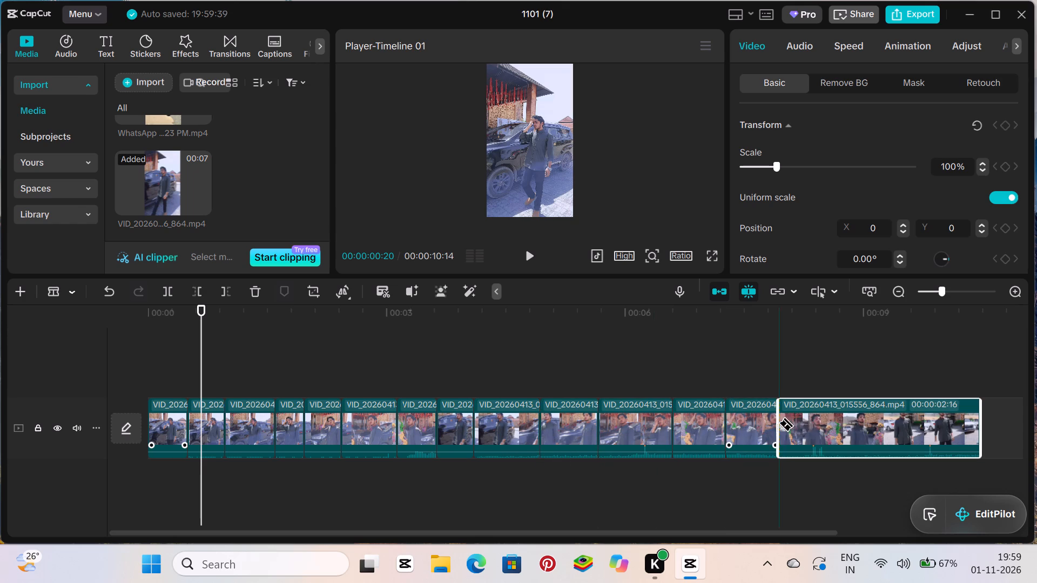
{"action": "left_click", "coordinate": [807, 426]}
{"action": "left_click", "coordinate": [839, 423]}
{"action": "left_click", "coordinate": [879, 425]}
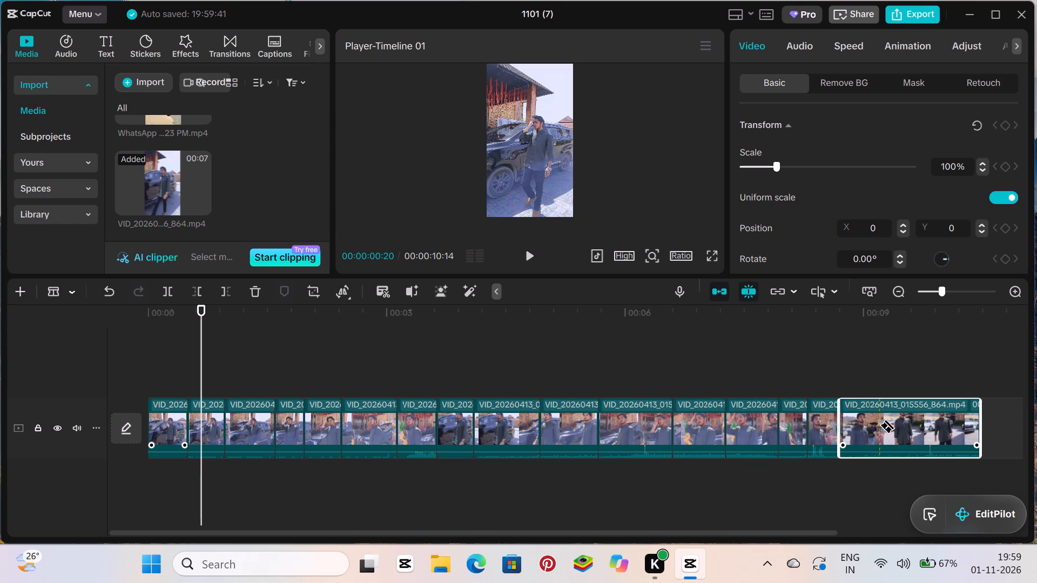
{"action": "left_click_drag", "start_coordinate": [910, 424], "coordinate": [964, 428]}
{"action": "left_click", "coordinate": [964, 428]}
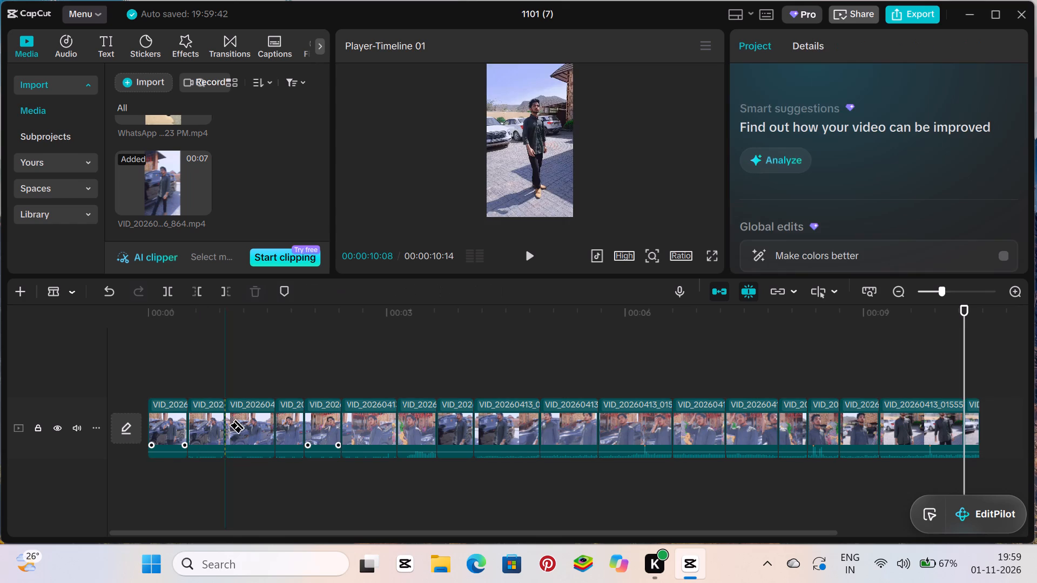
Move the third clip, and the second clip shortly after it, from the main track to a new overlay track starting at 00:00.
{"action": "left_click", "coordinate": [54, 282]}
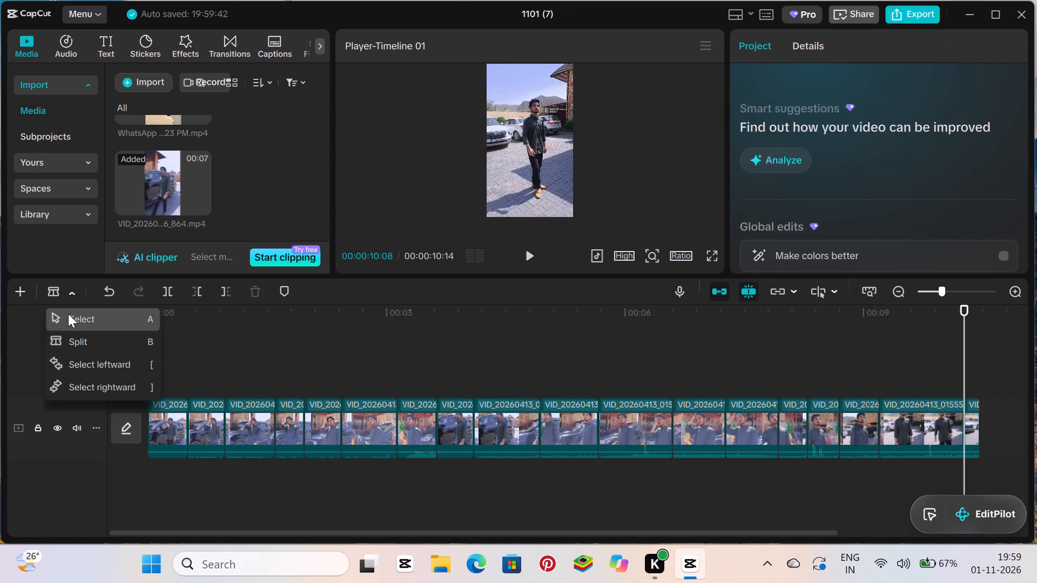
{"action": "left_click", "coordinate": [68, 314]}
{"action": "left_click_drag", "start_coordinate": [248, 418], "coordinate": [150, 331]}
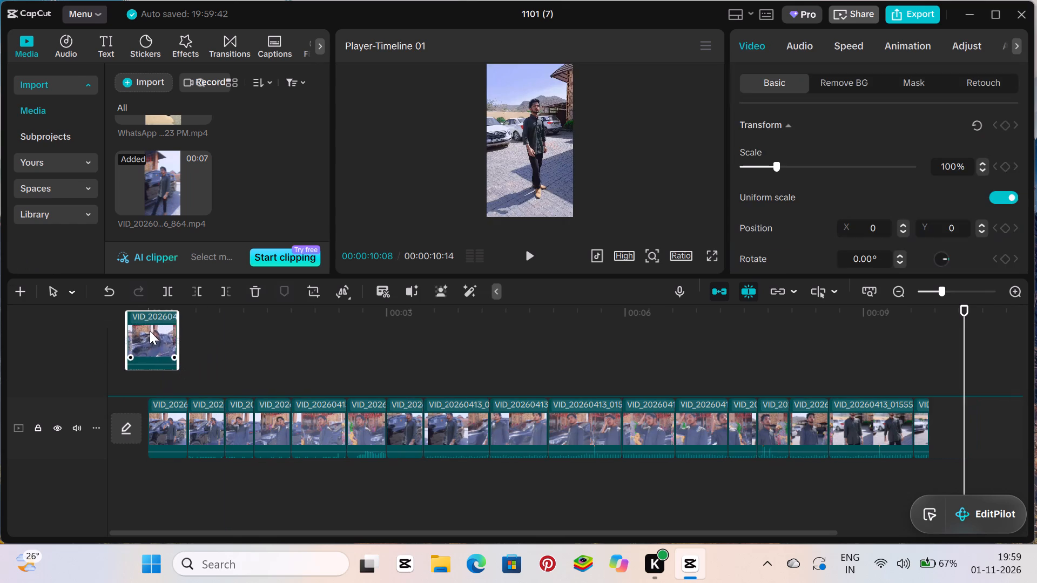
{"action": "left_click_drag", "start_coordinate": [150, 331], "coordinate": [171, 367]}
{"action": "left_click", "coordinate": [171, 367]}
{"action": "left_click_drag", "start_coordinate": [204, 423], "coordinate": [218, 365]}
{"action": "left_click", "coordinate": [218, 365]}
{"action": "left_click", "coordinate": [226, 373]}
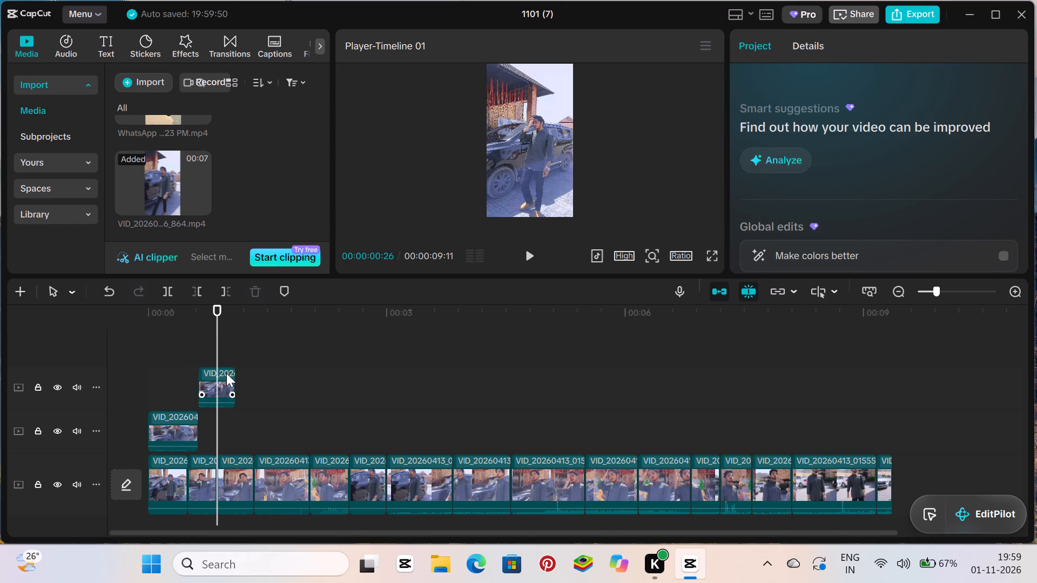
{"action": "left_click_drag", "start_coordinate": [226, 373], "coordinate": [233, 425]}
{"action": "left_click", "coordinate": [233, 425]}
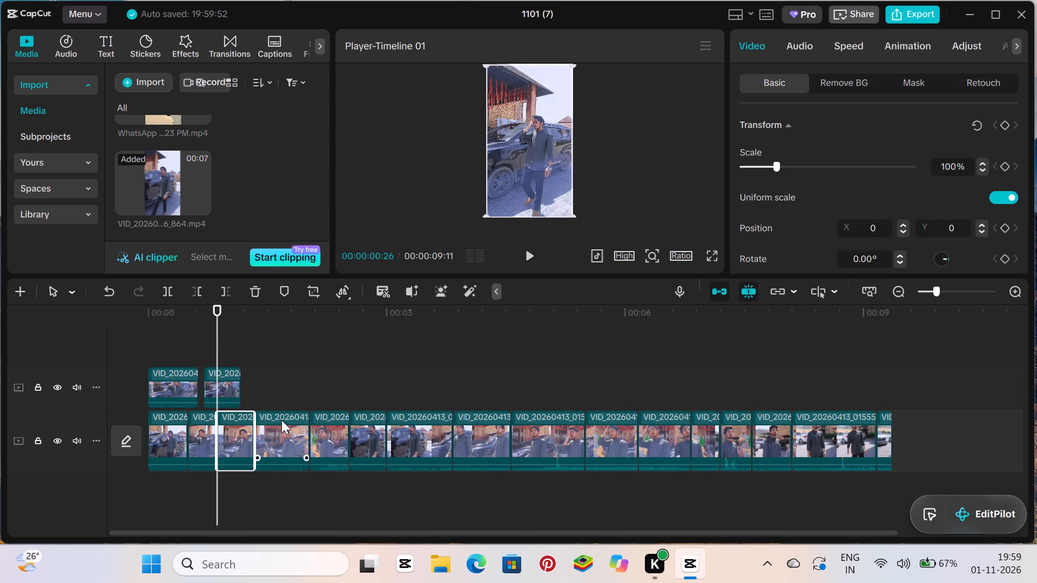
Move the main track's fourth clip to the overlay track, directly against the end of the second overlay clip.
{"action": "left_click_drag", "start_coordinate": [283, 419], "coordinate": [278, 368]}
{"action": "left_click", "coordinate": [278, 368]}
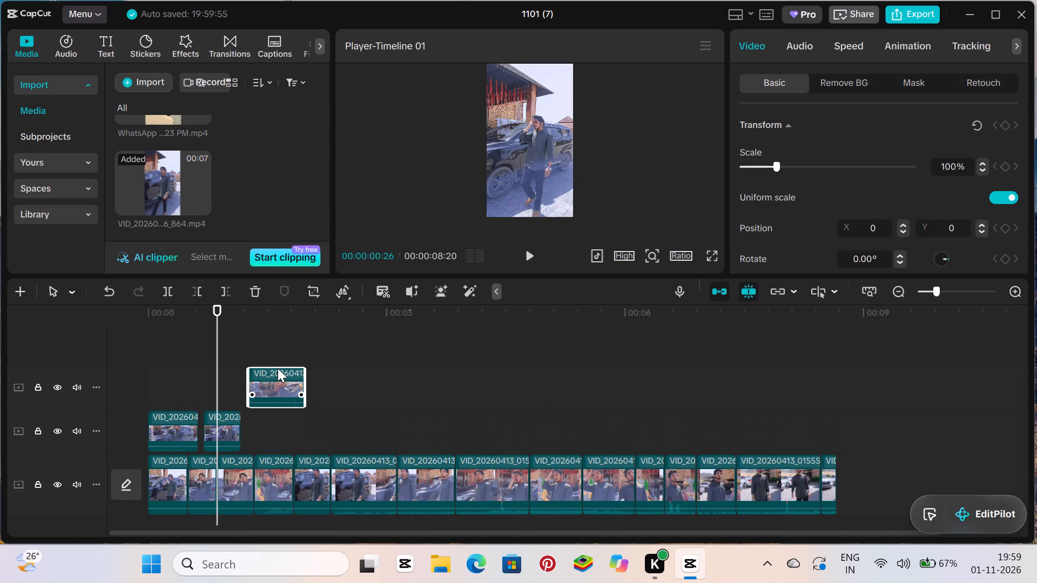
{"action": "left_click_drag", "start_coordinate": [280, 372], "coordinate": [281, 436]}
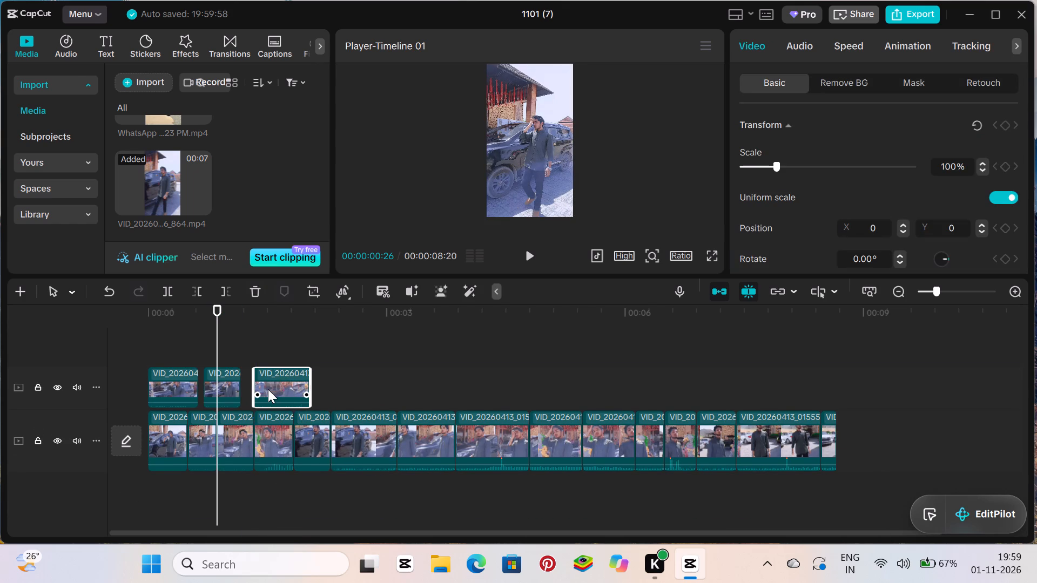
{"action": "left_click_drag", "start_coordinate": [268, 389], "coordinate": [261, 391]}
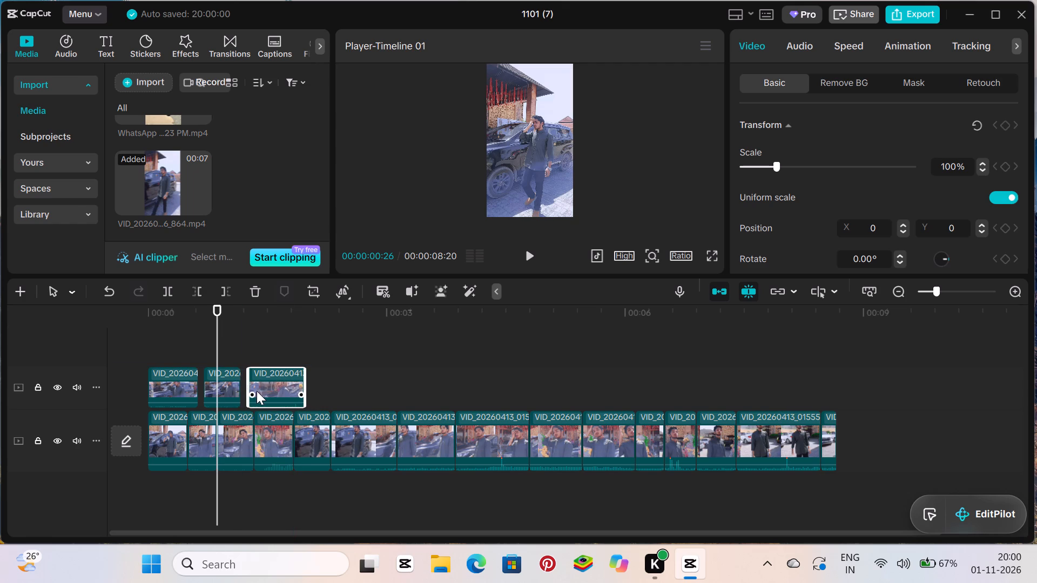
{"action": "left_click", "coordinate": [251, 391]}
{"action": "left_click_drag", "start_coordinate": [251, 391], "coordinate": [239, 394]}
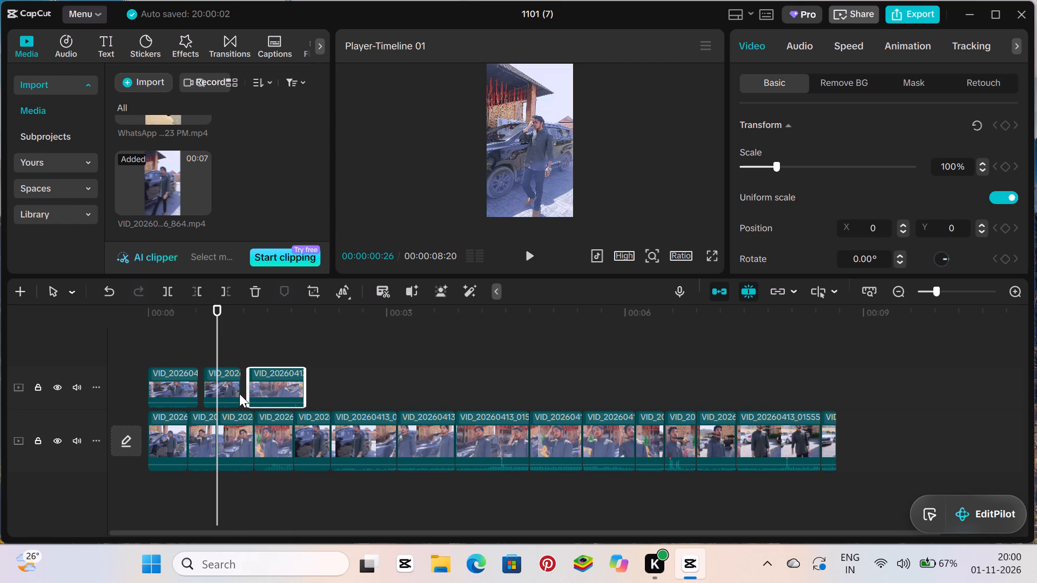
{"action": "left_click_drag", "start_coordinate": [258, 384], "coordinate": [245, 386]}
{"action": "left_click", "coordinate": [245, 386]}
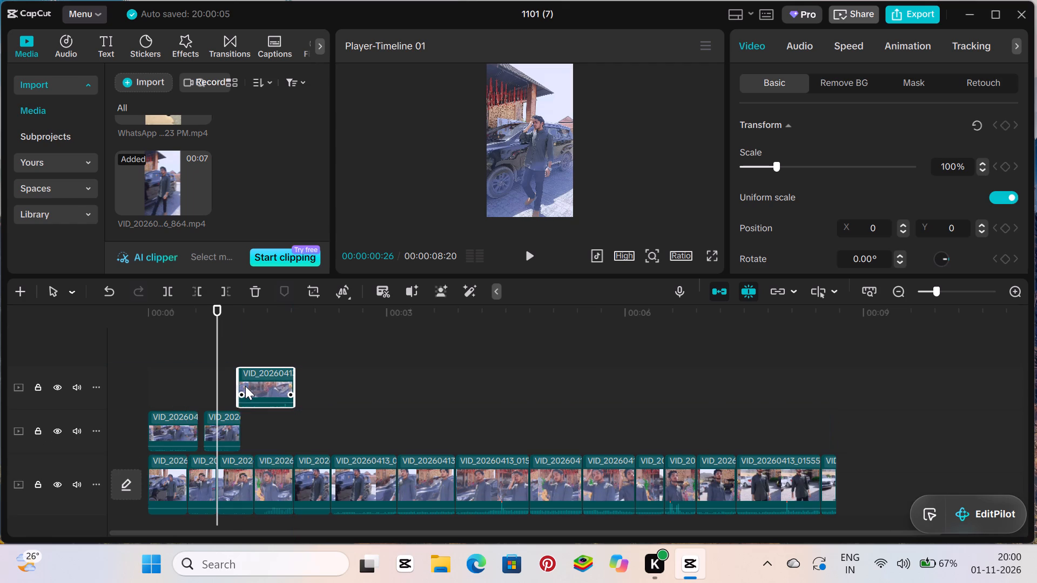
{"action": "left_click_drag", "start_coordinate": [251, 396], "coordinate": [260, 441]}
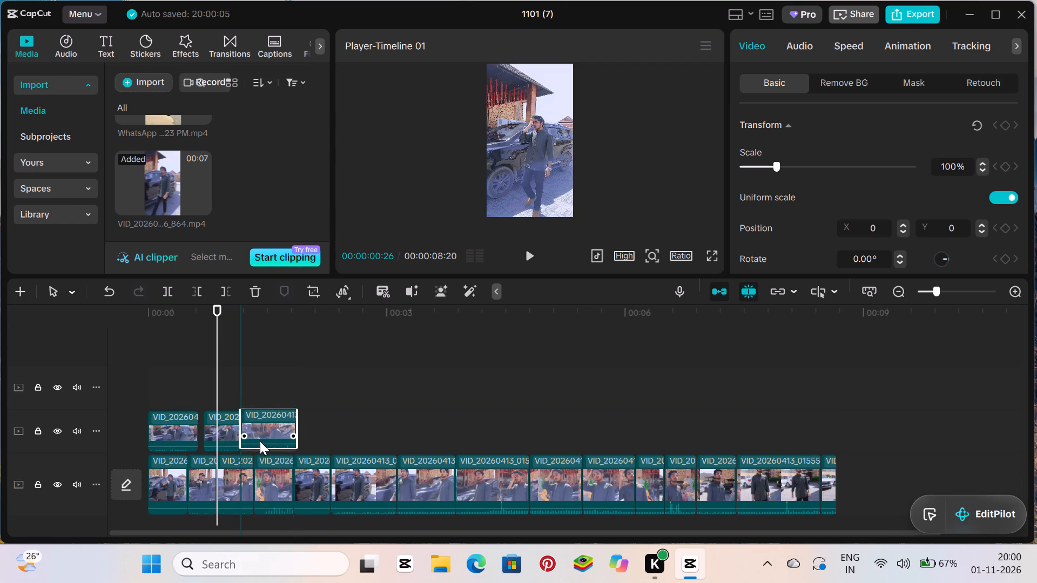
{"action": "left_click_drag", "start_coordinate": [260, 441], "coordinate": [257, 443]}
Move the main track's fifth clip and the following short clip past its neighbour onto the overlay track, placing them end to end.
{"action": "left_click_drag", "start_coordinate": [322, 432], "coordinate": [322, 390]}
{"action": "left_click", "coordinate": [322, 390]}
{"action": "left_click_drag", "start_coordinate": [396, 446], "coordinate": [370, 397]}
{"action": "left_click", "coordinate": [370, 397]}
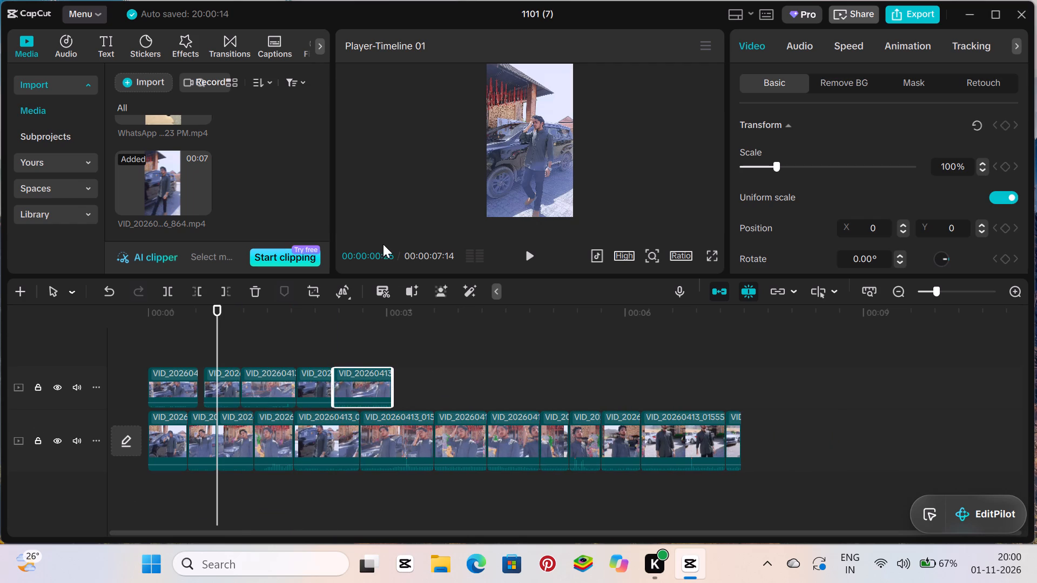
Add the Morocco Dusk filter above the clips near the timeline start and extend it to the end at about 00:00:07:14.
{"action": "left_click", "coordinate": [305, 52]}
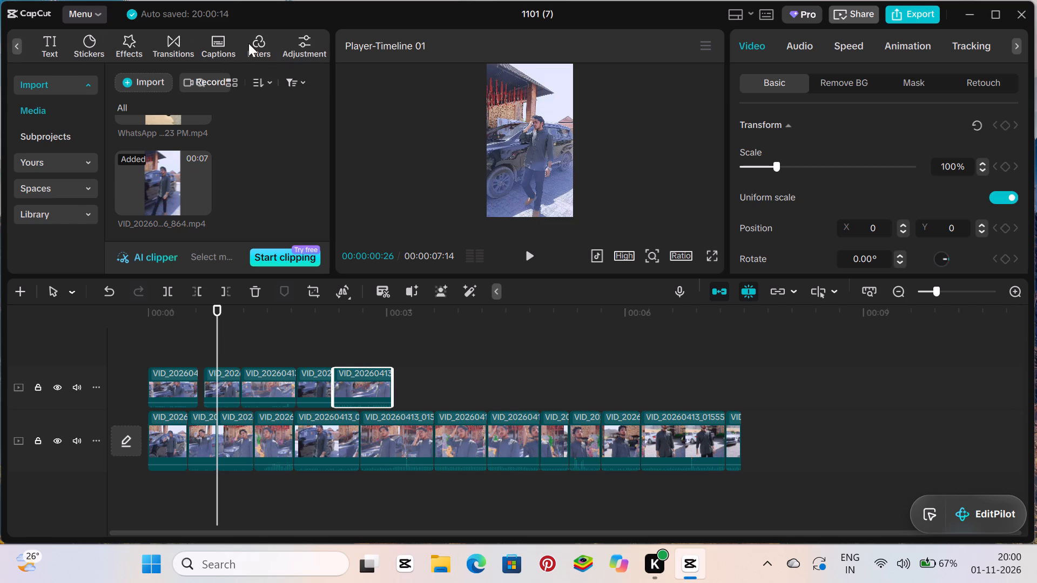
{"action": "left_click", "coordinate": [258, 43]}
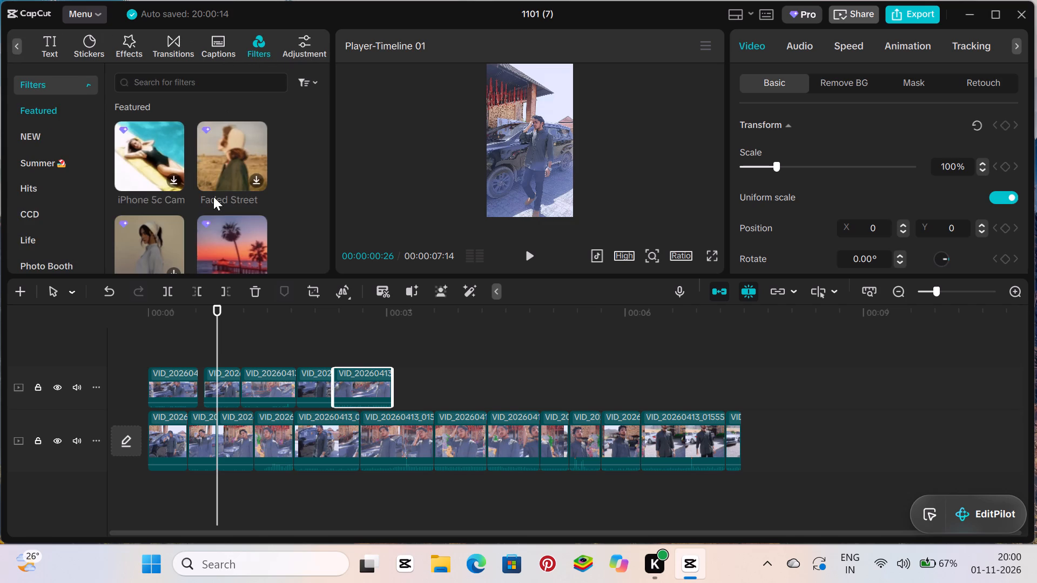
{"action": "scroll", "coordinate": [213, 196], "scroll_direction": "down", "scroll_amount": 1}
{"action": "left_click", "coordinate": [232, 159]}
{"action": "left_click_drag", "start_coordinate": [232, 159], "coordinate": [160, 350]}
{"action": "left_click_drag", "start_coordinate": [159, 376], "coordinate": [151, 378]}
{"action": "left_click", "coordinate": [151, 378]}
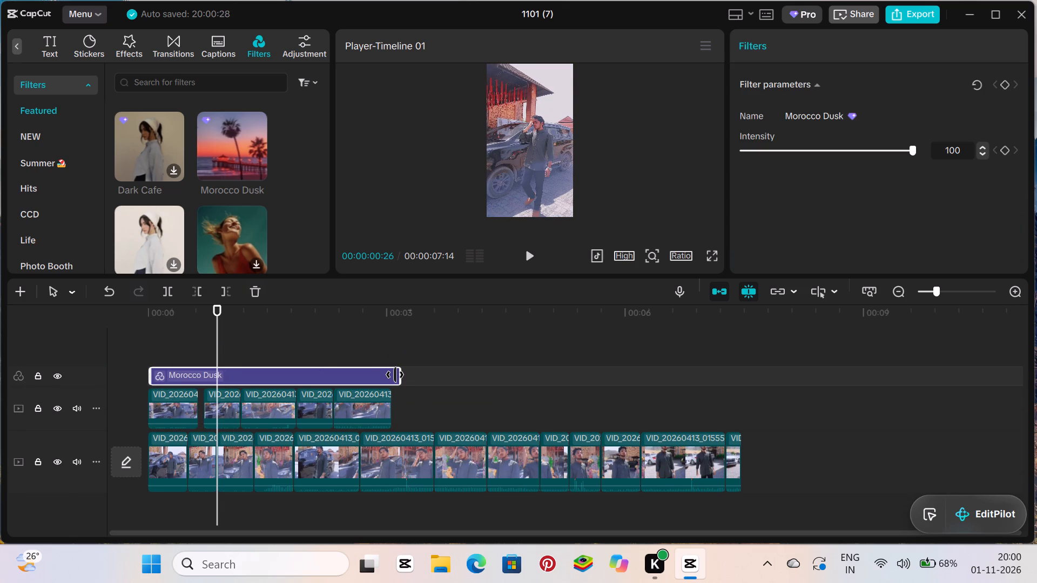
{"action": "left_click", "coordinate": [395, 375]}
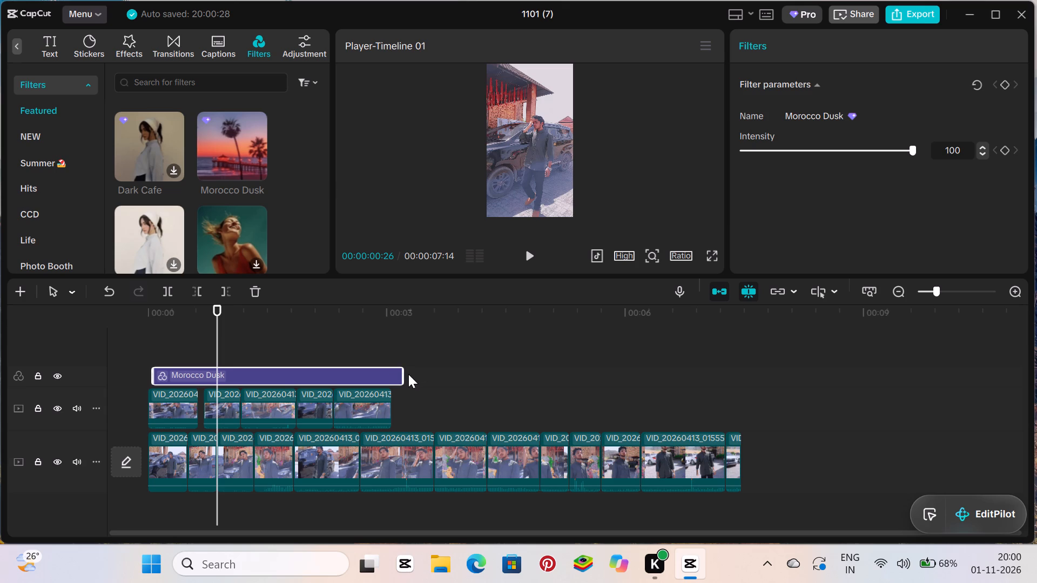
{"action": "left_click_drag", "start_coordinate": [404, 375], "coordinate": [745, 372]}
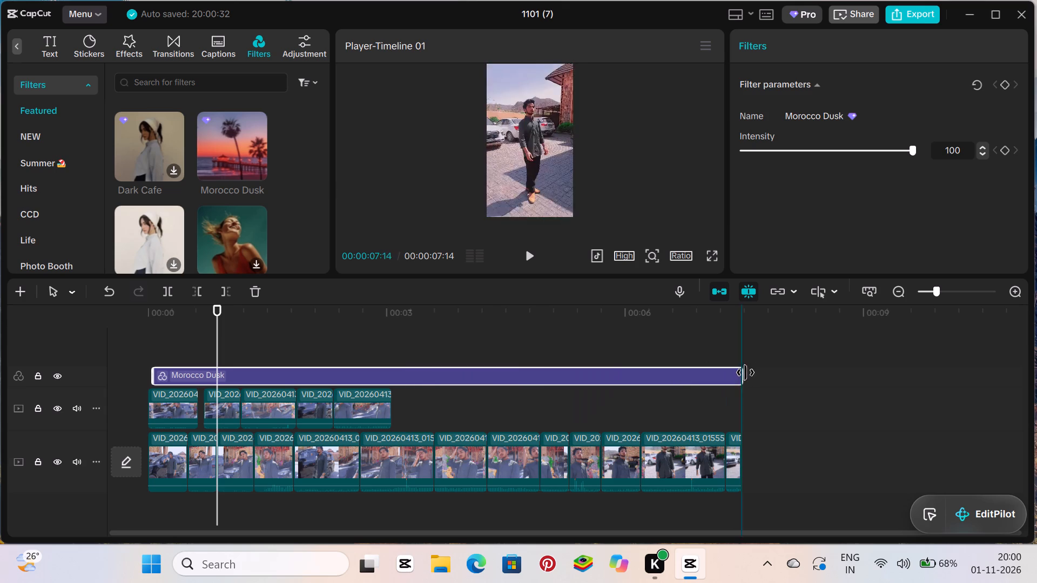
{"action": "left_click_drag", "start_coordinate": [745, 372], "coordinate": [737, 398]}
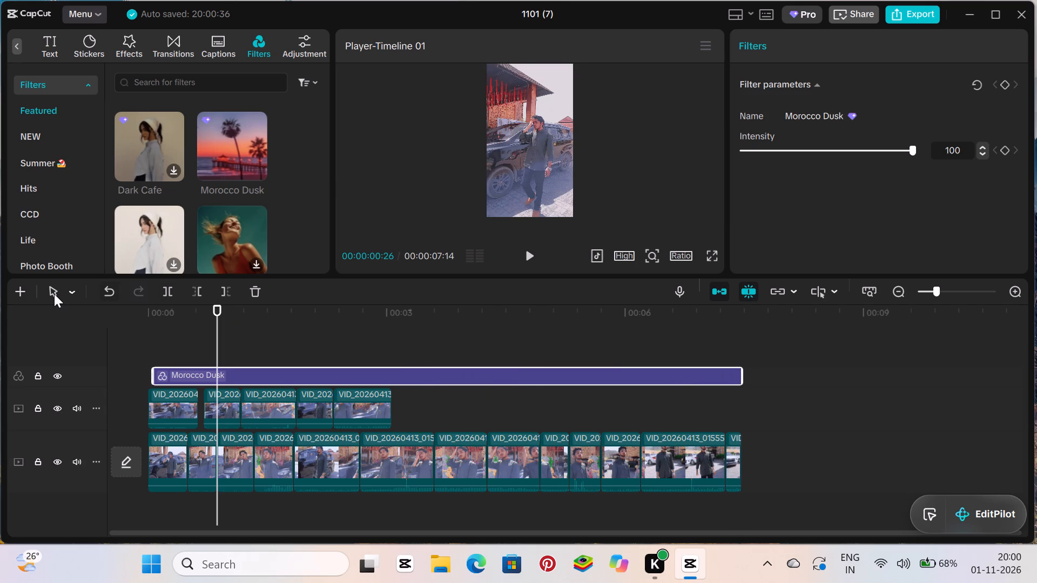
Move the main track's sixth clip to the overlay track, leaving a short gap and starting just after 00:03.
{"action": "left_click", "coordinate": [54, 294]}
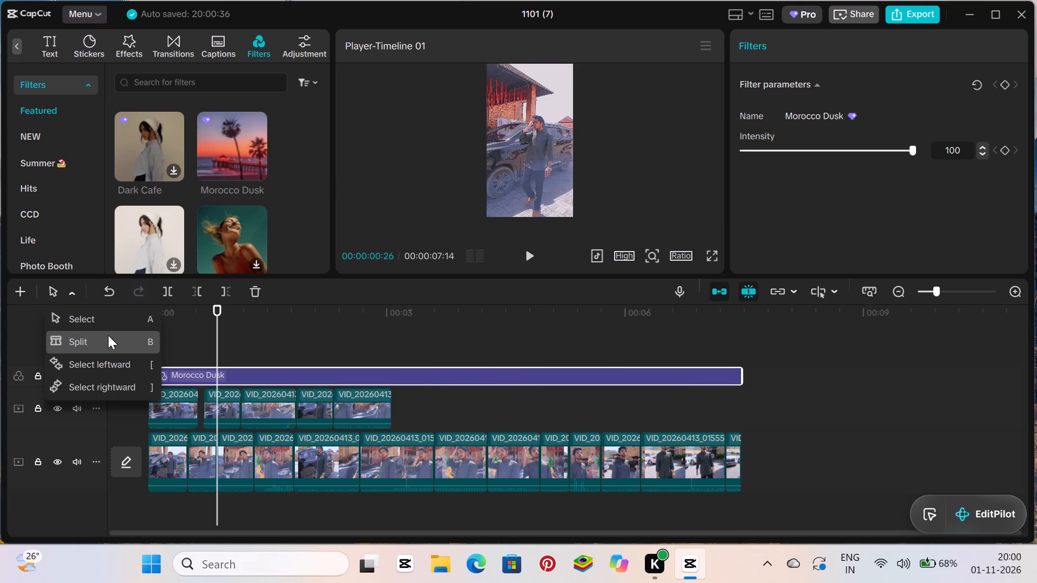
{"action": "left_click", "coordinate": [104, 322]}
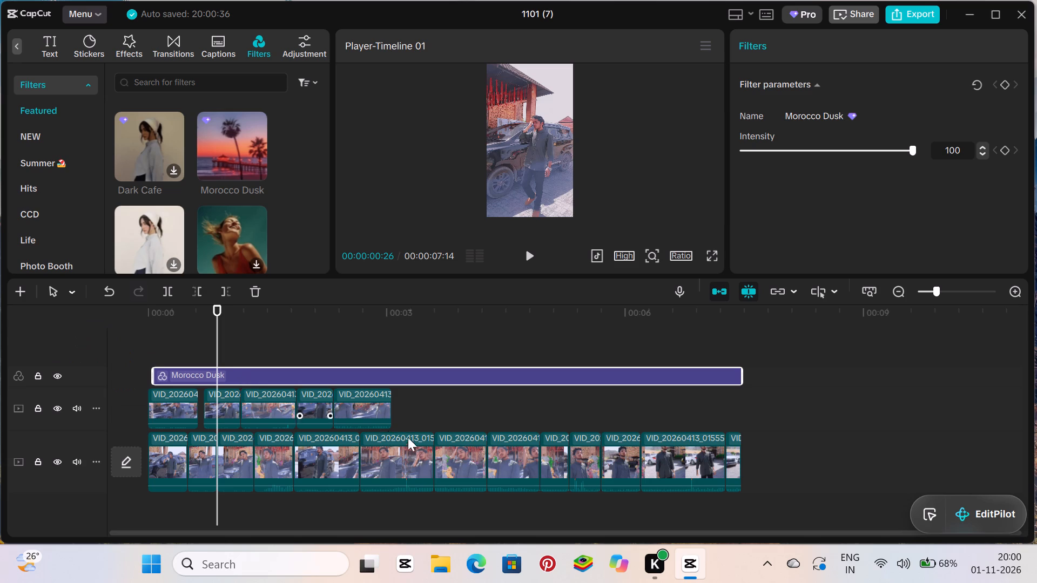
{"action": "left_click_drag", "start_coordinate": [396, 456], "coordinate": [421, 409]}
{"action": "left_click", "coordinate": [421, 409]}
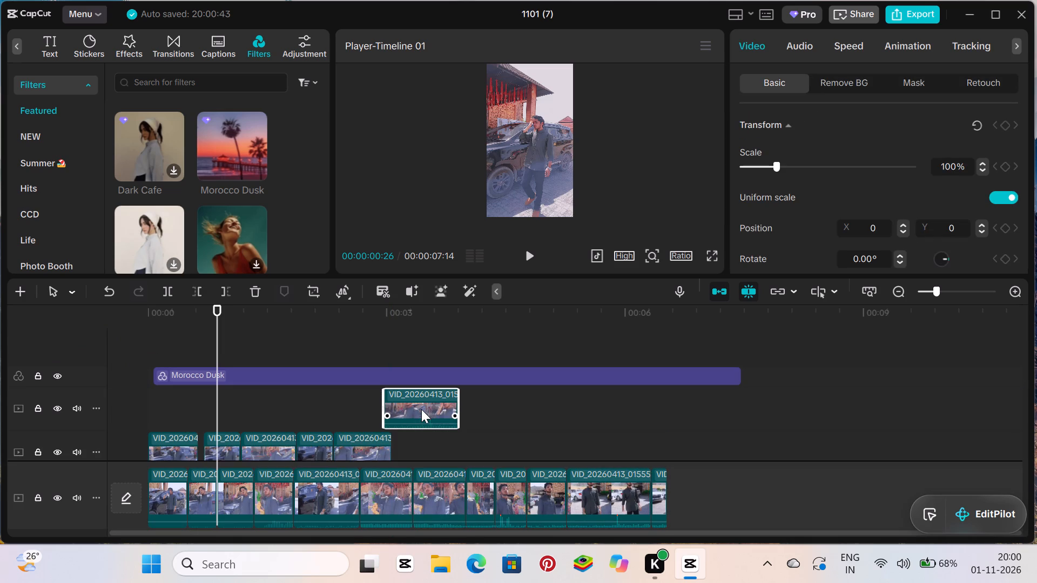
{"action": "left_click_drag", "start_coordinate": [429, 410], "coordinate": [449, 443]}
{"action": "left_click", "coordinate": [449, 443]}
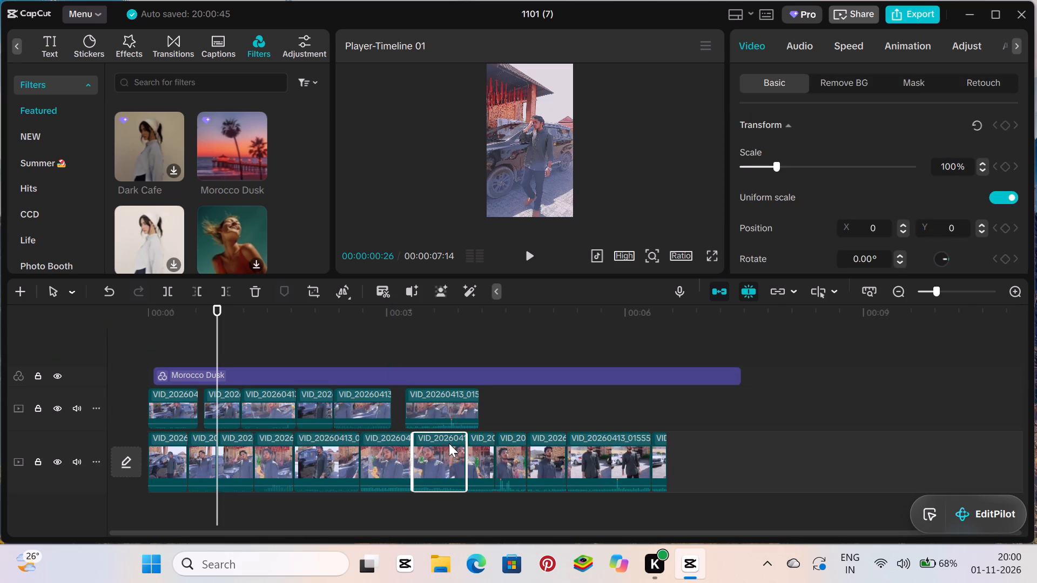
Play back the edit, and move the main track's second-to-last clip to the overlay track, ending at 00:00:05:21.
{"action": "left_click", "coordinate": [177, 330]}
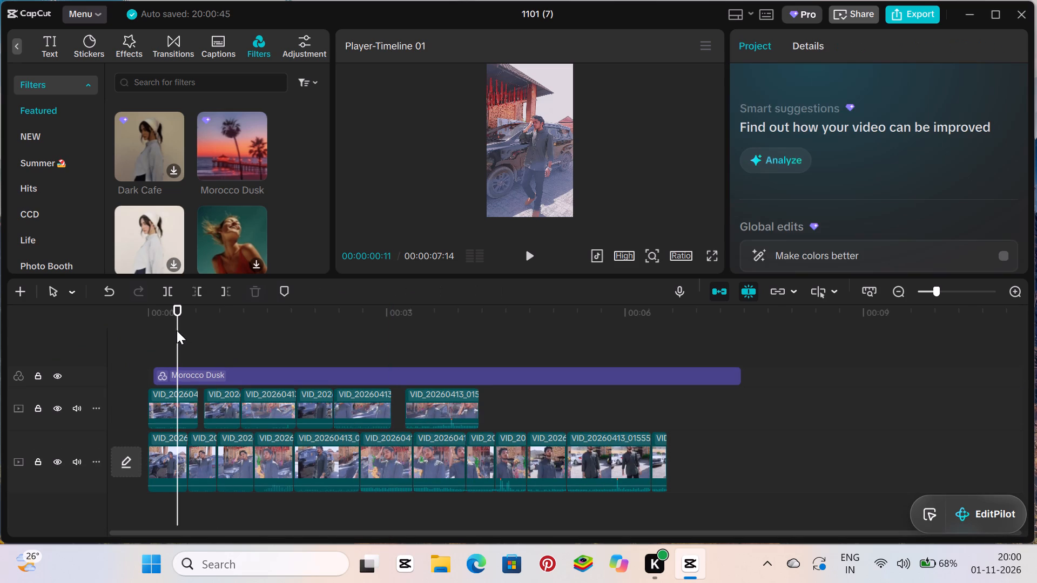
{"action": "left_click", "coordinate": [533, 254]}
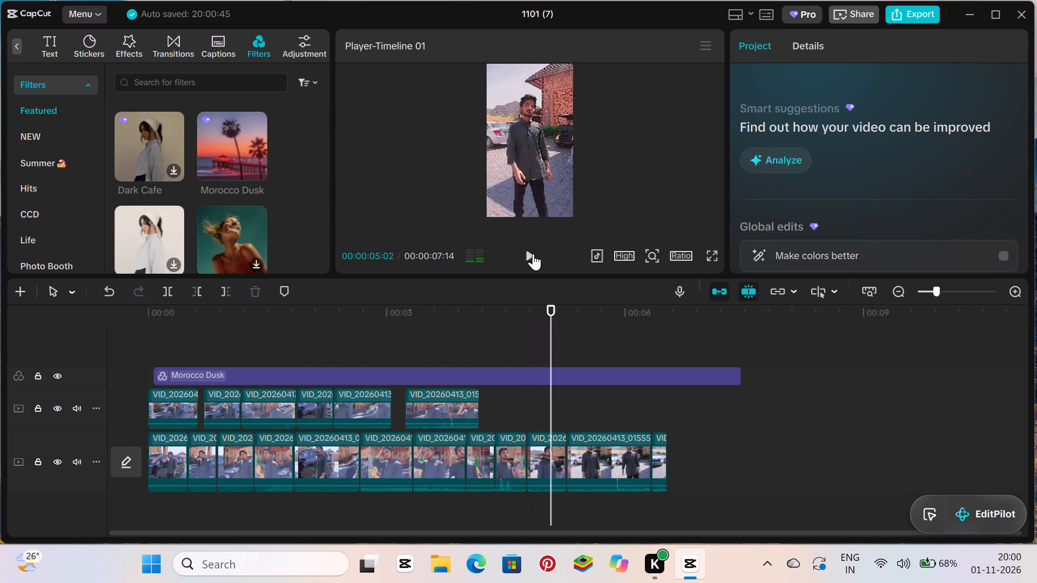
{"action": "left_click", "coordinate": [601, 406]}
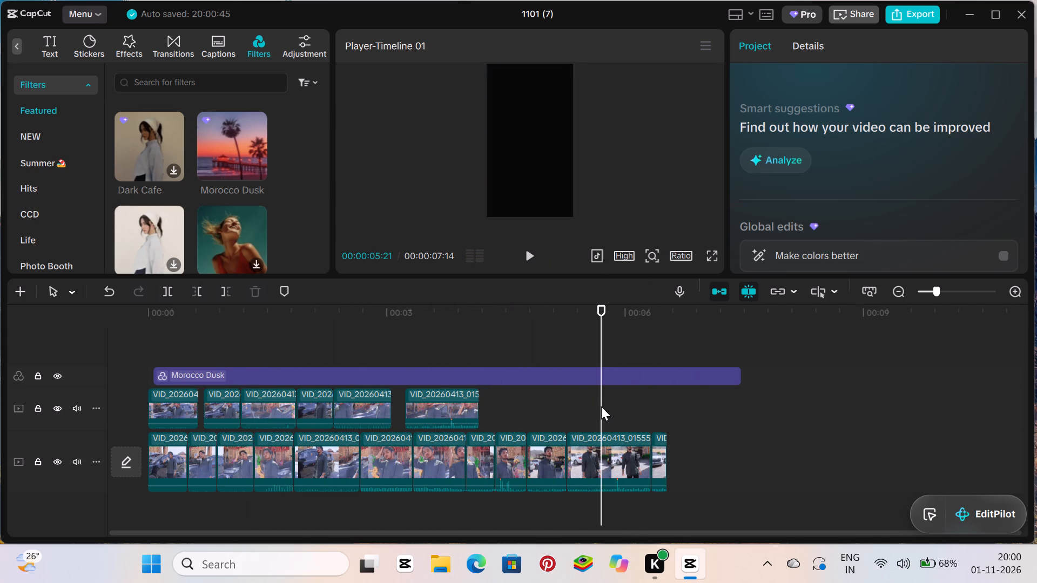
{"action": "left_click", "coordinate": [602, 446]}
{"action": "left_click_drag", "start_coordinate": [602, 446], "coordinate": [554, 394]}
{"action": "left_click", "coordinate": [554, 394]}
{"action": "left_click", "coordinate": [420, 301]}
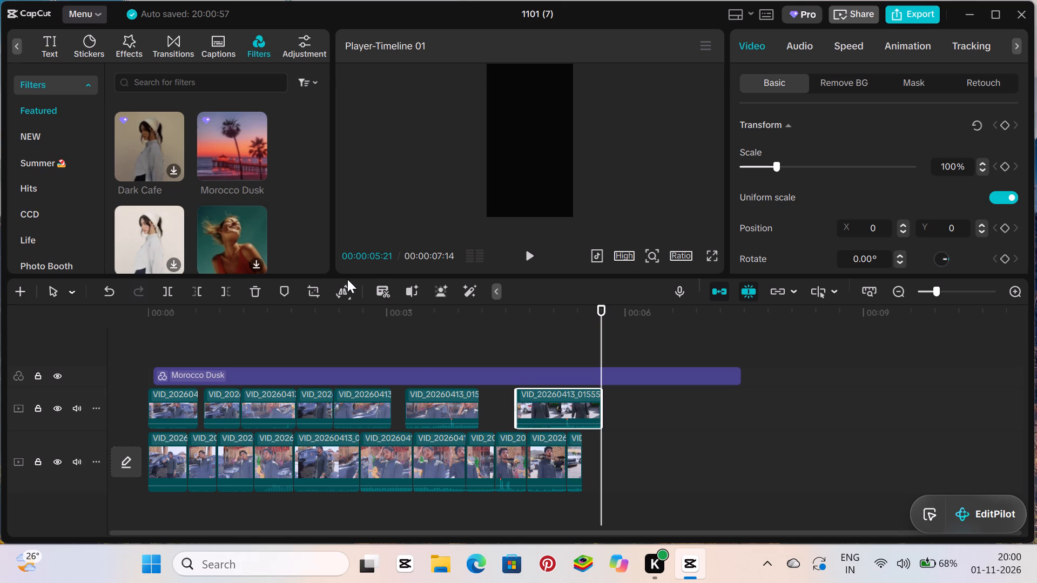
Select the overlay clip starting just after 00:03 and look through the transition, effect, animation and speed options.
{"action": "left_click", "coordinate": [448, 417]}
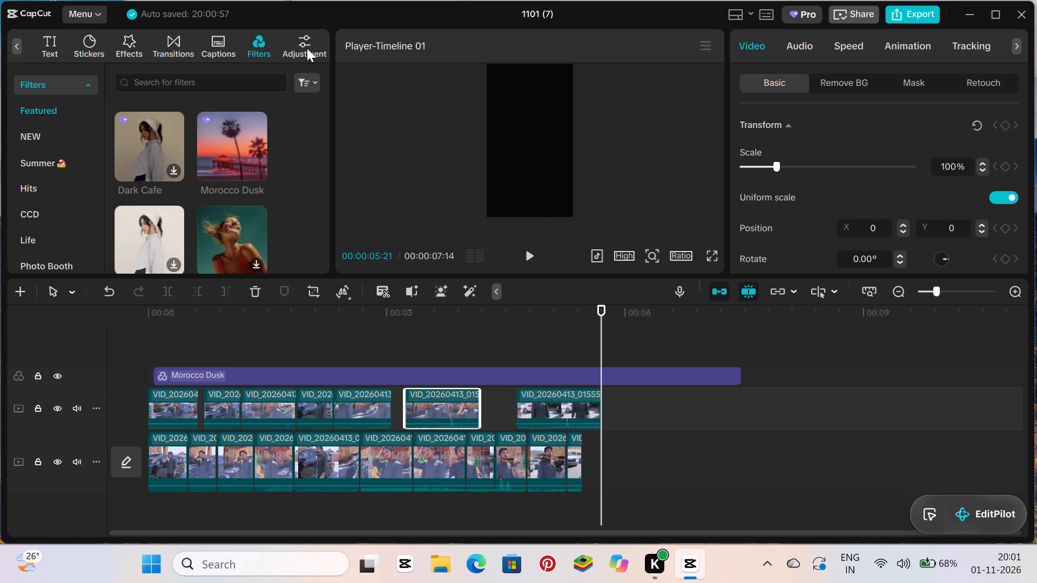
{"action": "left_click", "coordinate": [158, 48]}
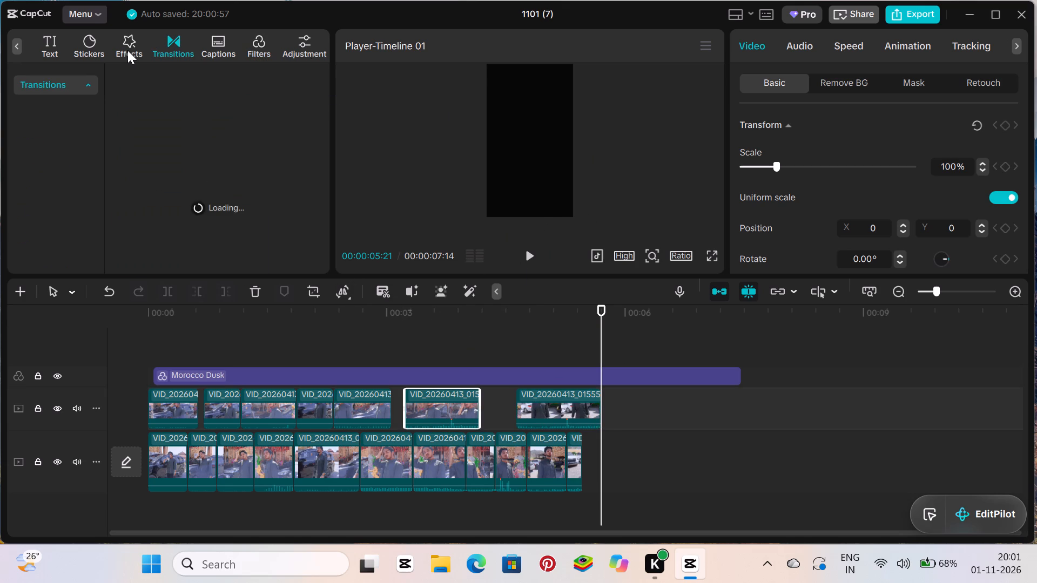
{"action": "left_click", "coordinate": [127, 51]}
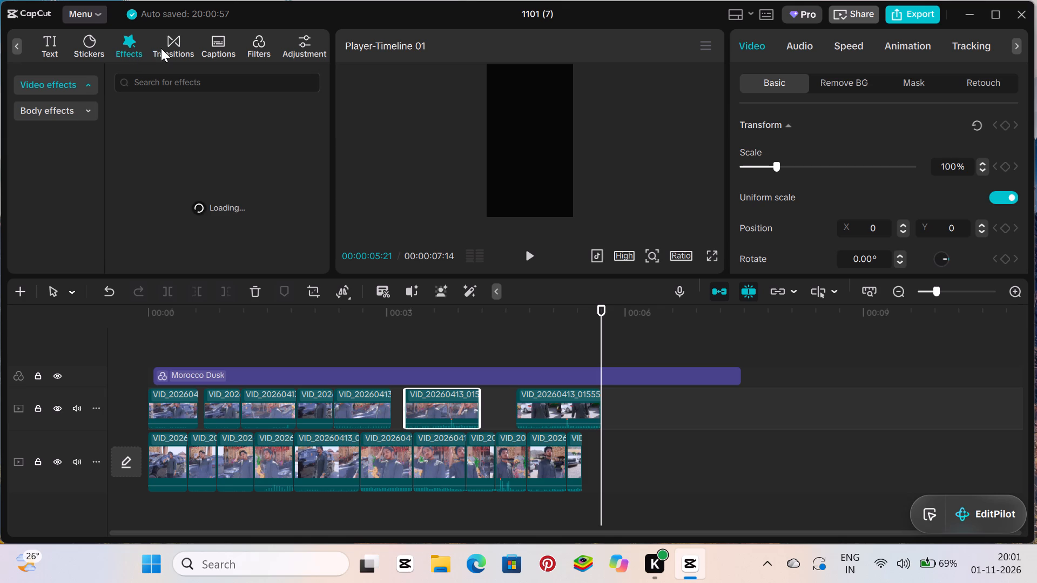
{"action": "left_click", "coordinate": [161, 48]}
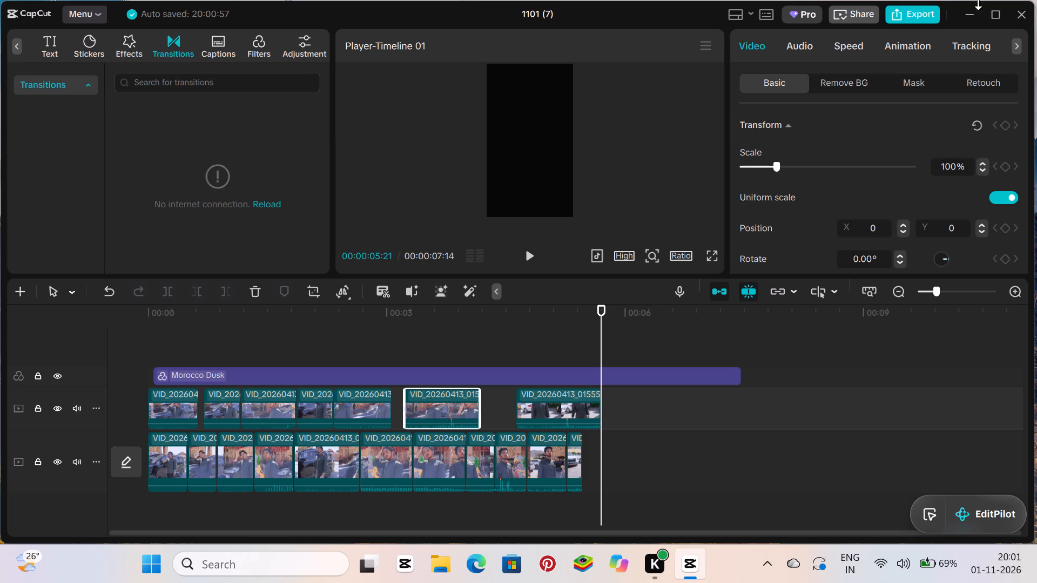
{"action": "double_click", "coordinate": [920, 43]}
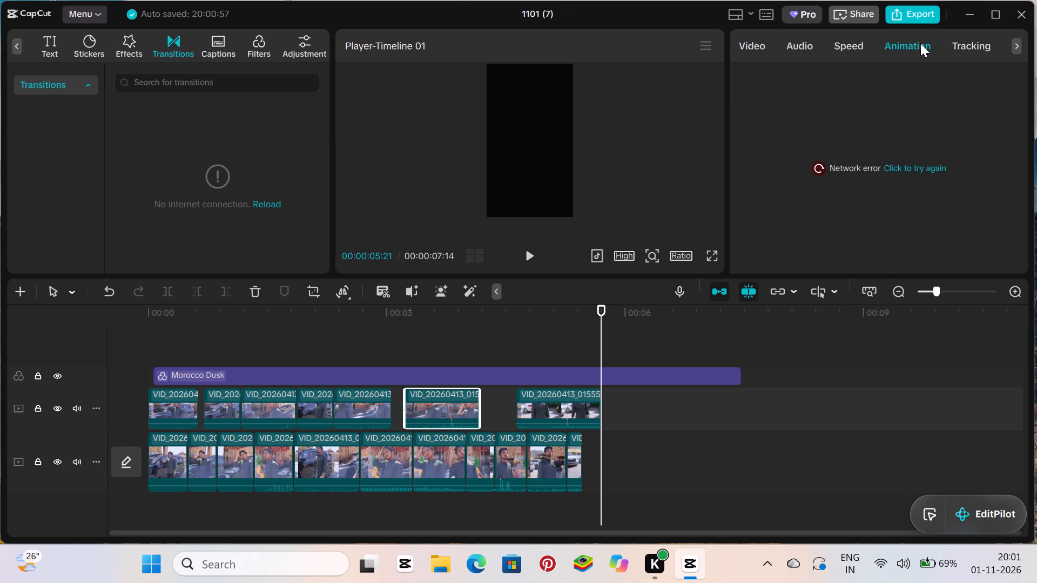
{"action": "left_click", "coordinate": [840, 45]}
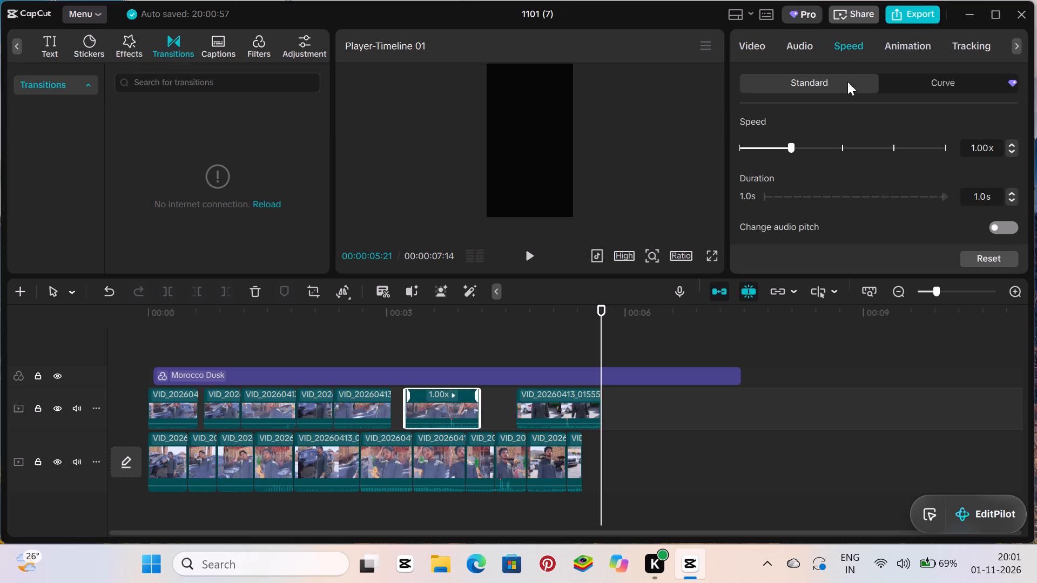
{"action": "scroll", "coordinate": [749, 202], "scroll_direction": "down", "scroll_amount": 1}
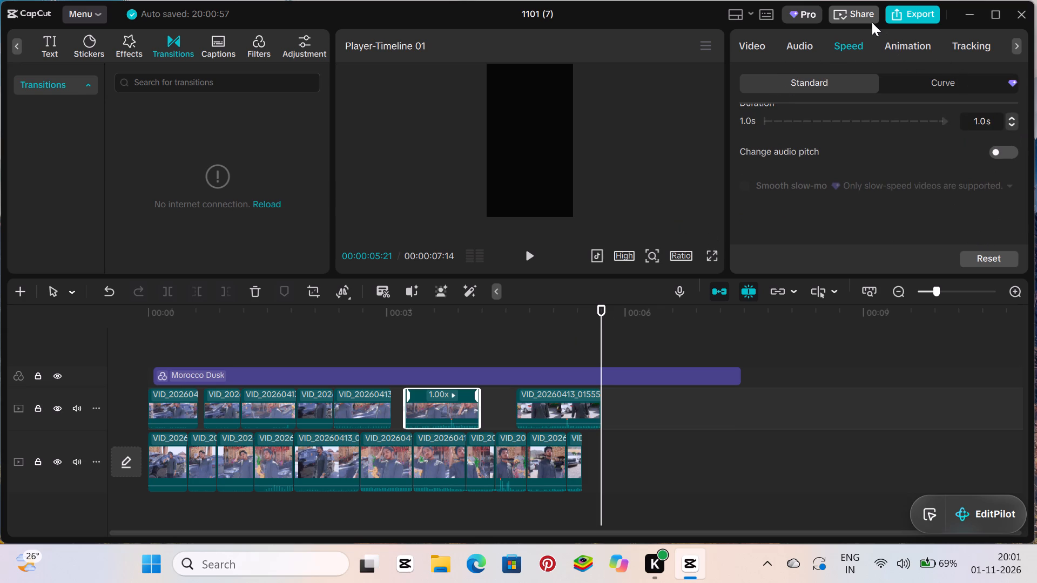
Turn on Auto adjust for the selected overlay clip.
{"action": "left_click", "coordinate": [1014, 45]}
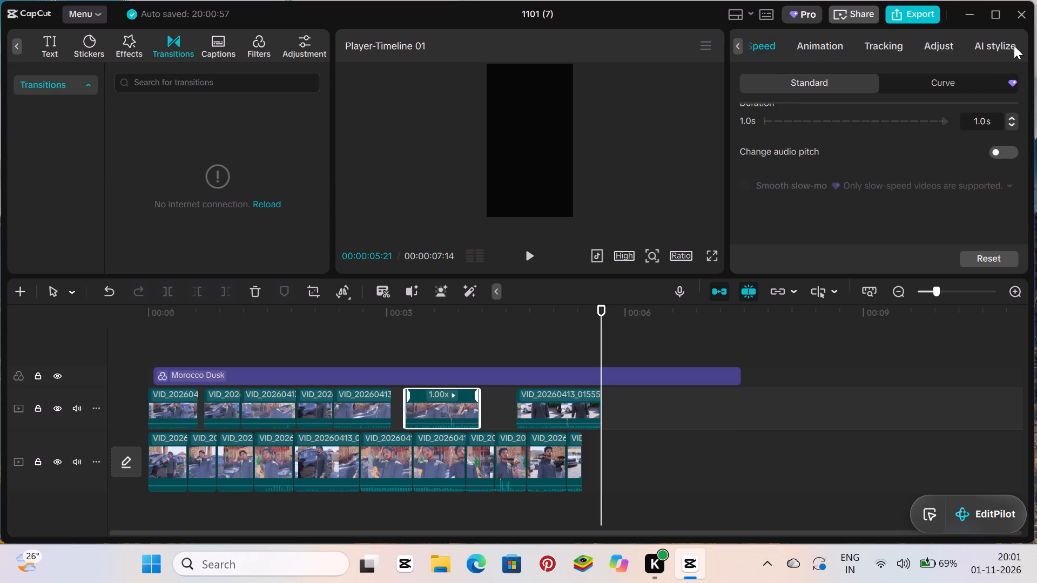
{"action": "left_click", "coordinate": [954, 46]}
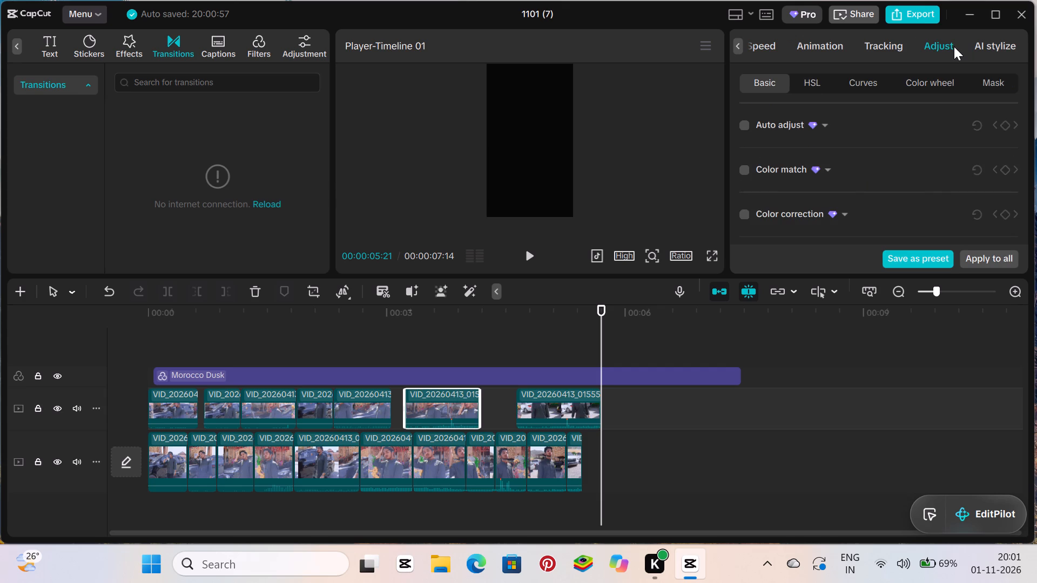
{"action": "left_click", "coordinate": [742, 123]}
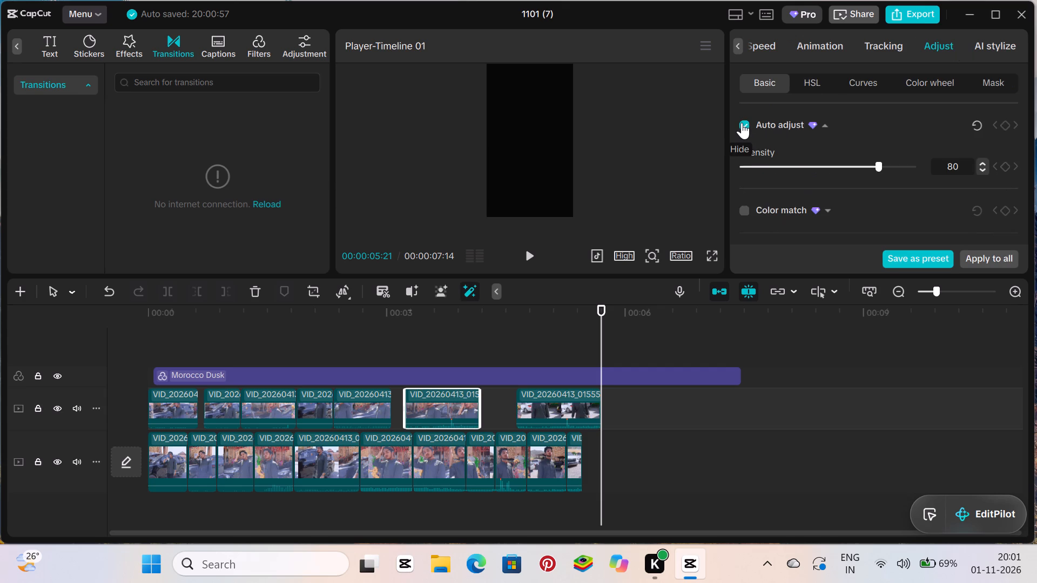
Turn on Color match for the selected overlay clip, accepting the preselected video frame as the color reference.
{"action": "scroll", "coordinate": [748, 194], "scroll_direction": "down", "scroll_amount": 1}
{"action": "left_click", "coordinate": [743, 200]}
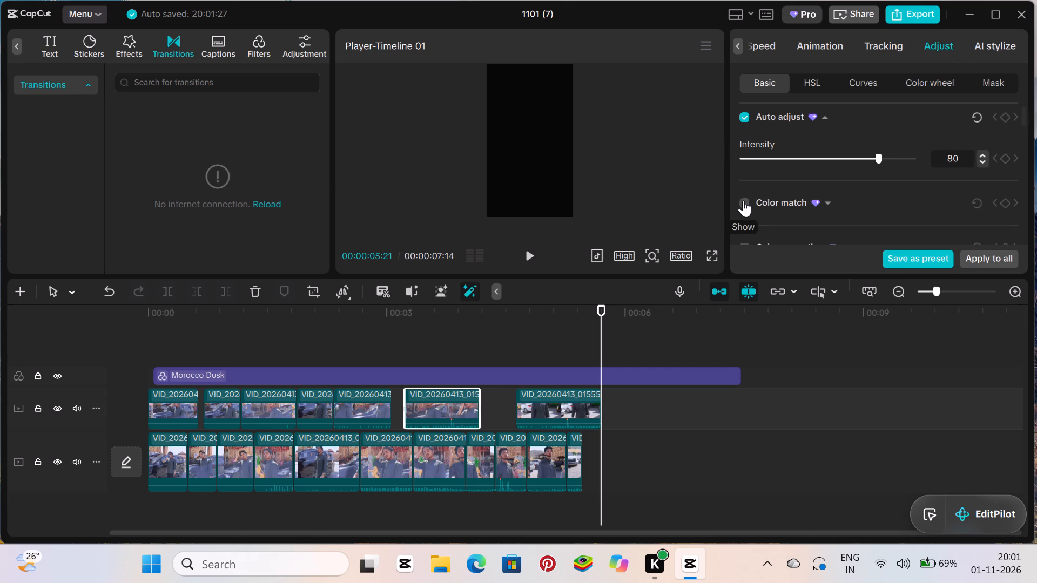
{"action": "scroll", "coordinate": [743, 200], "scroll_direction": "down", "scroll_amount": 1}
{"action": "left_click", "coordinate": [715, 516]}
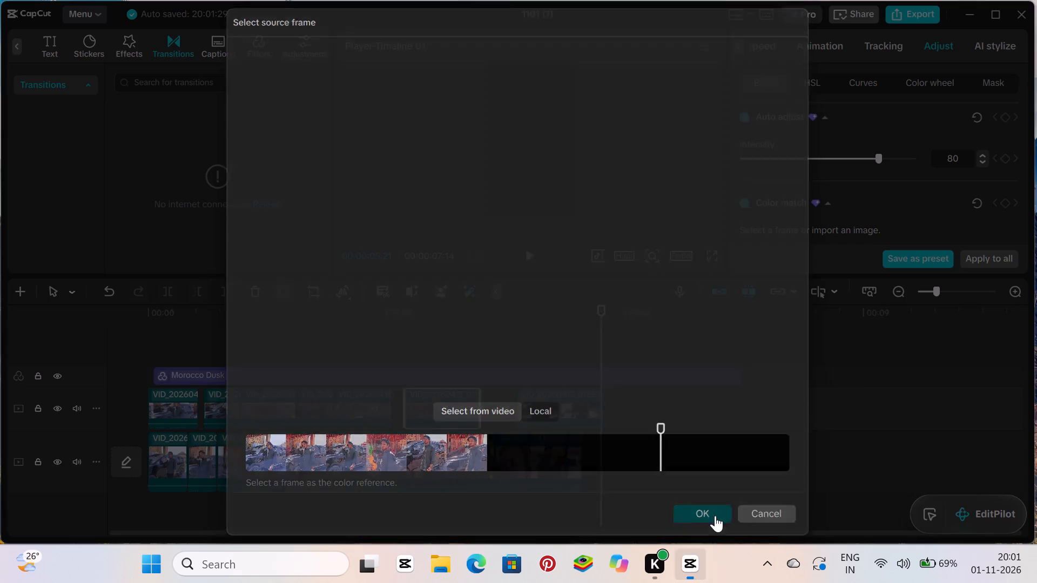
Turn on Color correction for the selected overlay clip.
{"action": "scroll", "coordinate": [847, 138], "scroll_direction": "down", "scroll_amount": 1}
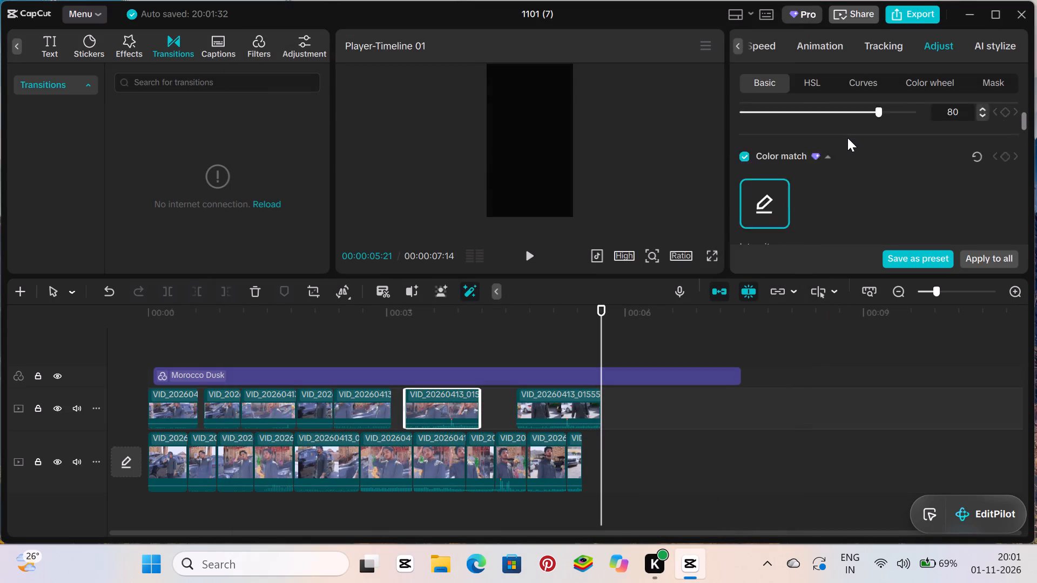
{"action": "scroll", "coordinate": [847, 138], "scroll_direction": "down", "scroll_amount": 1}
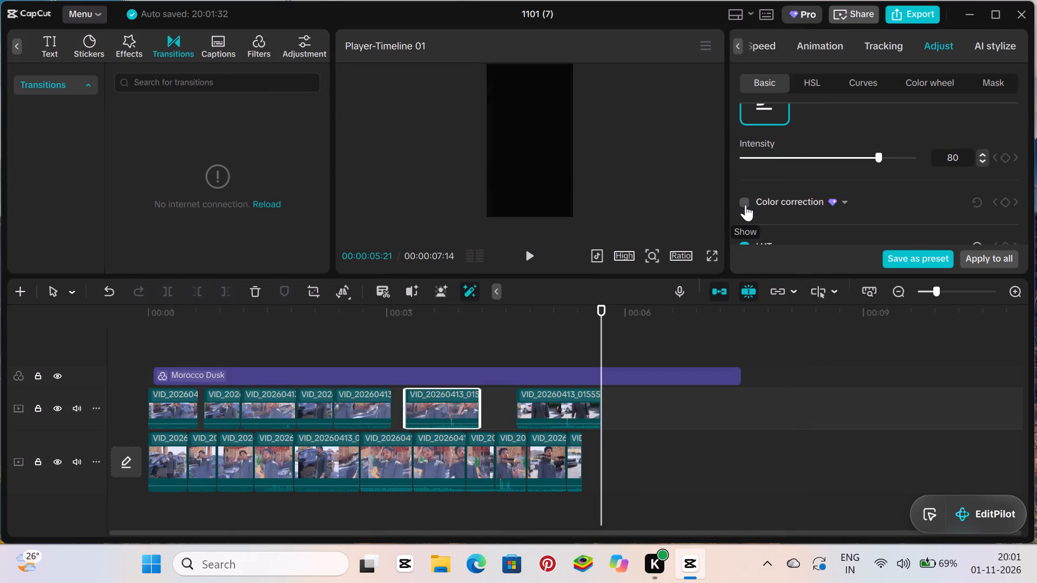
{"action": "left_click", "coordinate": [745, 205]}
Set the clip's color values to Temp -33, Tint 21 and Saturation -31.
{"action": "scroll", "coordinate": [745, 205], "scroll_direction": "down", "scroll_amount": 6}
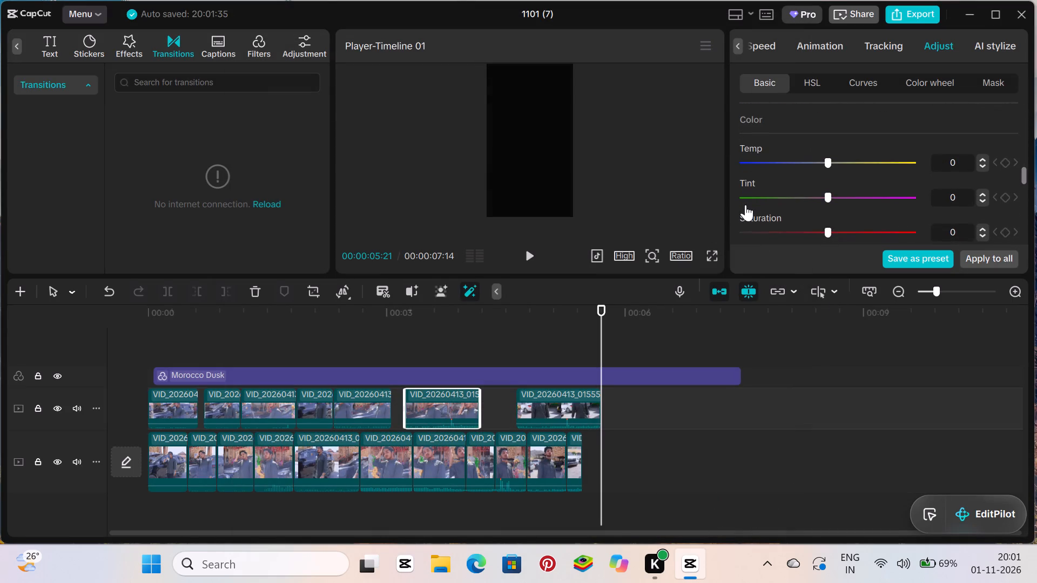
{"action": "left_click", "coordinate": [769, 162]}
{"action": "left_click", "coordinate": [860, 189]}
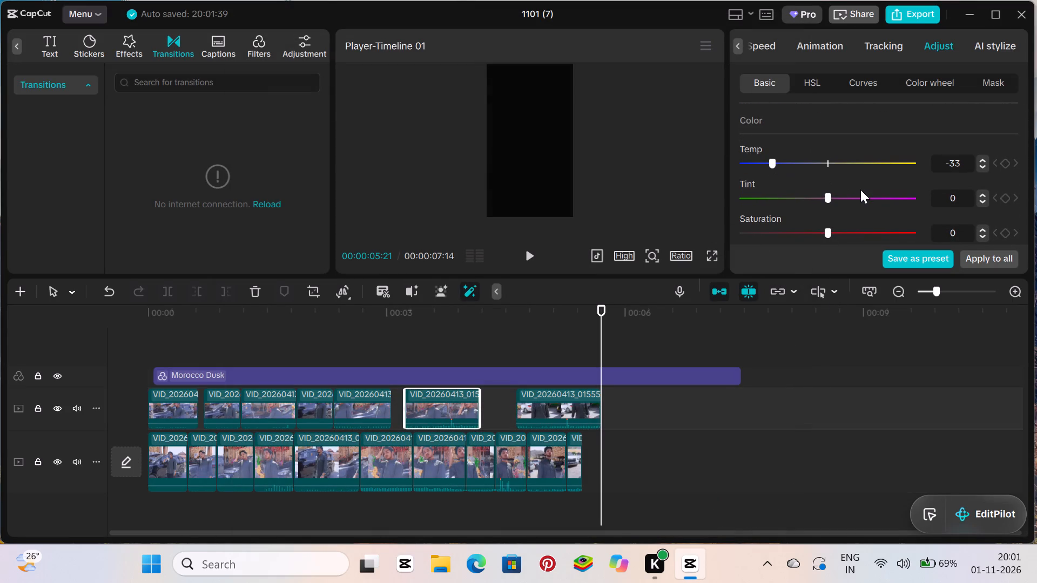
{"action": "left_click", "coordinate": [772, 231]}
Set the clip's lightness values to Exposure -26, Contrast 13 and Highlight -23.
{"action": "scroll", "coordinate": [772, 231], "scroll_direction": "down", "scroll_amount": 4}
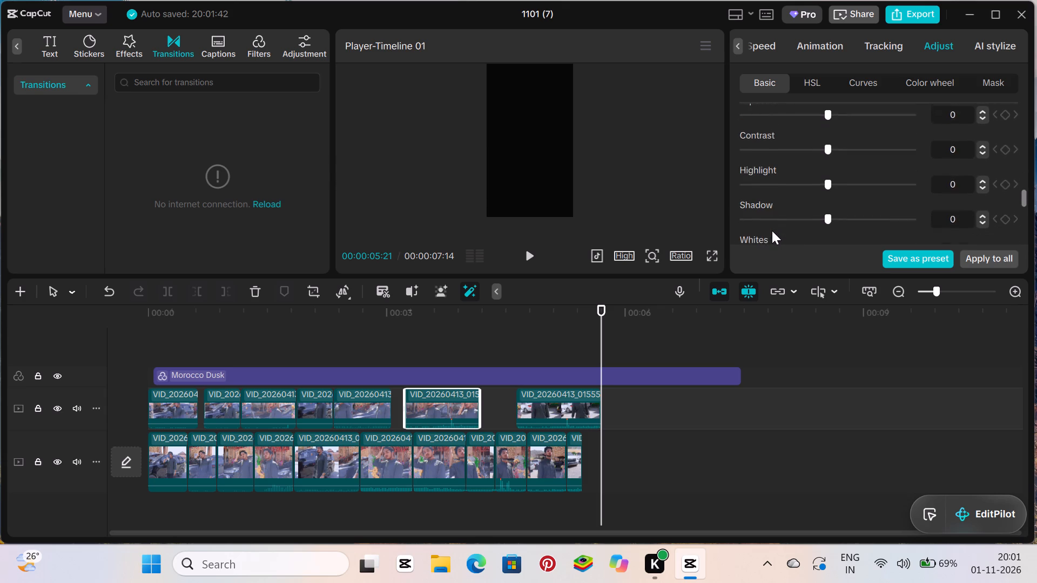
{"action": "scroll", "coordinate": [772, 231], "scroll_direction": "down", "scroll_amount": 3}
{"action": "scroll", "coordinate": [772, 231], "scroll_direction": "up", "scroll_amount": 5}
{"action": "left_click", "coordinate": [780, 205]}
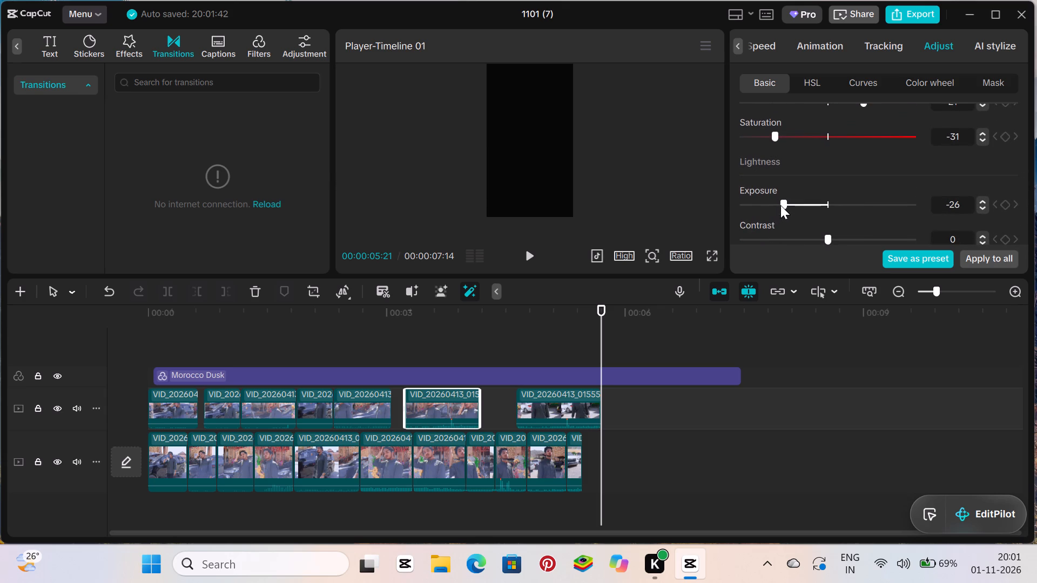
{"action": "scroll", "coordinate": [780, 205], "scroll_direction": "down", "scroll_amount": 1}
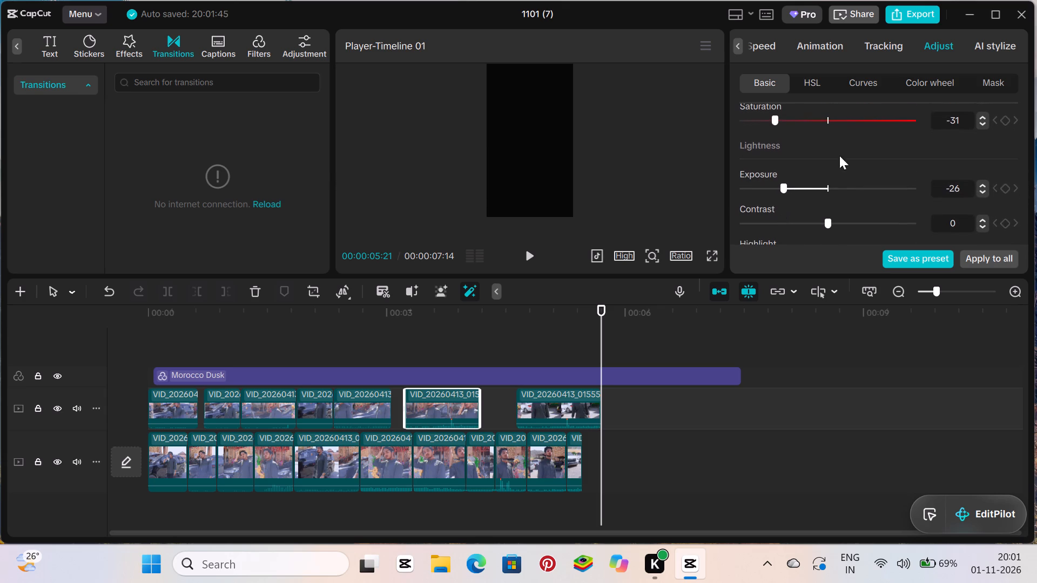
{"action": "left_click", "coordinate": [847, 226]}
{"action": "scroll", "coordinate": [847, 226], "scroll_direction": "down", "scroll_amount": 2}
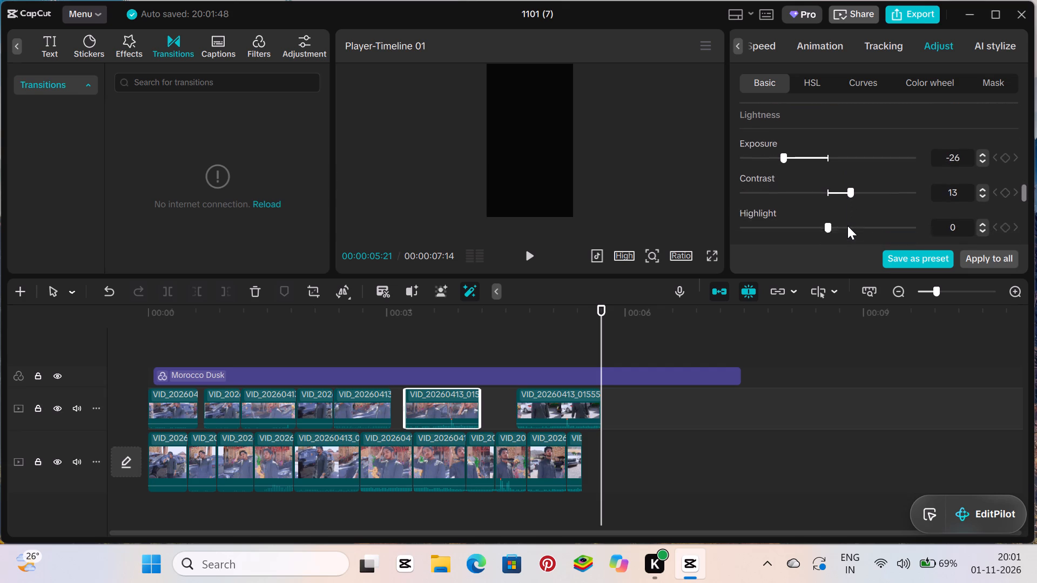
{"action": "left_click", "coordinate": [785, 205]}
Set the clip's remaining lightness values to Shadow 24, Whites -28, Blacks 50 and Brilliance -16.
{"action": "scroll", "coordinate": [785, 205], "scroll_direction": "down", "scroll_amount": 1}
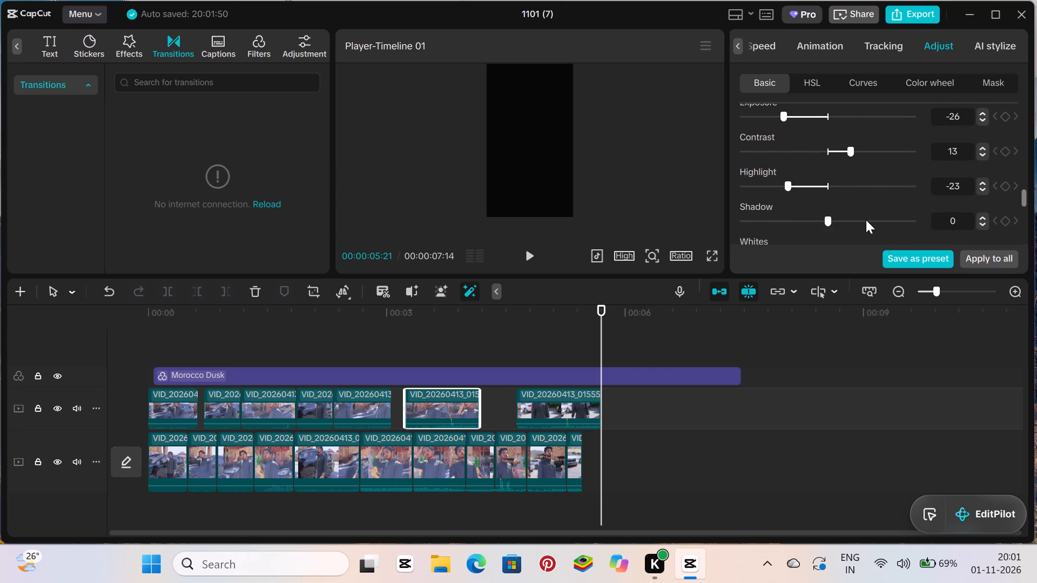
{"action": "left_click", "coordinate": [866, 220]}
{"action": "scroll", "coordinate": [866, 220], "scroll_direction": "down", "scroll_amount": 1}
{"action": "left_click", "coordinate": [777, 227]}
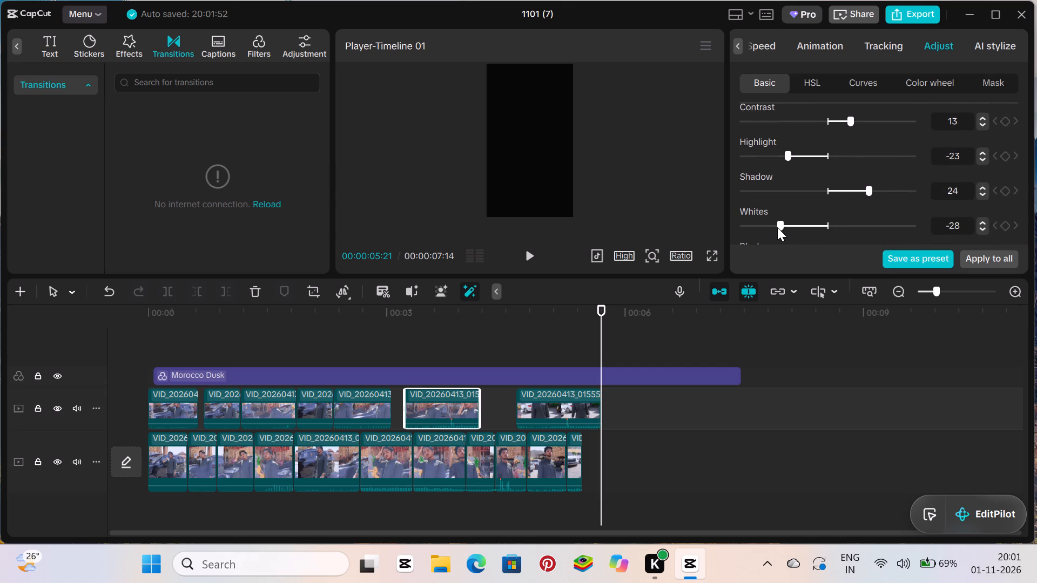
{"action": "scroll", "coordinate": [777, 227], "scroll_direction": "down", "scroll_amount": 3}
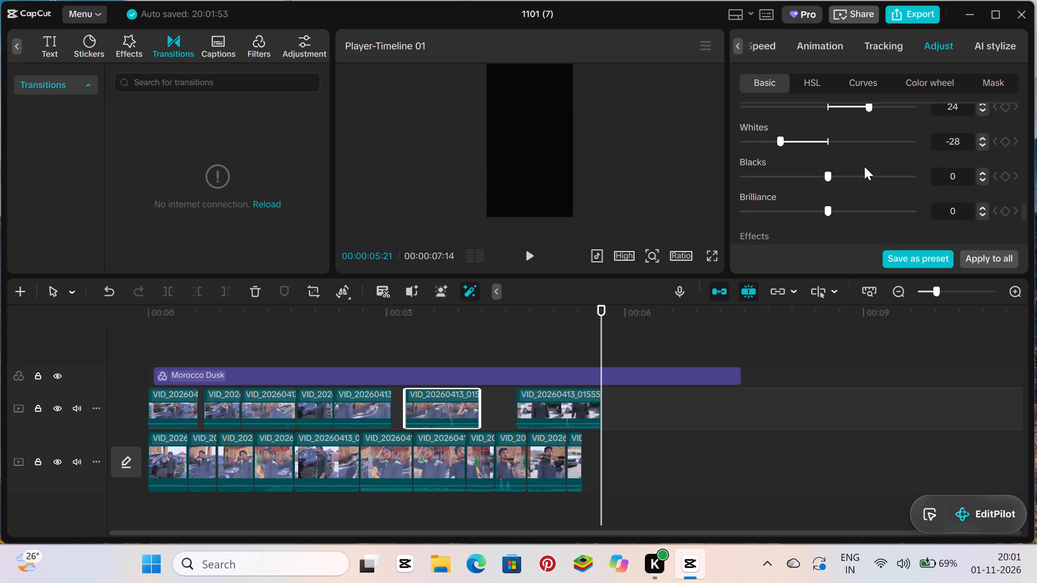
{"action": "left_click", "coordinate": [864, 166]}
{"action": "left_click_drag", "start_coordinate": [865, 171], "coordinate": [878, 195]}
{"action": "left_click_drag", "start_coordinate": [878, 195], "coordinate": [981, 173]}
{"action": "left_click", "coordinate": [981, 173]}
{"action": "left_click_drag", "start_coordinate": [981, 173], "coordinate": [985, 190]}
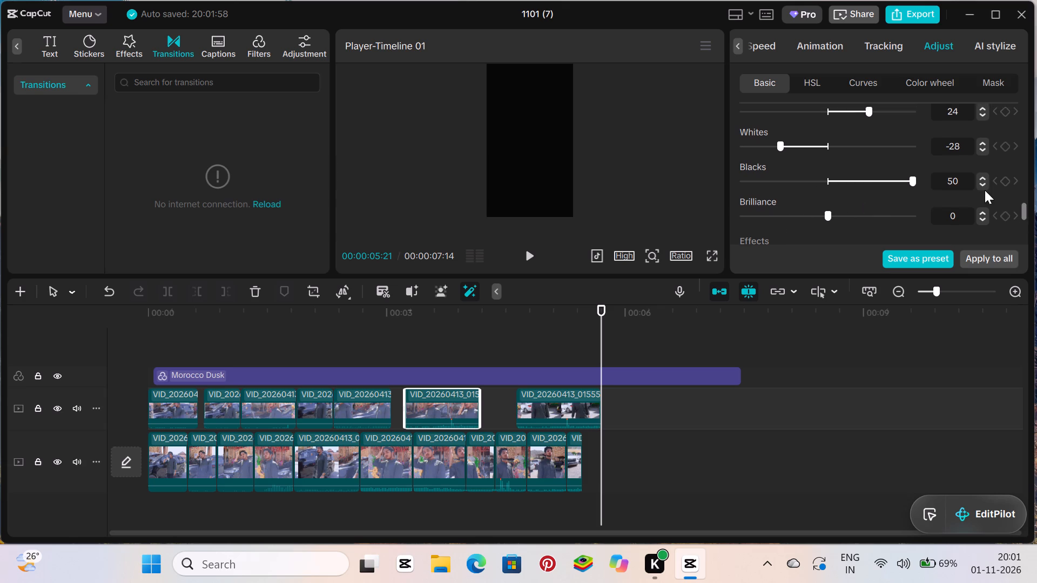
{"action": "left_click_drag", "start_coordinate": [985, 190], "coordinate": [961, 137]}
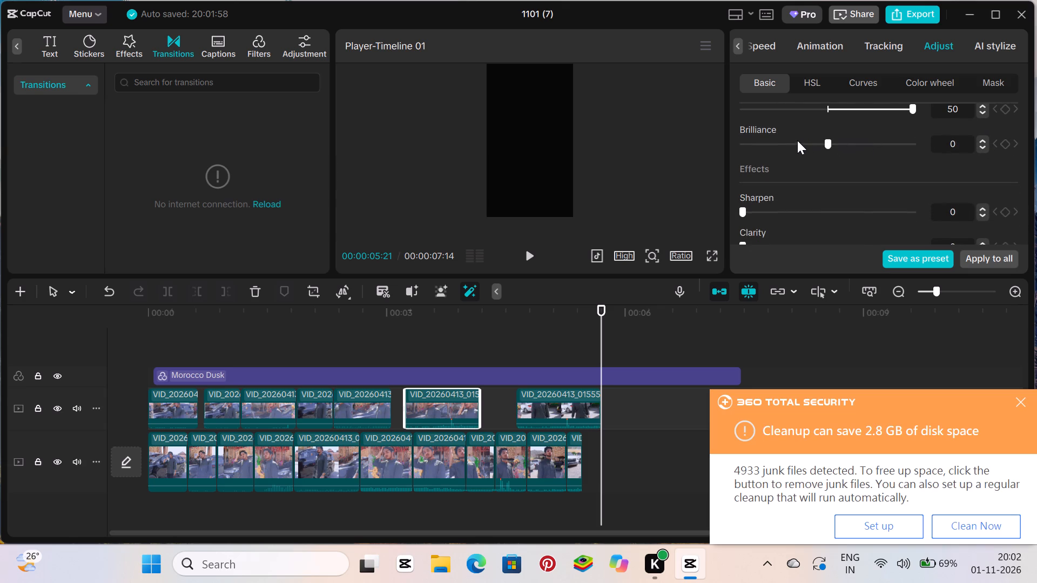
{"action": "left_click", "coordinate": [797, 140]}
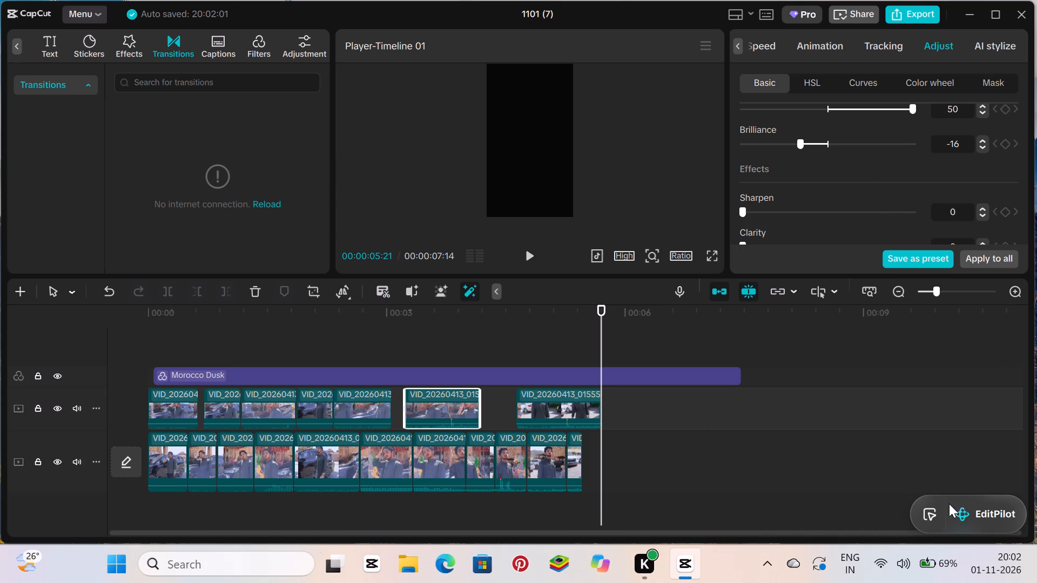
Set the clip's effects values to Sharpen 36, Clarity 42, Particles 51 and Fade 54.
{"action": "left_click", "coordinate": [805, 219]}
{"action": "scroll", "coordinate": [805, 219], "scroll_direction": "down", "scroll_amount": 2}
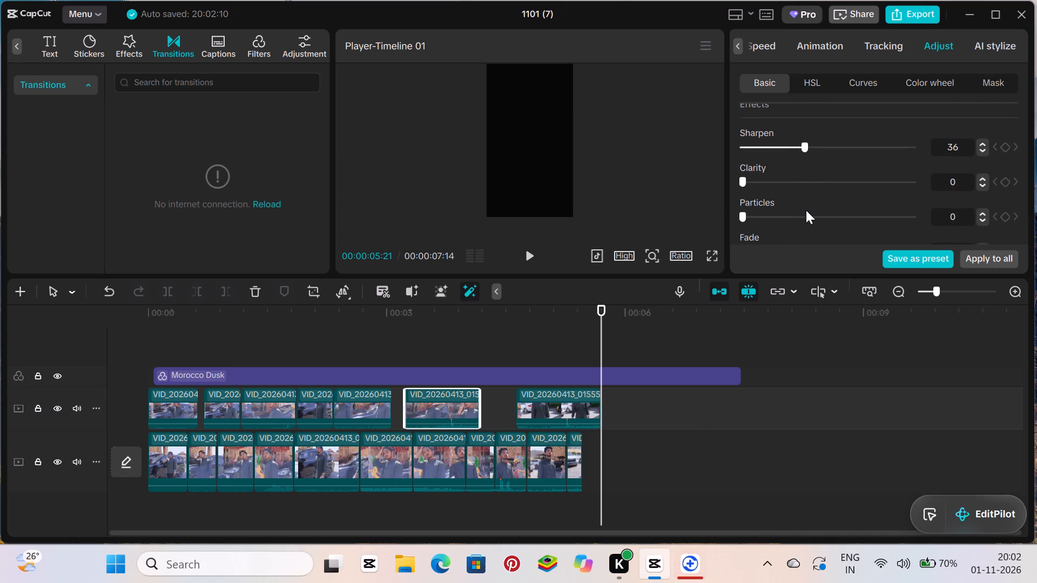
{"action": "left_click", "coordinate": [811, 185]}
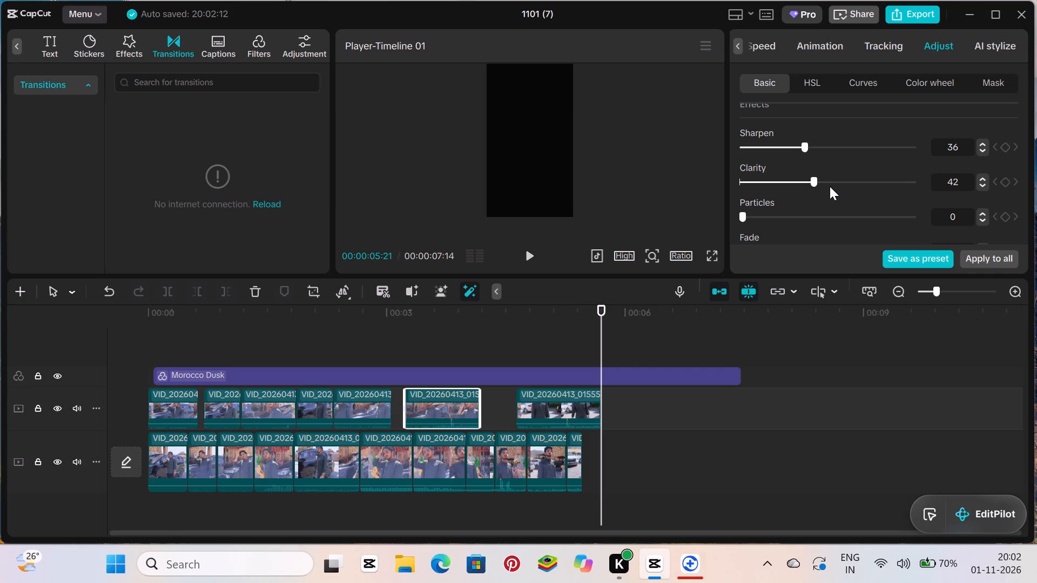
{"action": "scroll", "coordinate": [830, 186], "scroll_direction": "down", "scroll_amount": 1}
{"action": "left_click", "coordinate": [830, 186]}
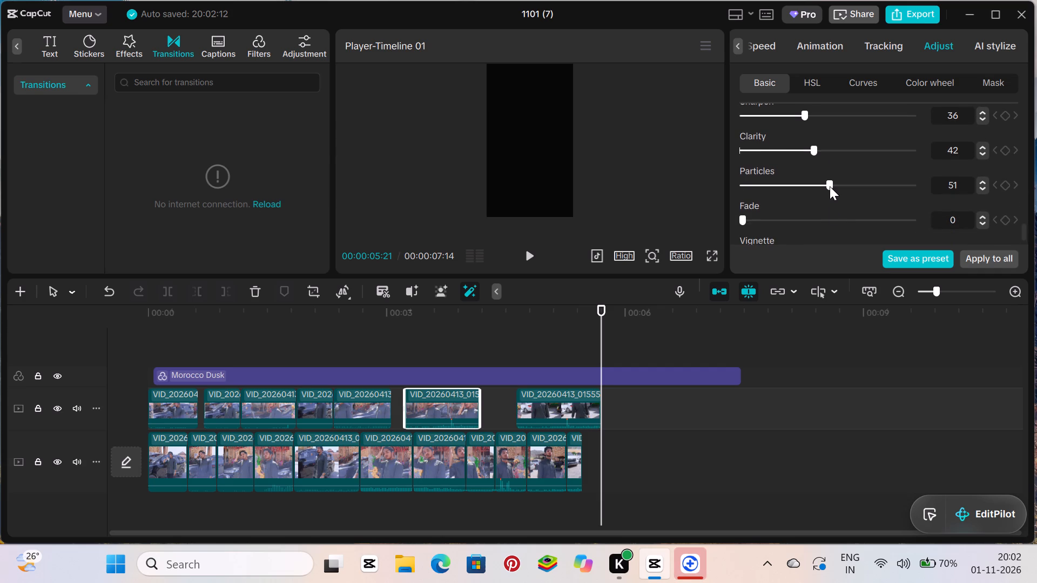
{"action": "left_click", "coordinate": [835, 219]}
{"action": "scroll", "coordinate": [835, 219], "scroll_direction": "down", "scroll_amount": 3}
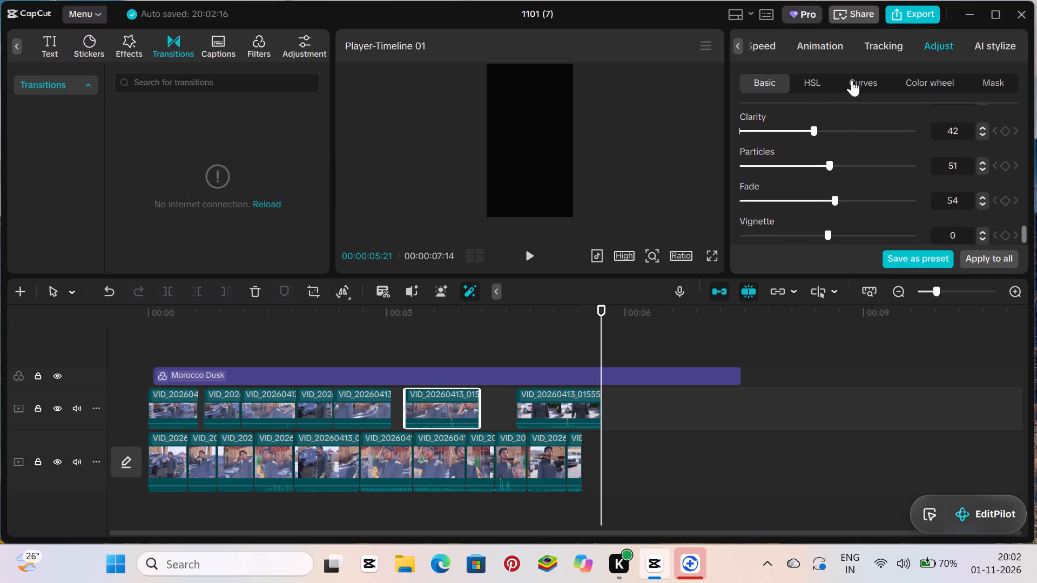
In the HSL adjustments, set red to Hue -36 and Saturation 28, and lower its Brightness.
{"action": "left_click", "coordinate": [805, 80]}
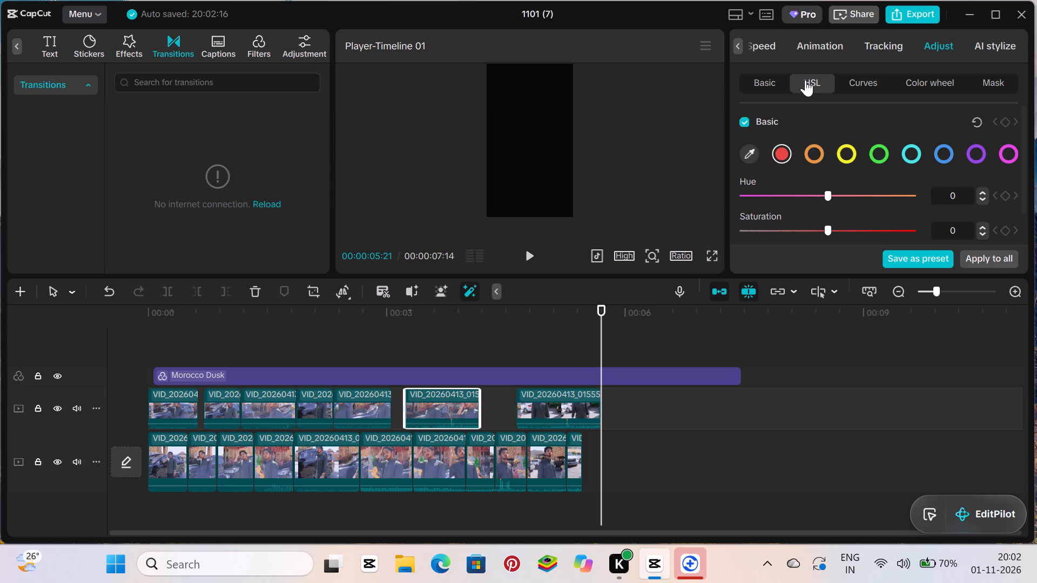
{"action": "left_click", "coordinate": [793, 189]}
{"action": "scroll", "coordinate": [793, 189], "scroll_direction": "down", "scroll_amount": 2}
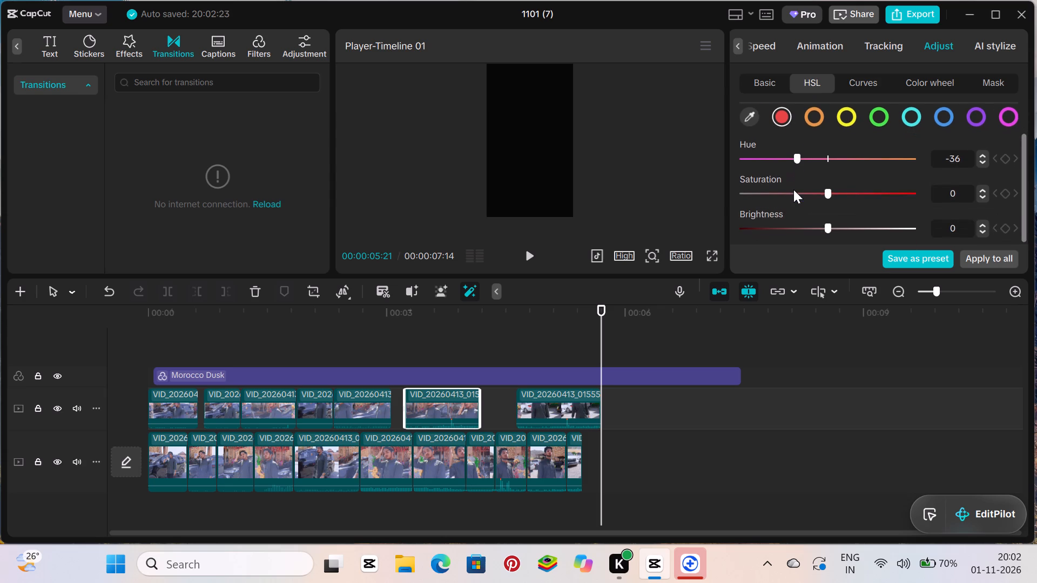
{"action": "left_click", "coordinate": [849, 194]}
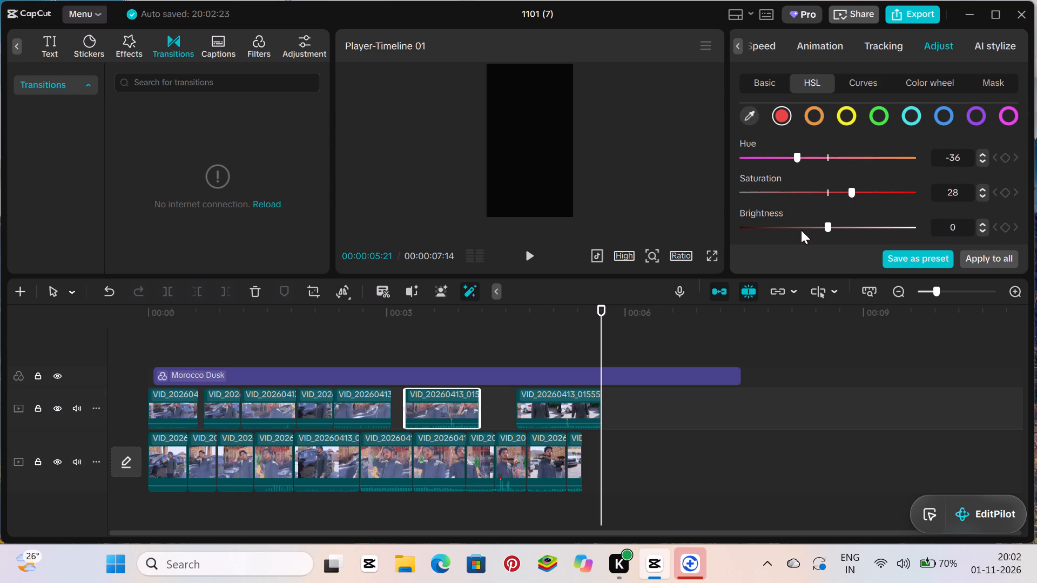
{"action": "left_click", "coordinate": [801, 230]}
Set the HSL orange to Hue 9, lower its Saturation and raise its Brightness.
{"action": "left_click", "coordinate": [821, 121]}
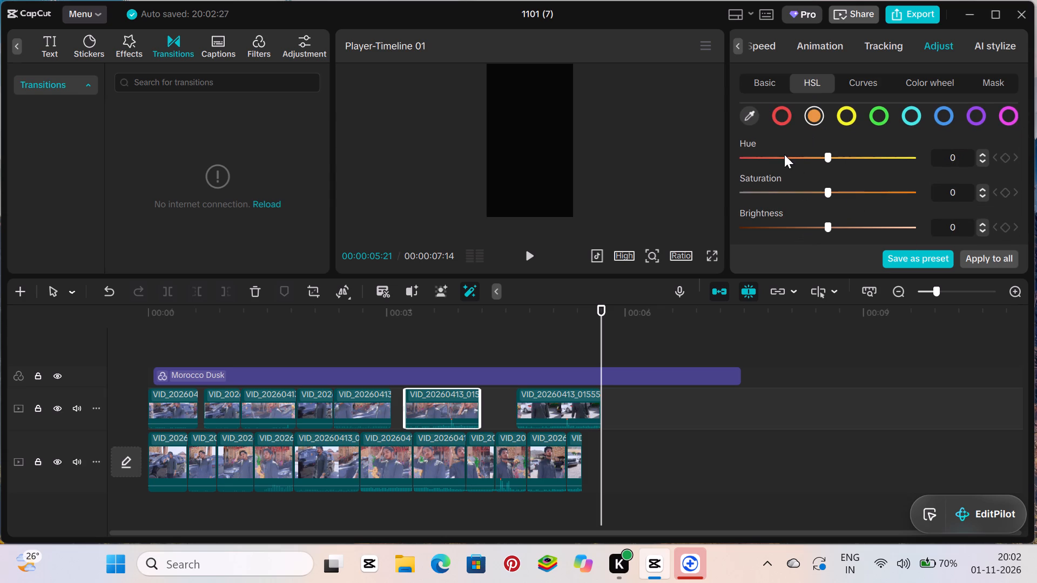
{"action": "left_click_drag", "start_coordinate": [784, 154], "coordinate": [833, 189]}
{"action": "left_click", "coordinate": [802, 189]}
{"action": "left_click_drag", "start_coordinate": [846, 227], "coordinate": [841, 116]}
Set the HSL yellow to Hue -36, Saturation 27 and Brightness -22.
{"action": "left_click", "coordinate": [841, 116]}
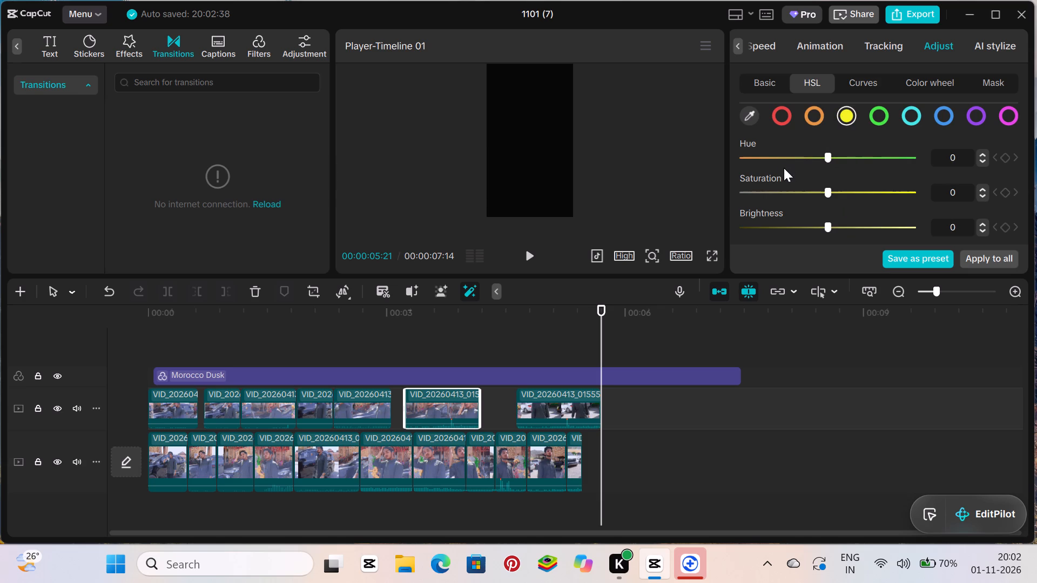
{"action": "left_click", "coordinate": [793, 157]}
{"action": "left_click", "coordinate": [848, 196]}
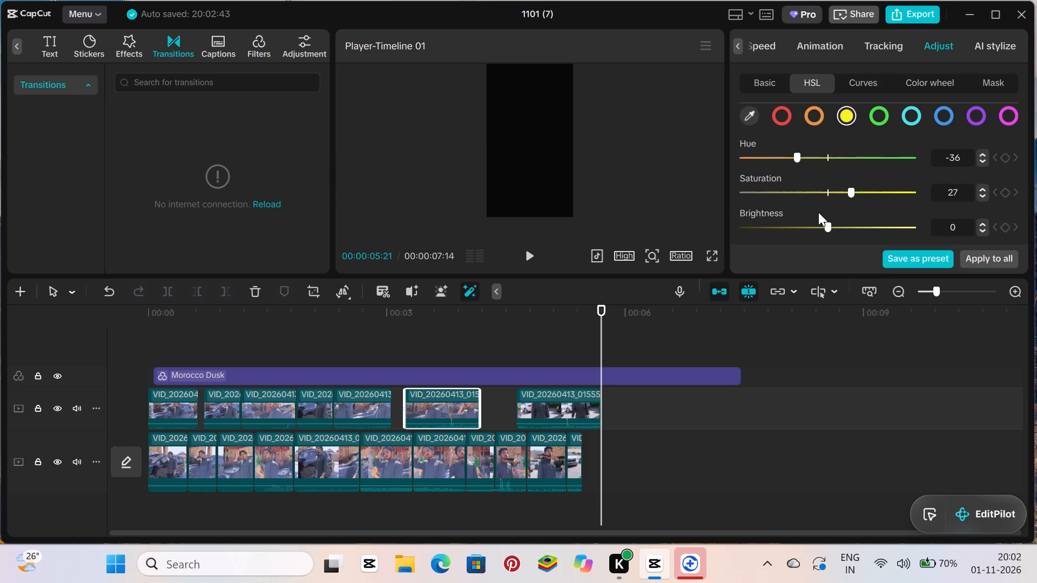
{"action": "left_click", "coordinate": [805, 220]}
Set the HSL green to Hue 22 and Saturation -32, and raise its Brightness.
{"action": "left_click", "coordinate": [870, 113]}
{"action": "left_click", "coordinate": [844, 158]}
{"action": "left_click_drag", "start_coordinate": [807, 191], "coordinate": [797, 256]}
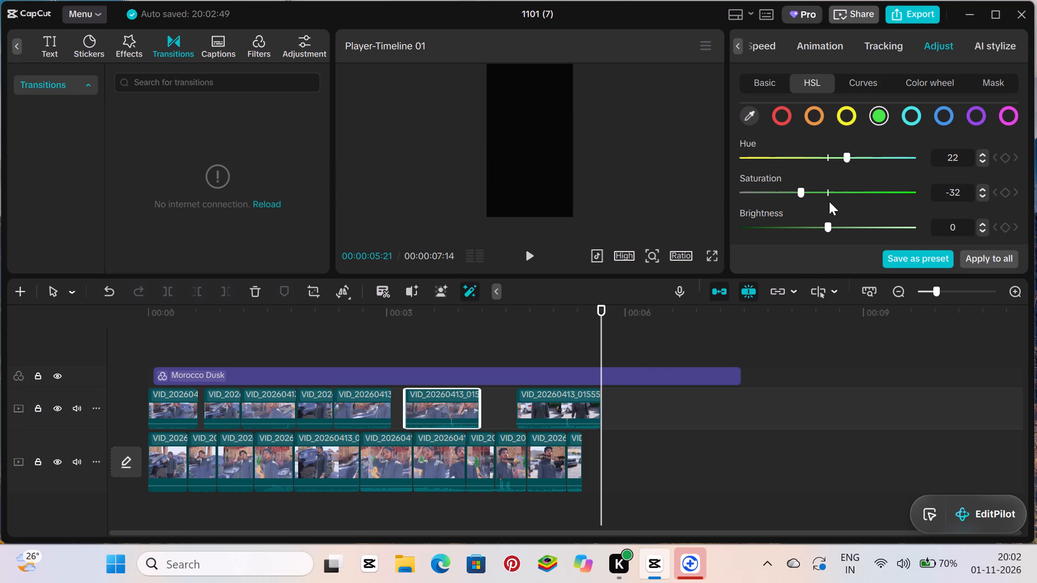
{"action": "left_click", "coordinate": [846, 226]}
Set the HSL cyan to Hue 37 and Saturation -36, and raise its Brightness above zero.
{"action": "left_click", "coordinate": [908, 114]}
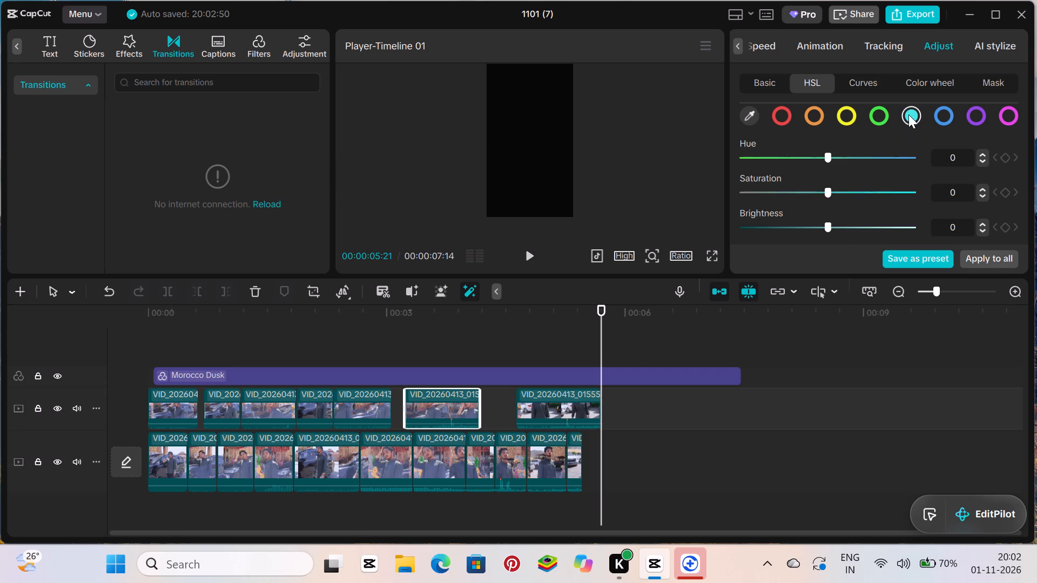
{"action": "left_click", "coordinate": [857, 149]}
{"action": "left_click_drag", "start_coordinate": [789, 193], "coordinate": [794, 226]}
{"action": "left_click", "coordinate": [794, 226]}
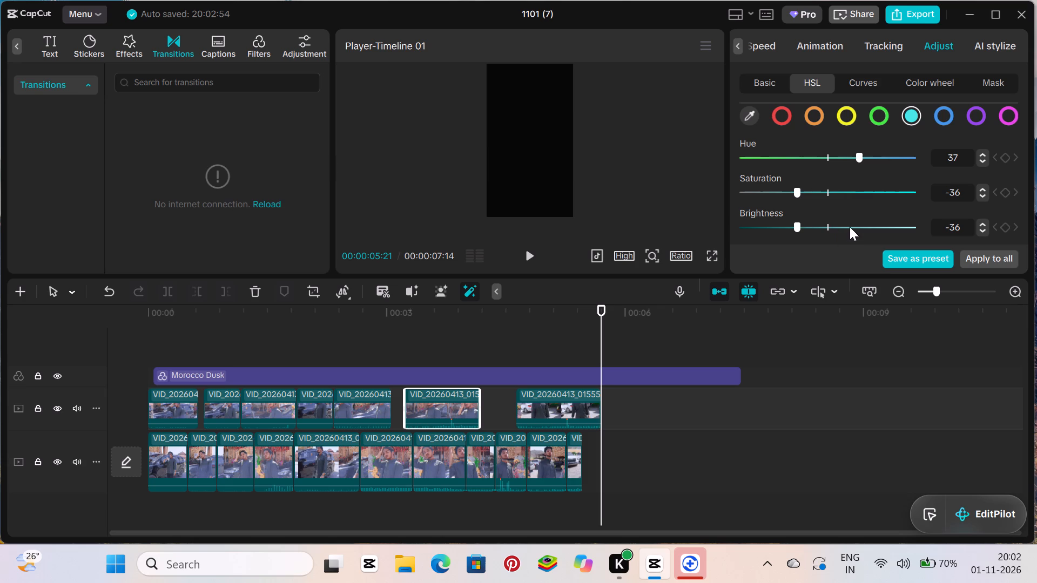
{"action": "left_click", "coordinate": [850, 227]}
On the color wheels, shift Shadows to -0.21, 0.07, -0.07 and Middle grey to -0.68, 0.35, -1.00.
{"action": "left_click", "coordinate": [946, 109]}
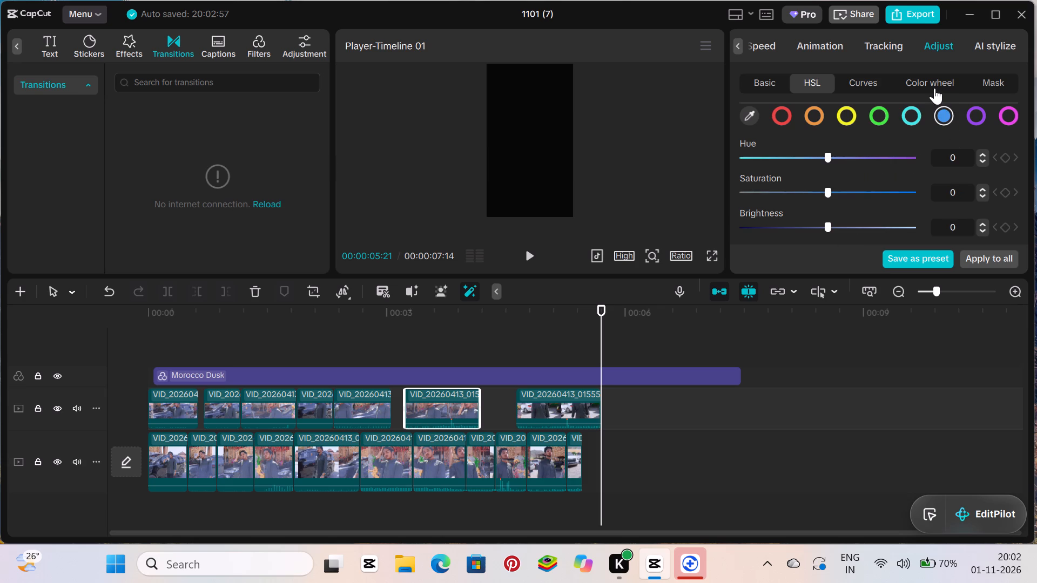
{"action": "left_click", "coordinate": [934, 88]}
{"action": "scroll", "coordinate": [838, 234], "scroll_direction": "down", "scroll_amount": 2}
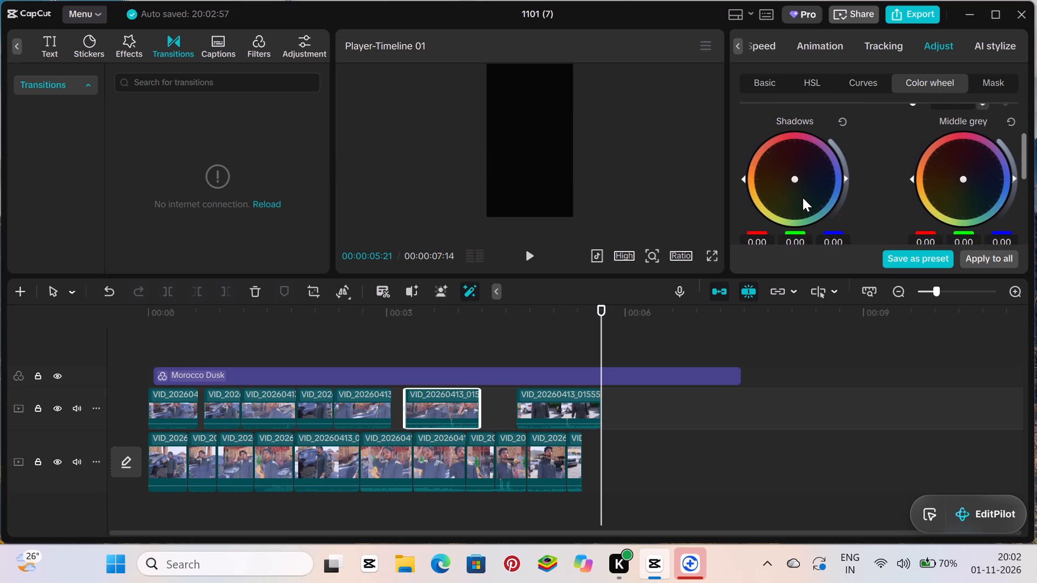
{"action": "left_click_drag", "start_coordinate": [795, 178], "coordinate": [771, 267]}
{"action": "left_click", "coordinate": [791, 192]}
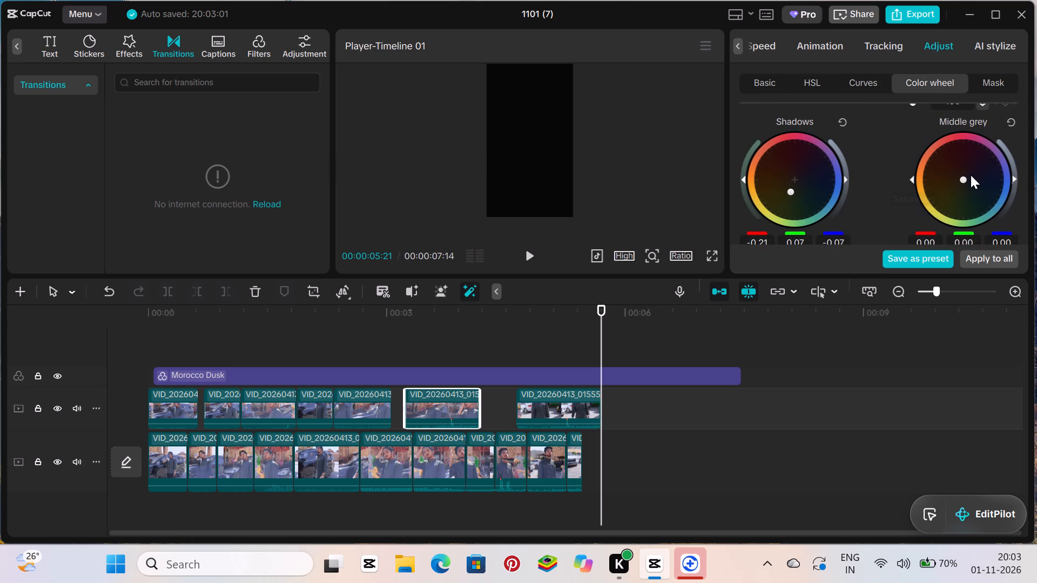
{"action": "left_click_drag", "start_coordinate": [960, 174], "coordinate": [961, 179]}
{"action": "left_click_drag", "start_coordinate": [961, 179], "coordinate": [732, 279]}
{"action": "left_click_drag", "start_coordinate": [930, 194], "coordinate": [628, 390]}
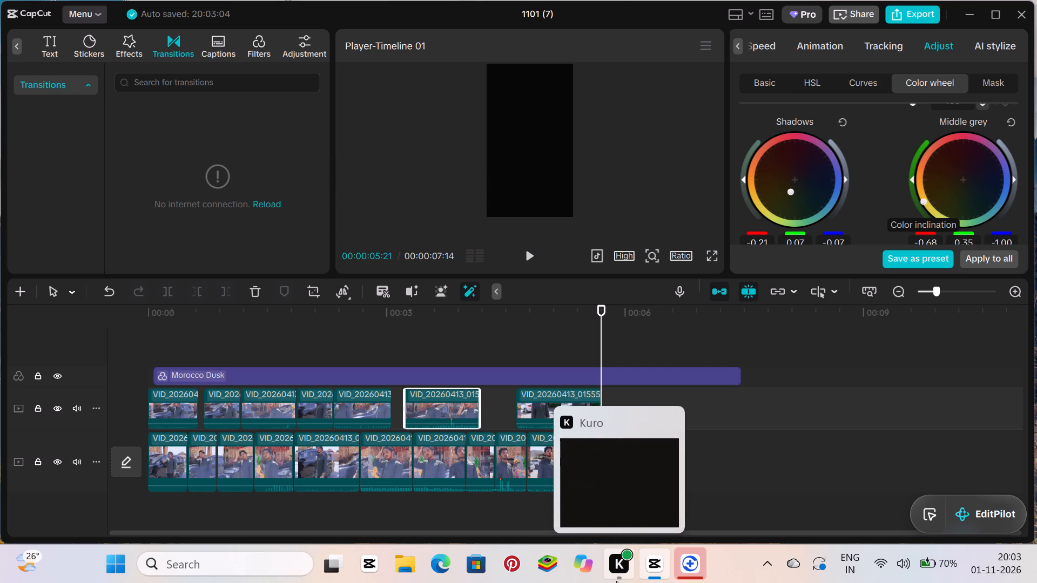
Return to the home screen and create a new project.
{"action": "left_click", "coordinate": [105, 15]}
{"action": "double_click", "coordinate": [99, 197]}
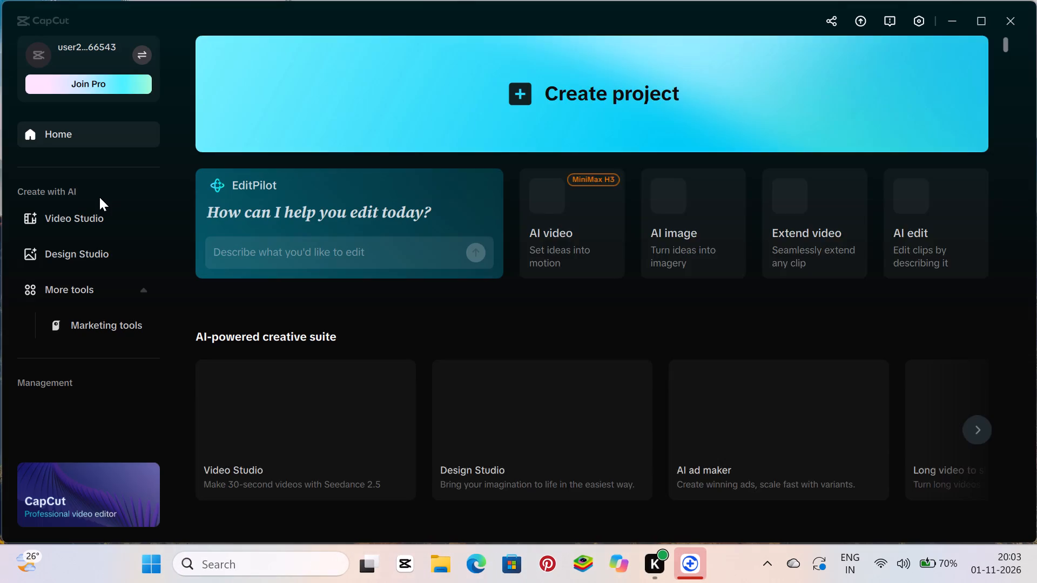
{"action": "left_click", "coordinate": [432, 119]}
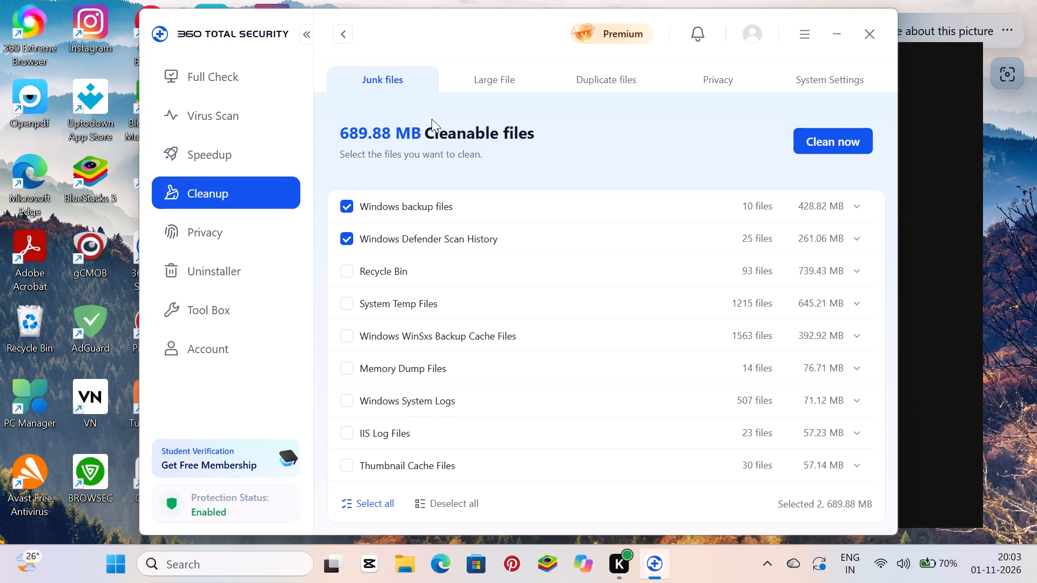
Import WhatsApp Video 2026-03-29 at 4.09.37 PM from Downloads into the new project's media.
{"action": "left_click", "coordinate": [432, 119]}
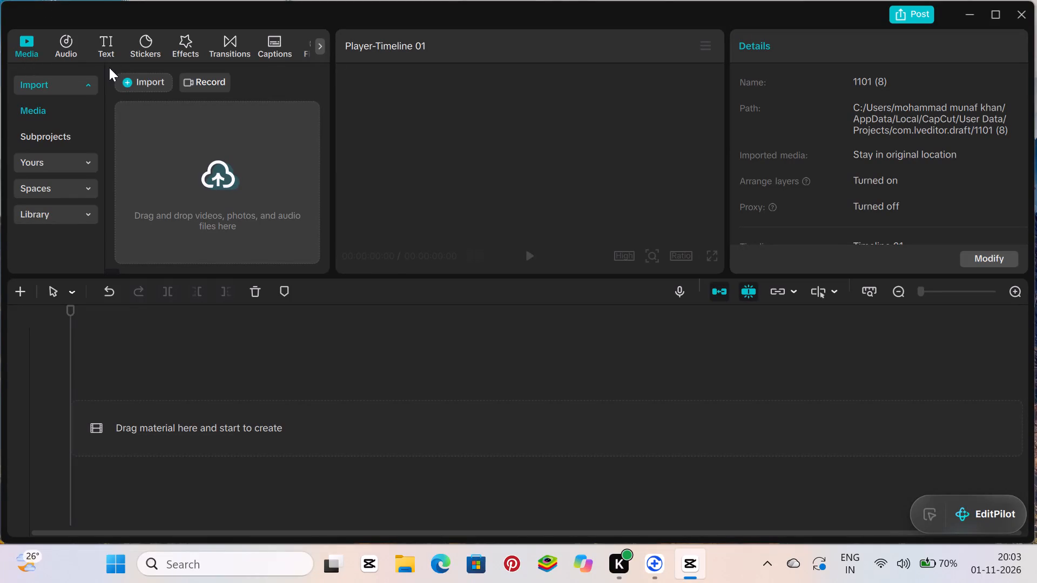
{"action": "double_click", "coordinate": [126, 73]}
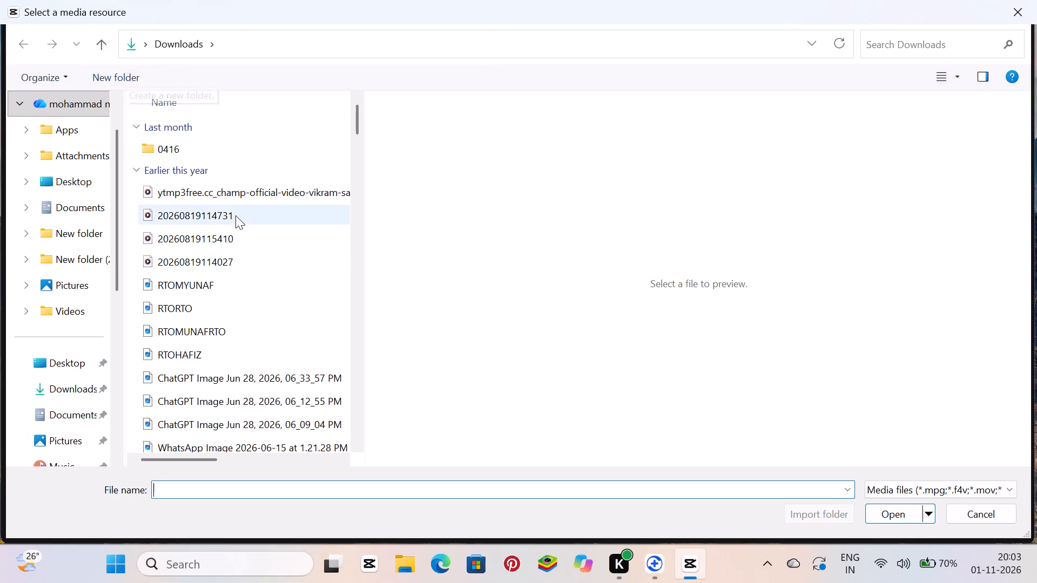
{"action": "scroll", "coordinate": [235, 215], "scroll_direction": "down", "scroll_amount": 4}
{"action": "scroll", "coordinate": [235, 215], "scroll_direction": "up", "scroll_amount": 1}
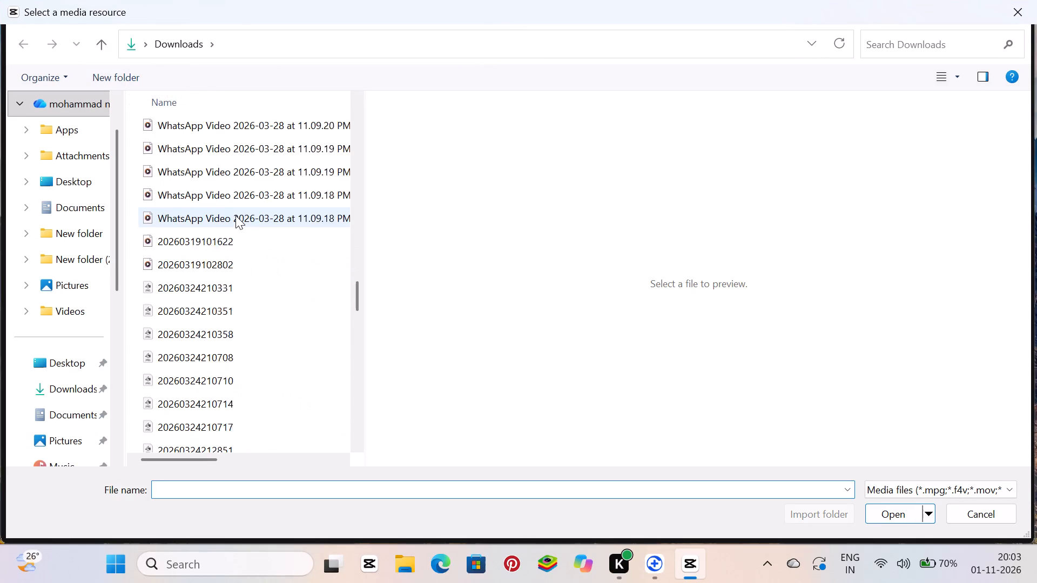
{"action": "scroll", "coordinate": [235, 215], "scroll_direction": "up", "scroll_amount": 1}
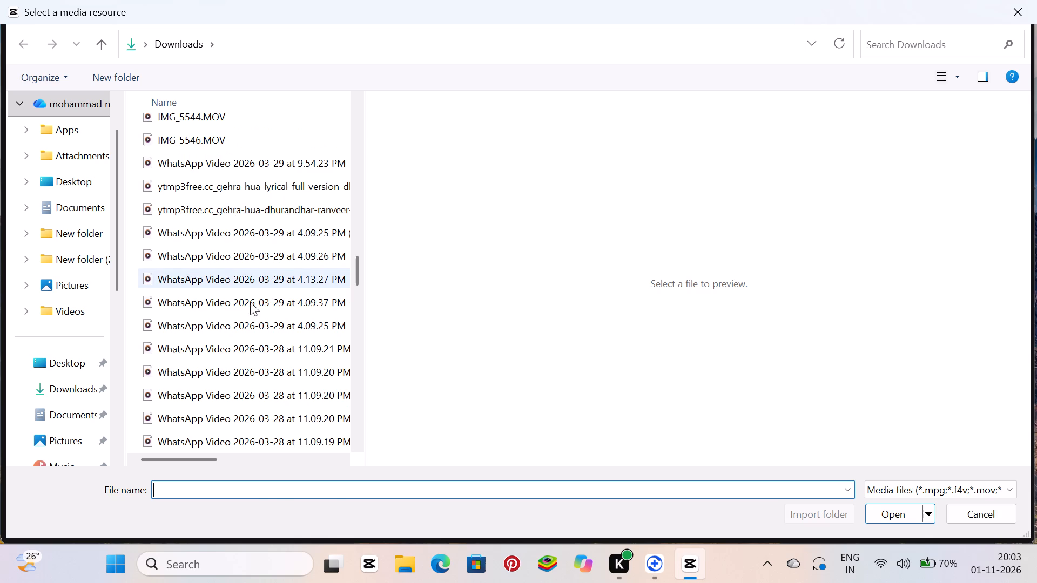
{"action": "triple_click", "coordinate": [251, 304]}
{"action": "left_click", "coordinate": [251, 304]}
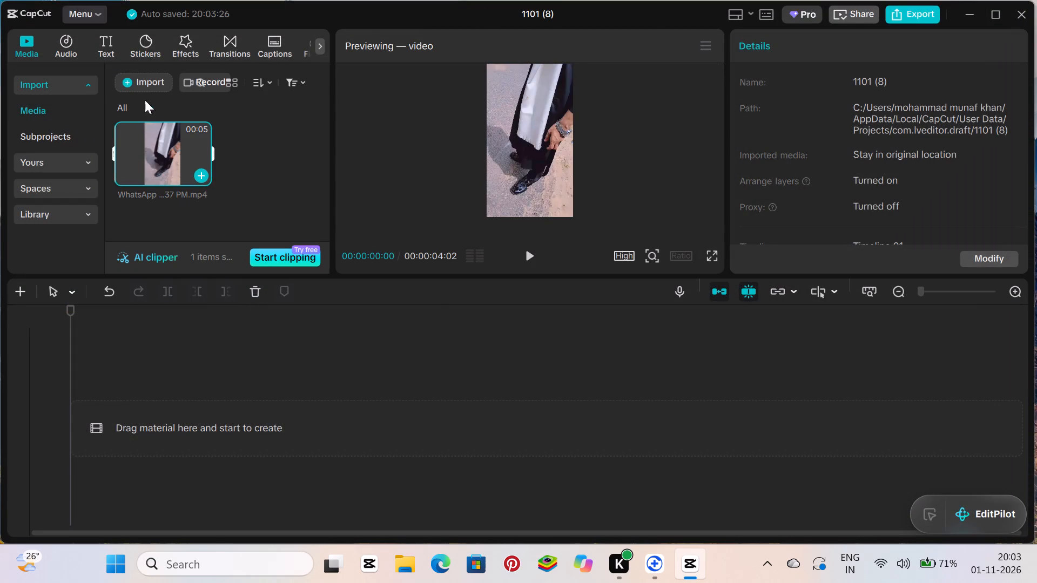
Import the video VID_20260412_033233_317 from Downloads into the project media.
{"action": "left_click", "coordinate": [150, 71]}
{"action": "left_click_drag", "start_coordinate": [150, 71], "coordinate": [156, 81]}
{"action": "triple_click", "coordinate": [156, 81]}
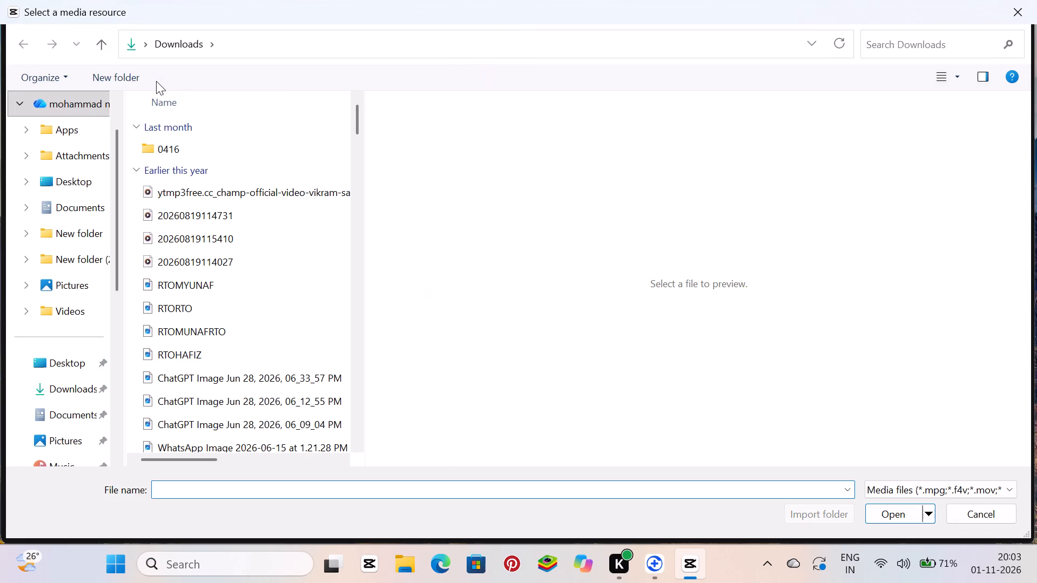
{"action": "scroll", "coordinate": [156, 81], "scroll_direction": "down", "scroll_amount": 3}
{"action": "scroll", "coordinate": [151, 226], "scroll_direction": "down", "scroll_amount": 2}
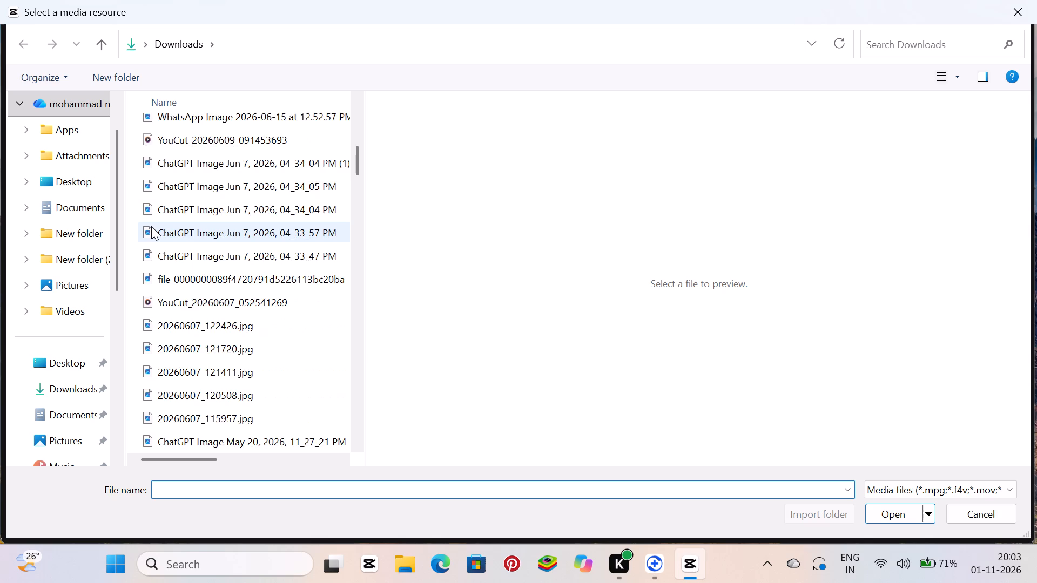
{"action": "scroll", "coordinate": [151, 226], "scroll_direction": "down", "scroll_amount": 2}
{"action": "triple_click", "coordinate": [151, 397]}
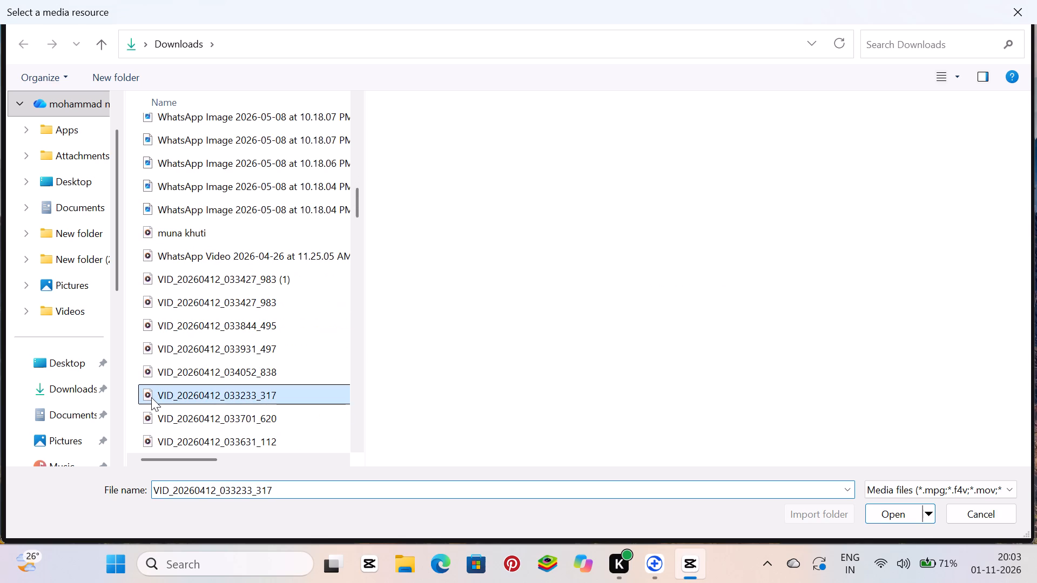
{"action": "left_click", "coordinate": [151, 397]}
Import WhatsApp Video 2026-03-28 at 11.09.18 PM (1) from Downloads into the project media.
{"action": "triple_click", "coordinate": [150, 75]}
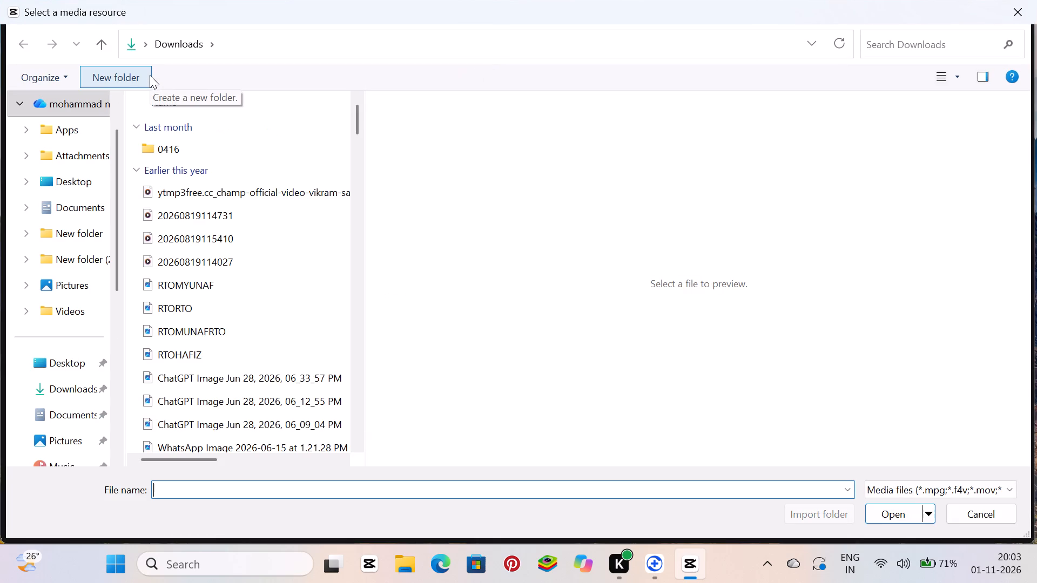
{"action": "scroll", "coordinate": [174, 205], "scroll_direction": "down", "scroll_amount": 4}
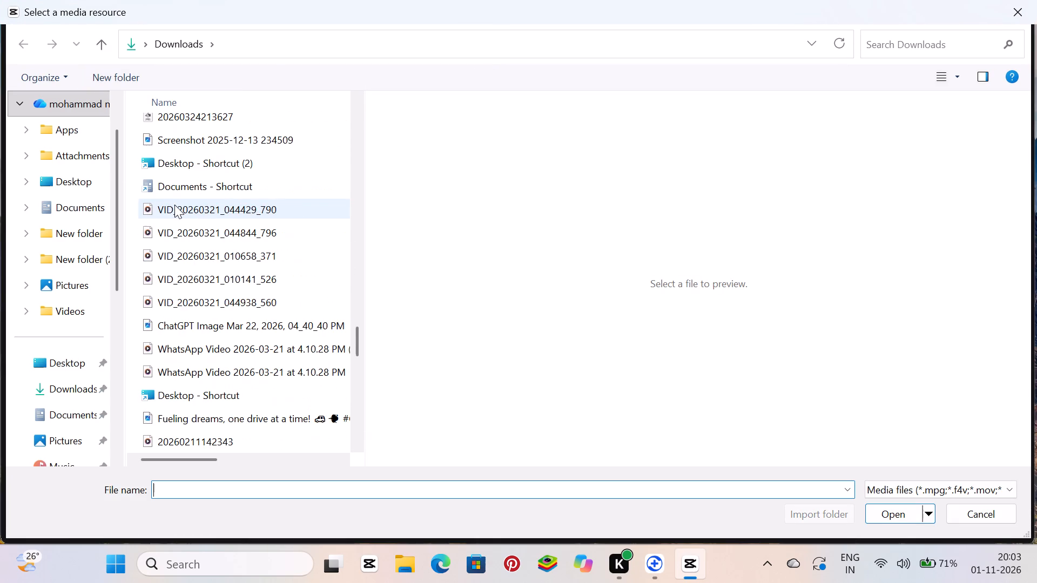
{"action": "scroll", "coordinate": [174, 205], "scroll_direction": "up", "scroll_amount": 1}
{"action": "scroll", "coordinate": [174, 205], "scroll_direction": "down", "scroll_amount": 1}
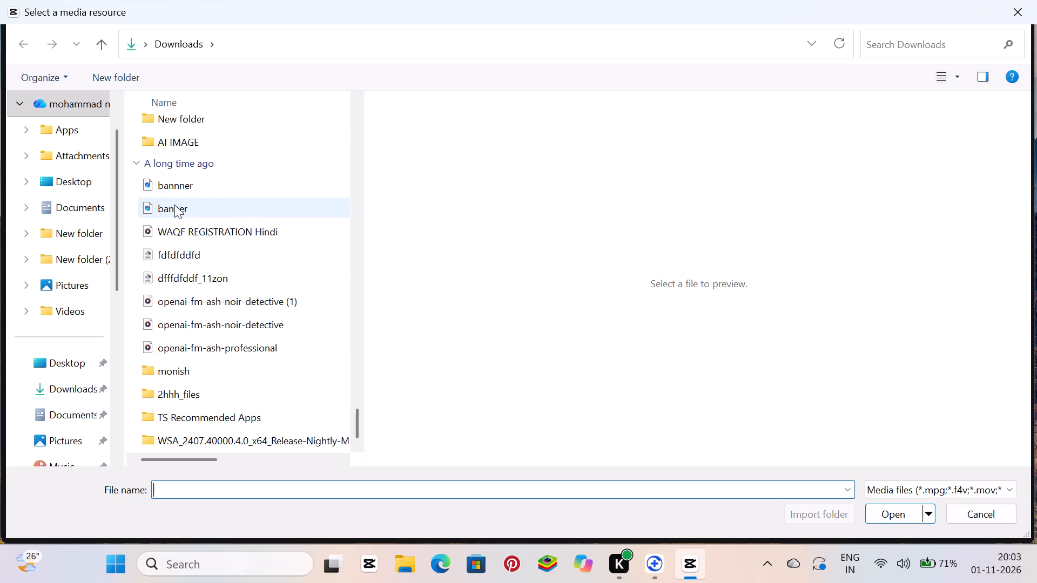
{"action": "scroll", "coordinate": [174, 205], "scroll_direction": "down", "scroll_amount": 1}
{"action": "scroll", "coordinate": [174, 205], "scroll_direction": "up", "scroll_amount": 2}
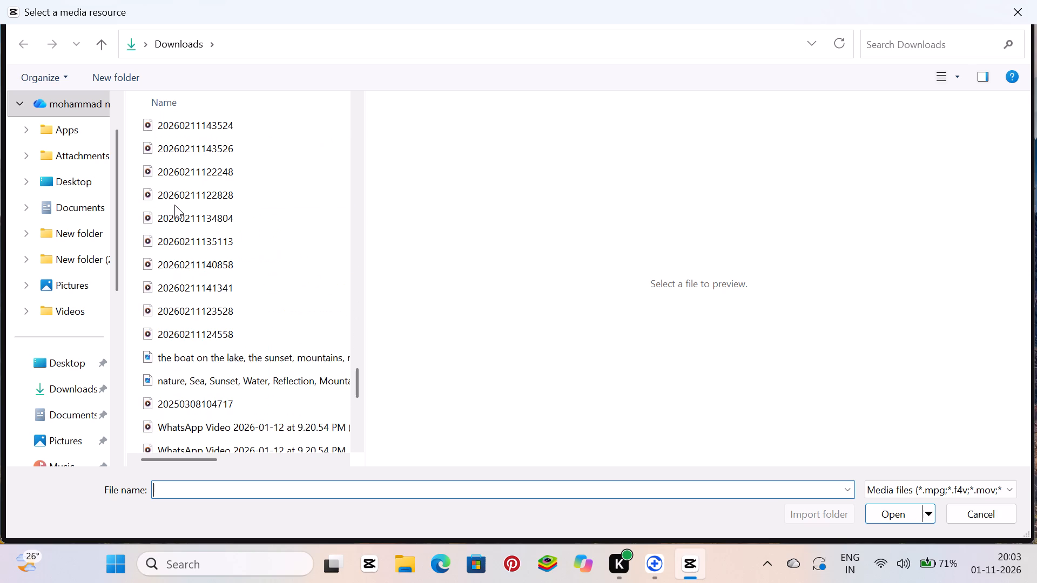
{"action": "scroll", "coordinate": [166, 346], "scroll_direction": "up", "scroll_amount": 2}
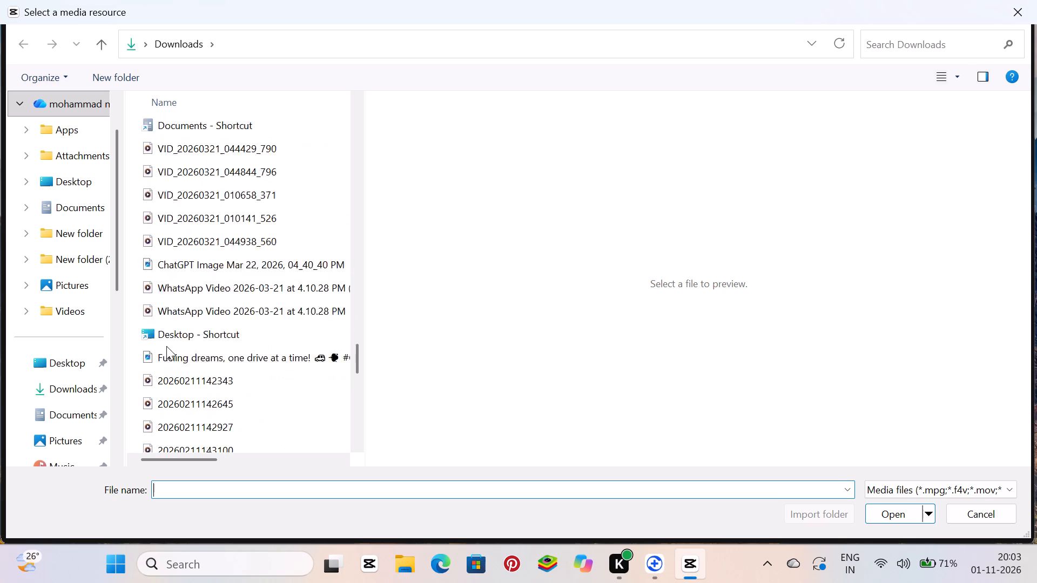
{"action": "scroll", "coordinate": [166, 346], "scroll_direction": "up", "scroll_amount": 2}
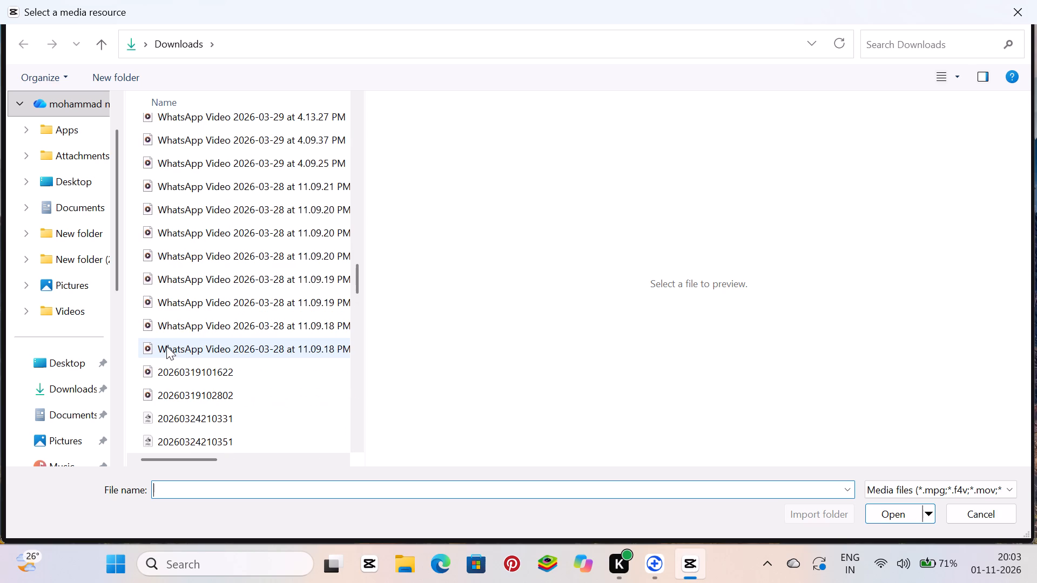
{"action": "triple_click", "coordinate": [172, 324]}
{"action": "left_click", "coordinate": [172, 324]}
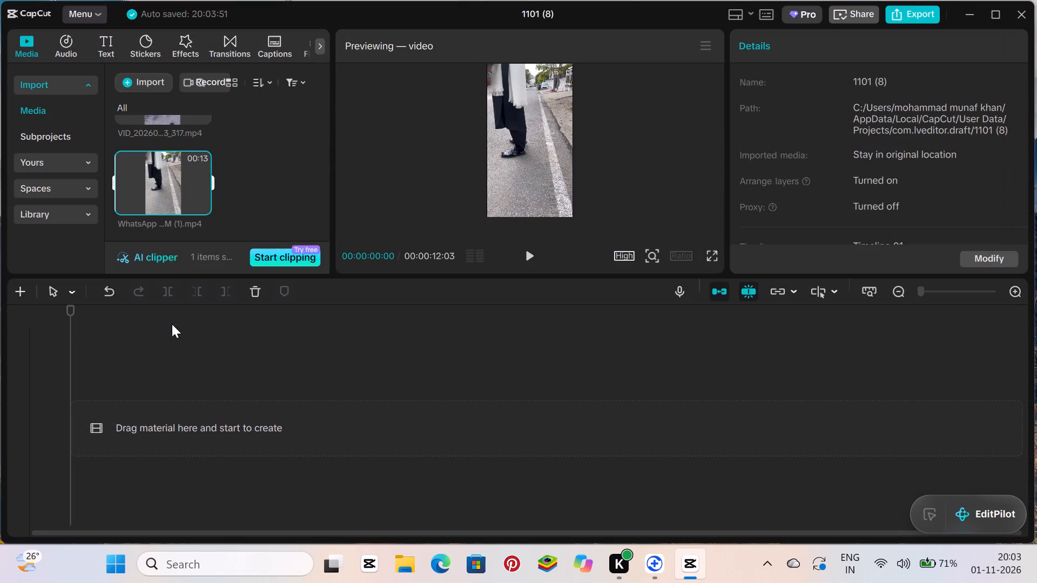
Place the WhatsApp Video 2026-03-29 at 4.09.37 PM clip at the start of the timeline.
{"action": "scroll", "coordinate": [160, 186], "scroll_direction": "up", "scroll_amount": 2}
{"action": "left_click_drag", "start_coordinate": [159, 169], "coordinate": [138, 448]}
{"action": "left_click", "coordinate": [138, 448]}
Add VID_20260412_033233_317 to the main track directly after the first WhatsApp clip.
{"action": "scroll", "coordinate": [176, 155], "scroll_direction": "down", "scroll_amount": 1}
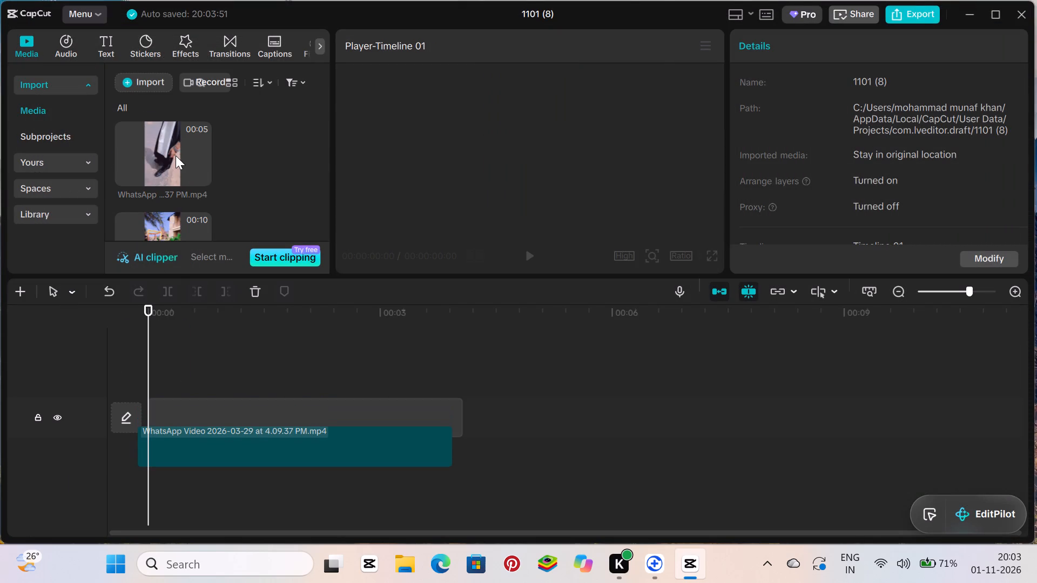
{"action": "scroll", "coordinate": [176, 173], "scroll_direction": "down", "scroll_amount": 5}
{"action": "left_click", "coordinate": [165, 222]}
{"action": "scroll", "coordinate": [161, 137], "scroll_direction": "up", "scroll_amount": 2}
{"action": "left_click_drag", "start_coordinate": [152, 218], "coordinate": [437, 450]}
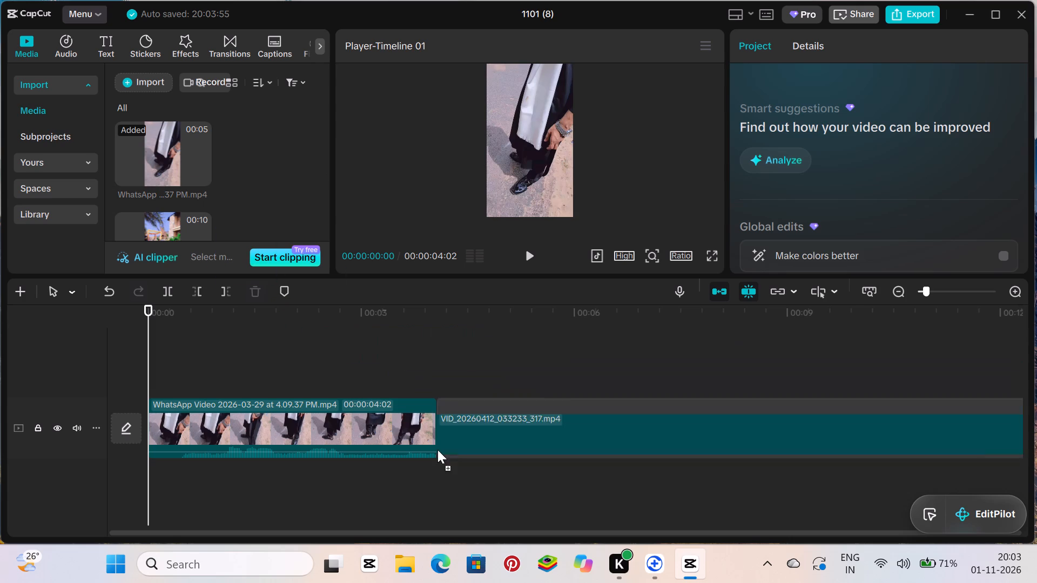
{"action": "left_click_drag", "start_coordinate": [437, 450], "coordinate": [438, 464]}
{"action": "left_click_drag", "start_coordinate": [438, 464], "coordinate": [483, 387]}
{"action": "left_click_drag", "start_coordinate": [483, 387], "coordinate": [484, 421]}
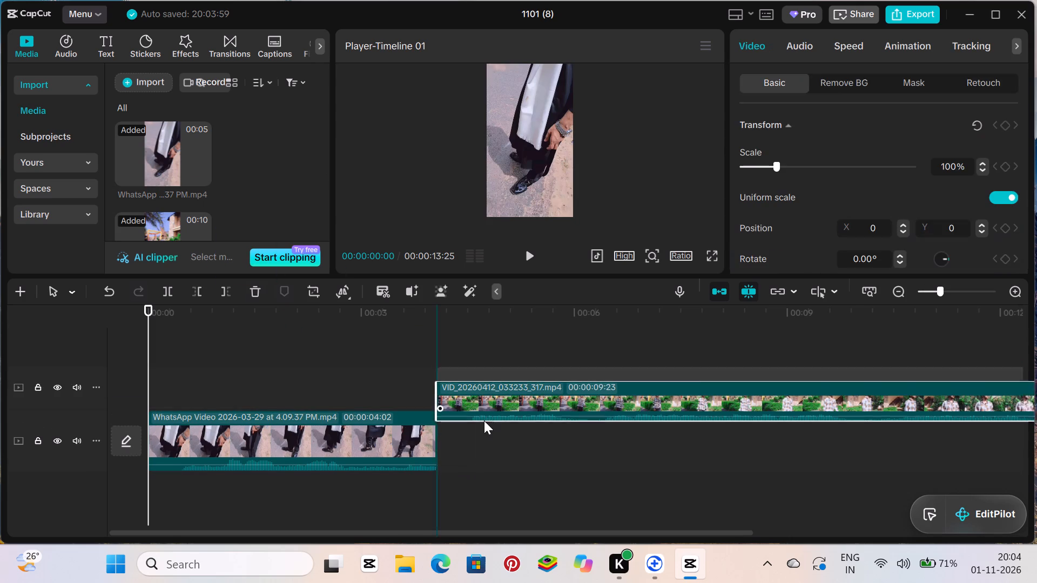
{"action": "left_click_drag", "start_coordinate": [484, 421], "coordinate": [483, 436]}
{"action": "left_click", "coordinate": [483, 436]}
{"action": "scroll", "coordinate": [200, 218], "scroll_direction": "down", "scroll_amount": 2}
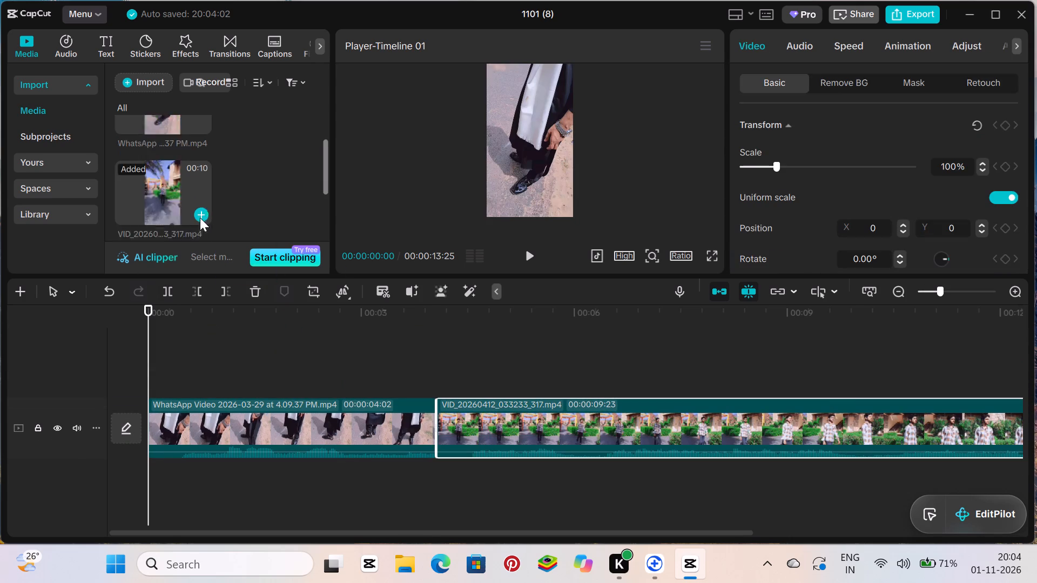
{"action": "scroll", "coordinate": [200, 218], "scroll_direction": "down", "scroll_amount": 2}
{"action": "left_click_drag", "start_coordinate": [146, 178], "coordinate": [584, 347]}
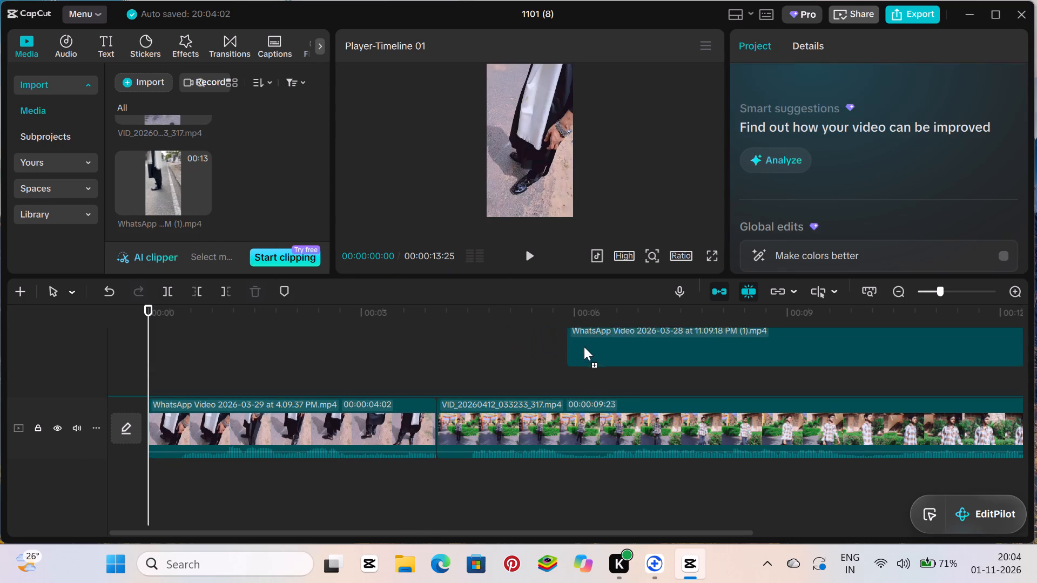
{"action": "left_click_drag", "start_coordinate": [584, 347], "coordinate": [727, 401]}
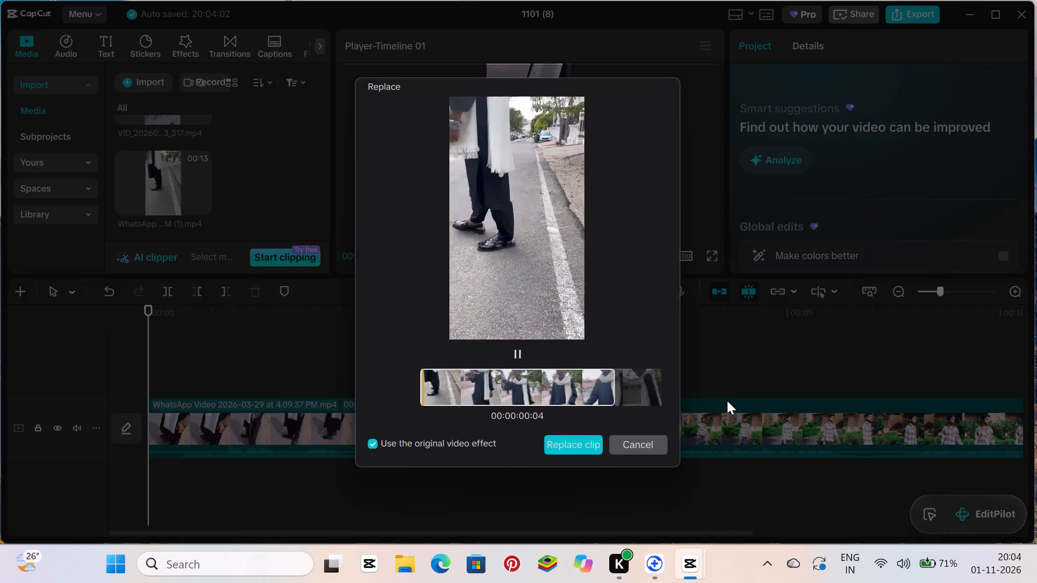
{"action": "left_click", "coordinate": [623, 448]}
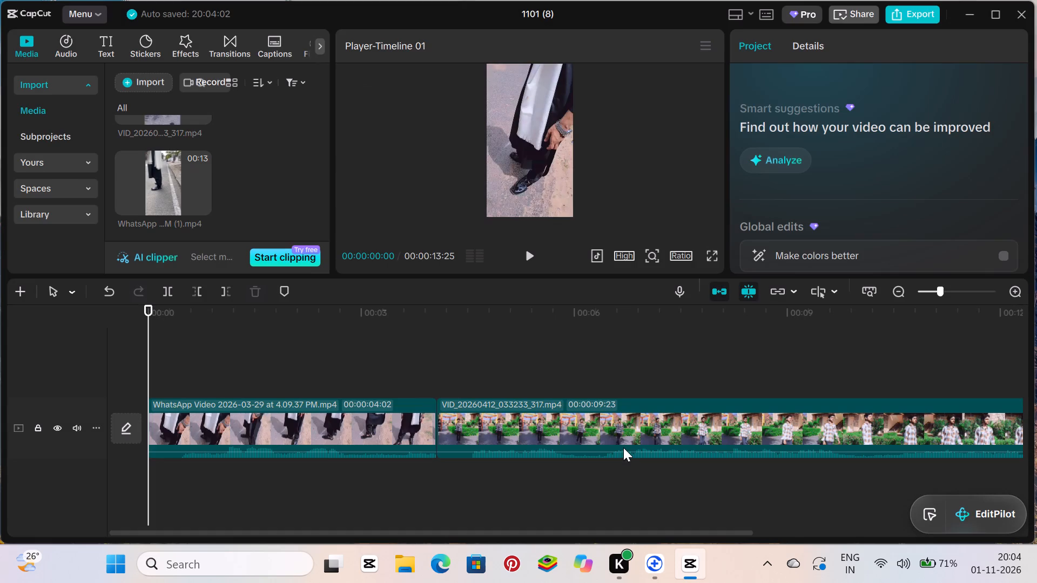
Insert WhatsApp Video 2026-03-28 at 11.09.18 PM (1) on the main track between the two existing clips.
{"action": "scroll", "coordinate": [203, 209], "scroll_direction": "down", "scroll_amount": 2}
{"action": "left_click_drag", "start_coordinate": [165, 193], "coordinate": [429, 444]}
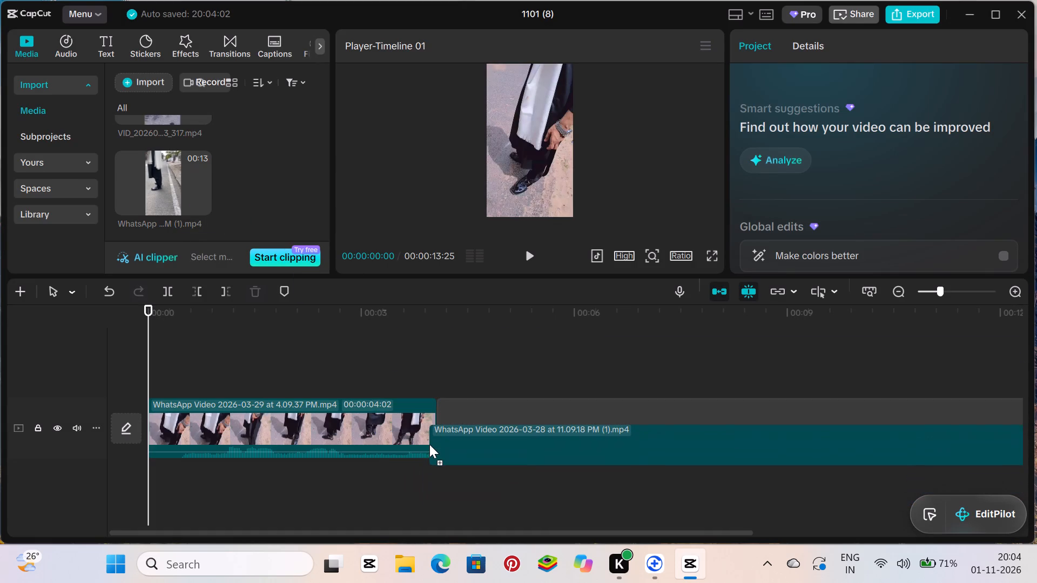
{"action": "left_click_drag", "start_coordinate": [429, 444], "coordinate": [430, 443]}
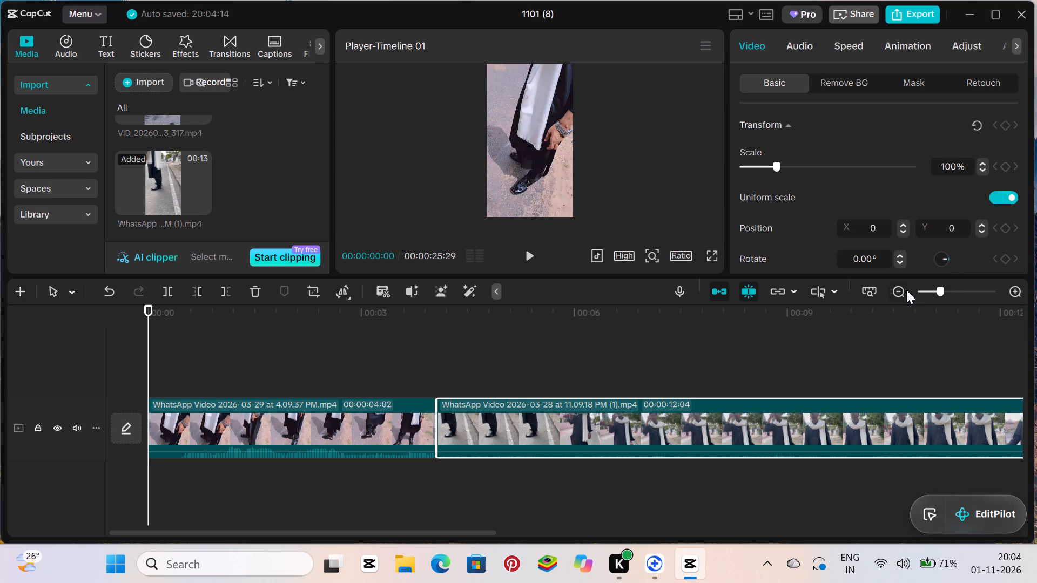
Switch the timeline cursor to the Split tool.
{"action": "left_click", "coordinate": [905, 290]}
{"action": "left_click", "coordinate": [905, 290]}
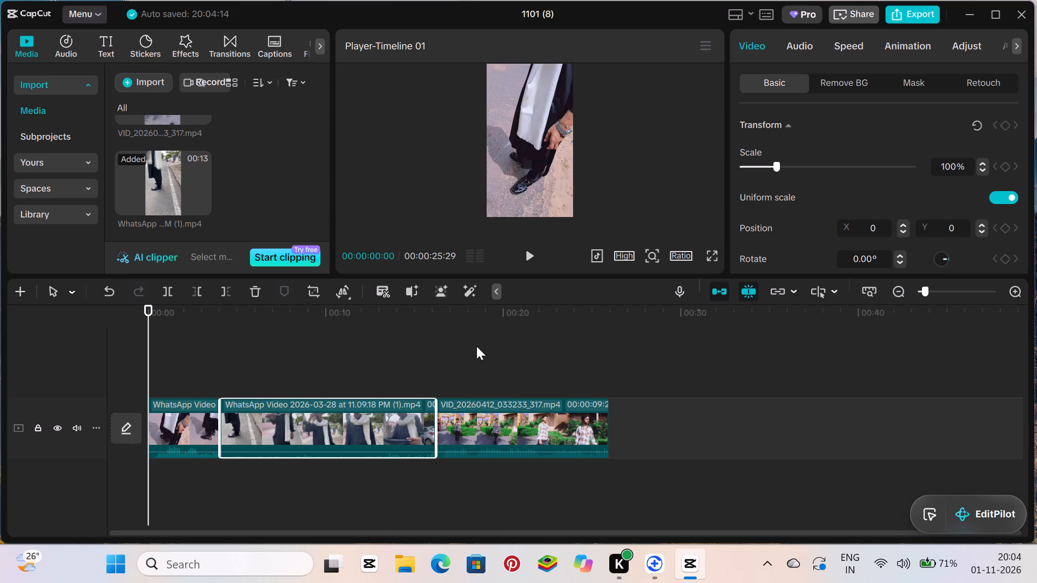
{"action": "left_click_drag", "start_coordinate": [924, 290], "coordinate": [928, 295]}
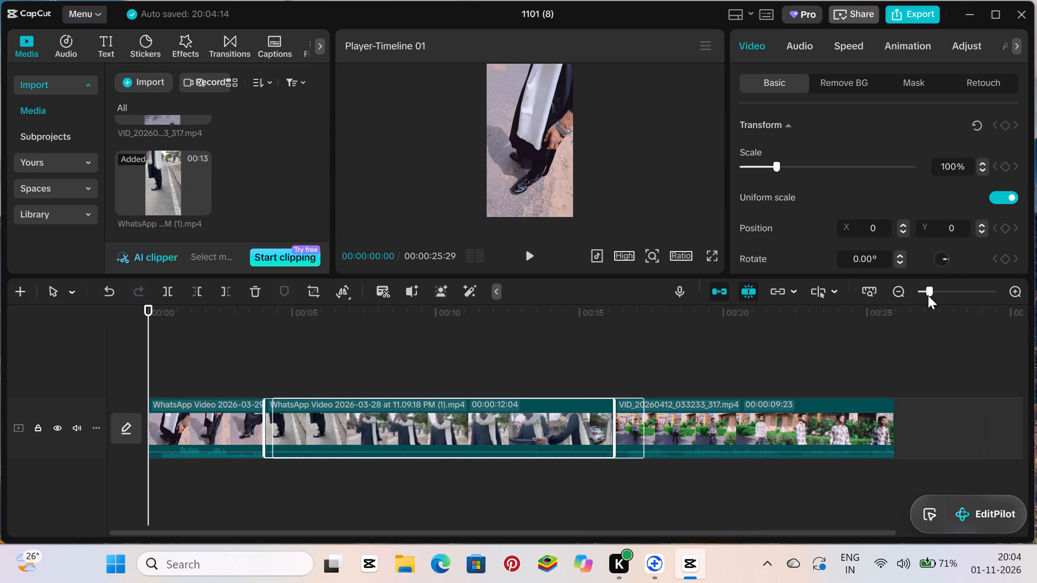
{"action": "left_click", "coordinate": [582, 352]}
{"action": "left_click", "coordinate": [582, 352]}
{"action": "left_click_drag", "start_coordinate": [582, 352], "coordinate": [106, 423]}
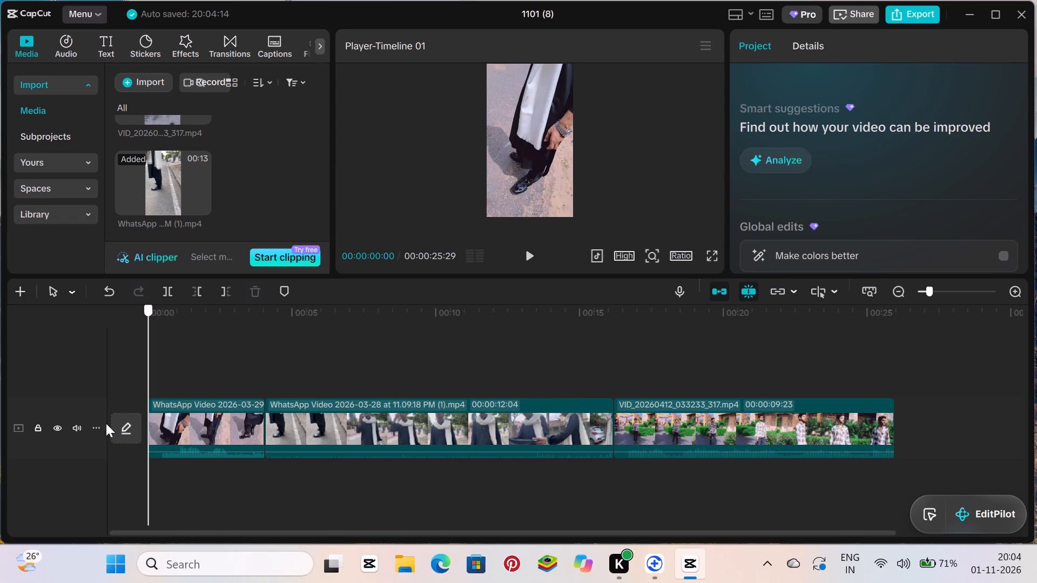
{"action": "left_click_drag", "start_coordinate": [106, 423], "coordinate": [16, 410]}
{"action": "left_click", "coordinate": [55, 298]}
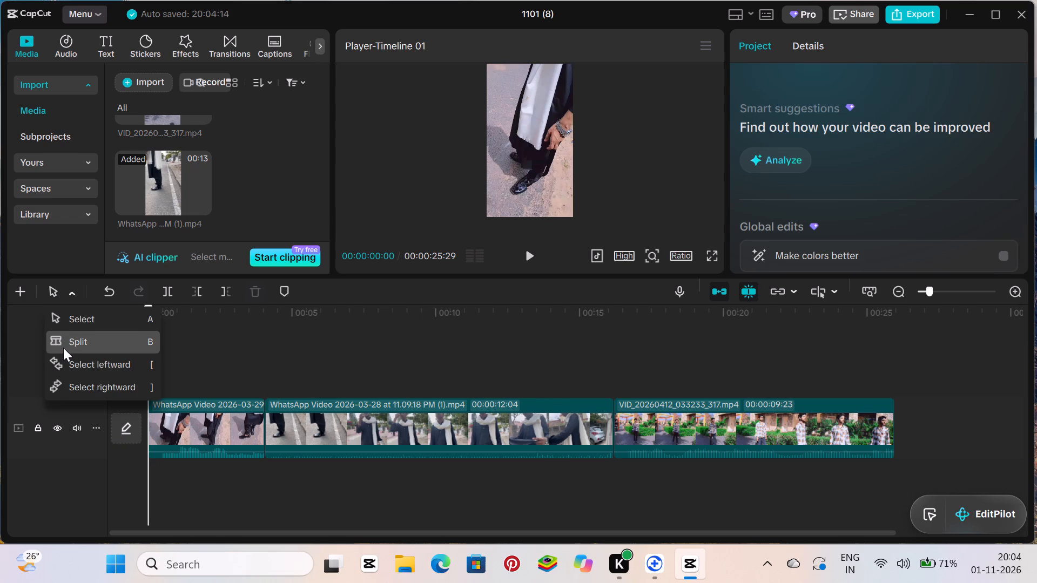
{"action": "left_click", "coordinate": [63, 348]}
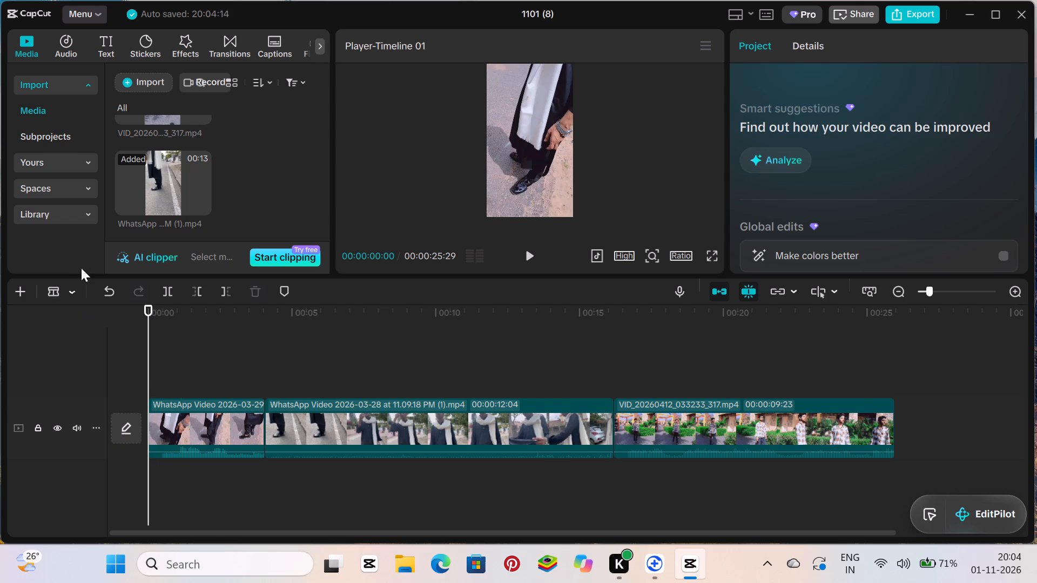
Switch from the Split tool to Select and place the 8K filter above the first clip near the timeline's start.
{"action": "left_click", "coordinate": [72, 289]}
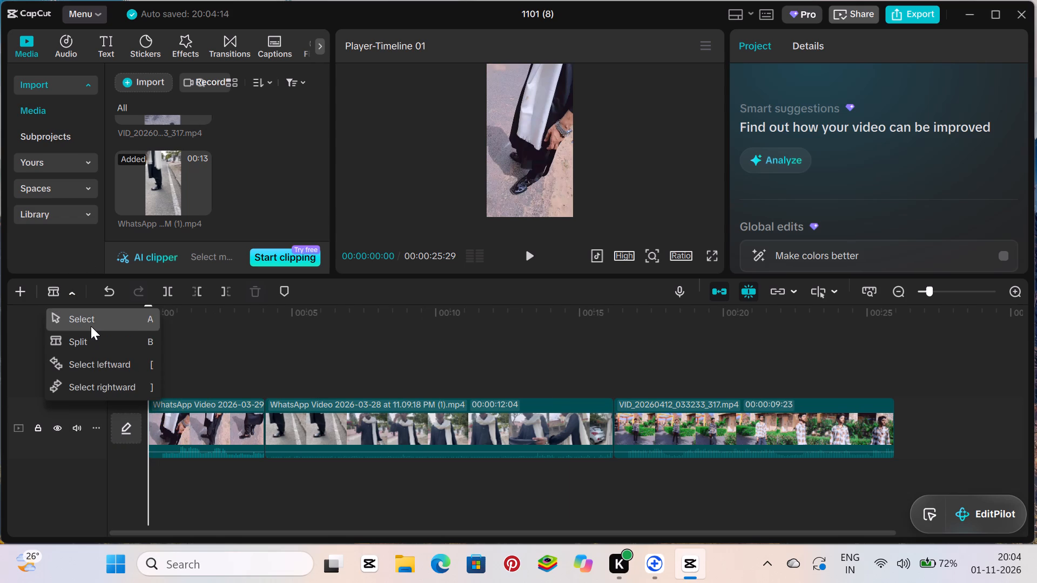
{"action": "left_click", "coordinate": [91, 326]}
{"action": "left_click", "coordinate": [306, 55]}
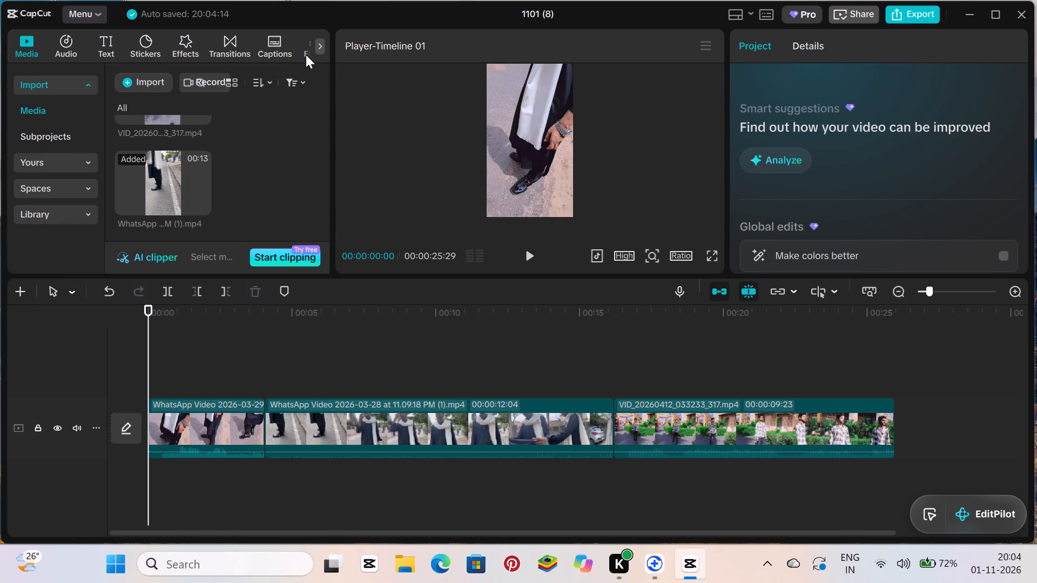
{"action": "left_click", "coordinate": [254, 42]}
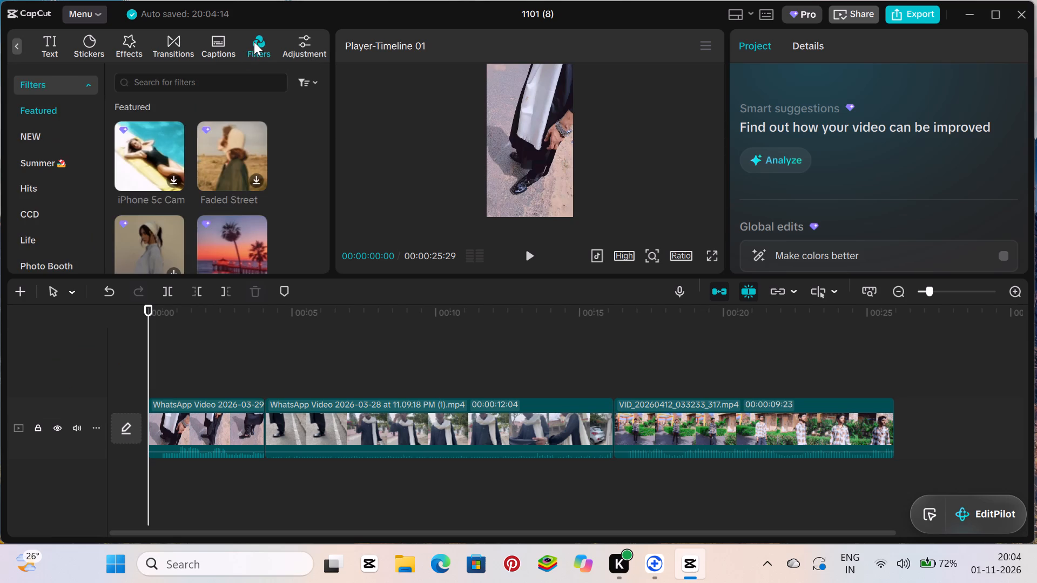
{"action": "scroll", "coordinate": [178, 173], "scroll_direction": "down", "scroll_amount": 2}
{"action": "scroll", "coordinate": [178, 173], "scroll_direction": "up", "scroll_amount": 1}
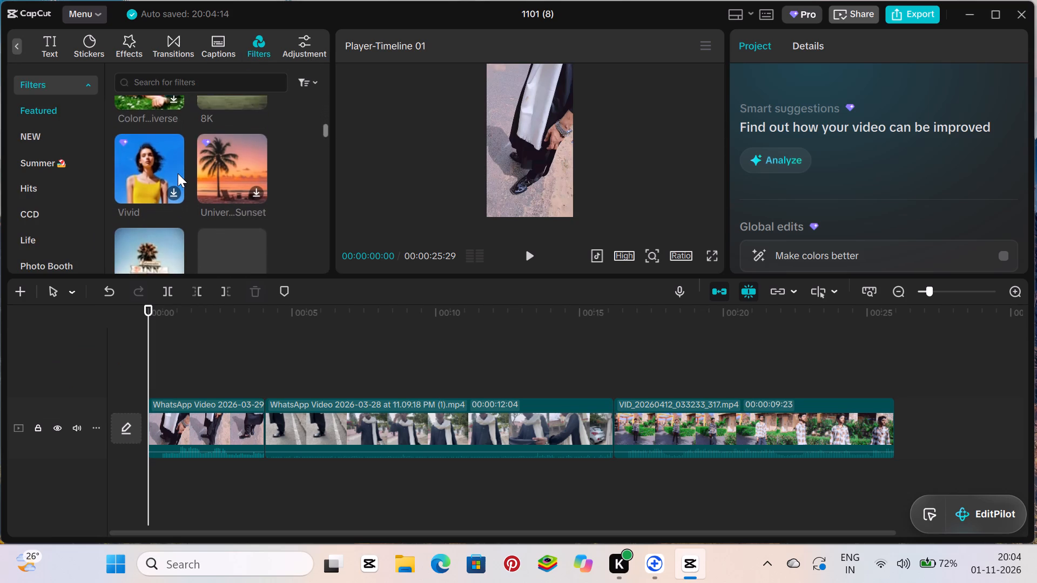
{"action": "scroll", "coordinate": [178, 173], "scroll_direction": "up", "scroll_amount": 1}
{"action": "scroll", "coordinate": [235, 174], "scroll_direction": "up", "scroll_amount": 1}
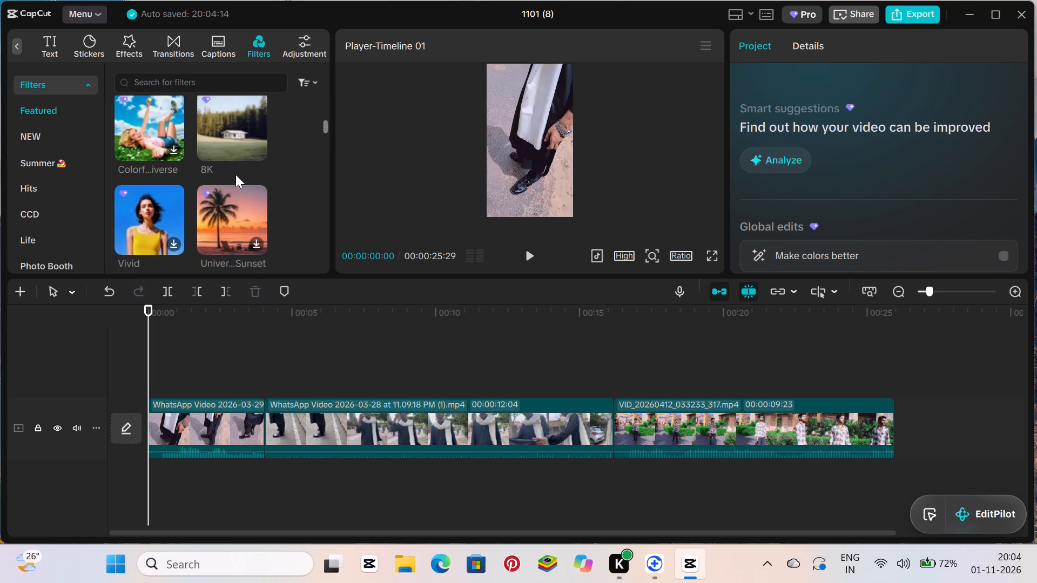
{"action": "scroll", "coordinate": [235, 174], "scroll_direction": "up", "scroll_amount": 1}
{"action": "left_click", "coordinate": [235, 174]}
{"action": "left_click_drag", "start_coordinate": [235, 174], "coordinate": [207, 394]}
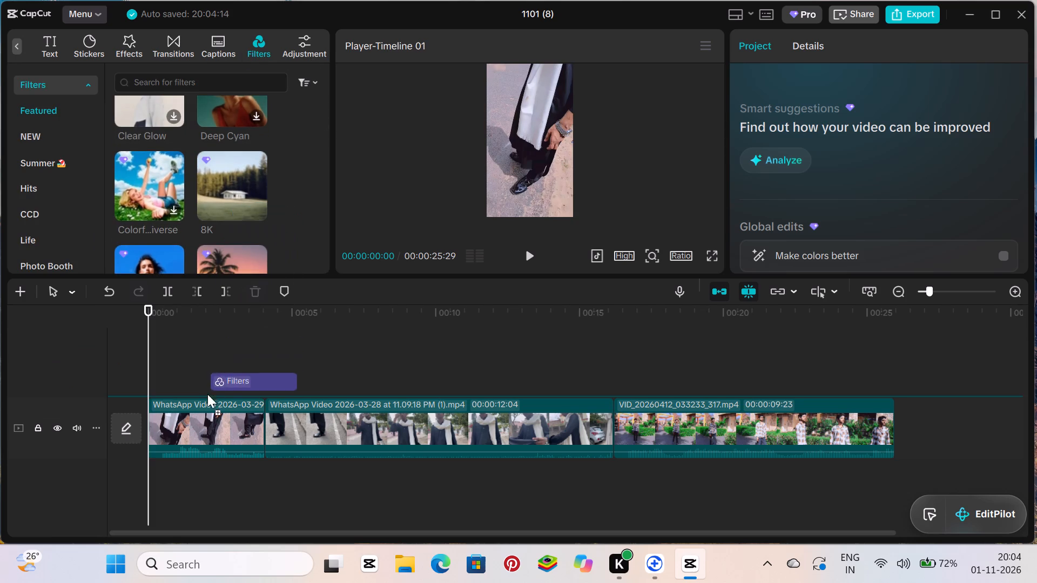
{"action": "left_click_drag", "start_coordinate": [207, 394], "coordinate": [155, 381]}
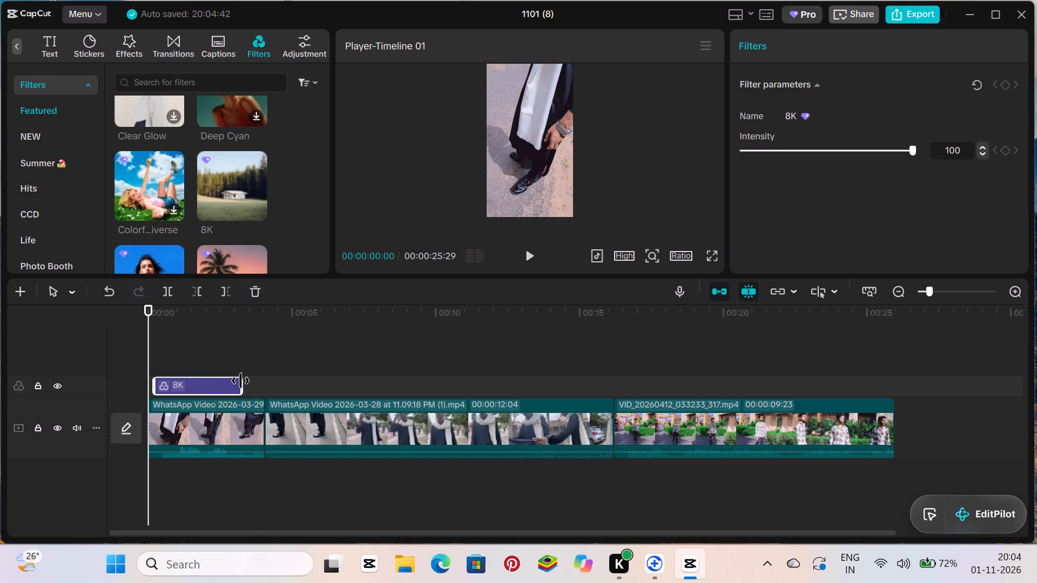
Extend both ends of the 8K filter so it spans from 00:00 to the end of the last clip.
{"action": "left_click_drag", "start_coordinate": [240, 381], "coordinate": [867, 389]}
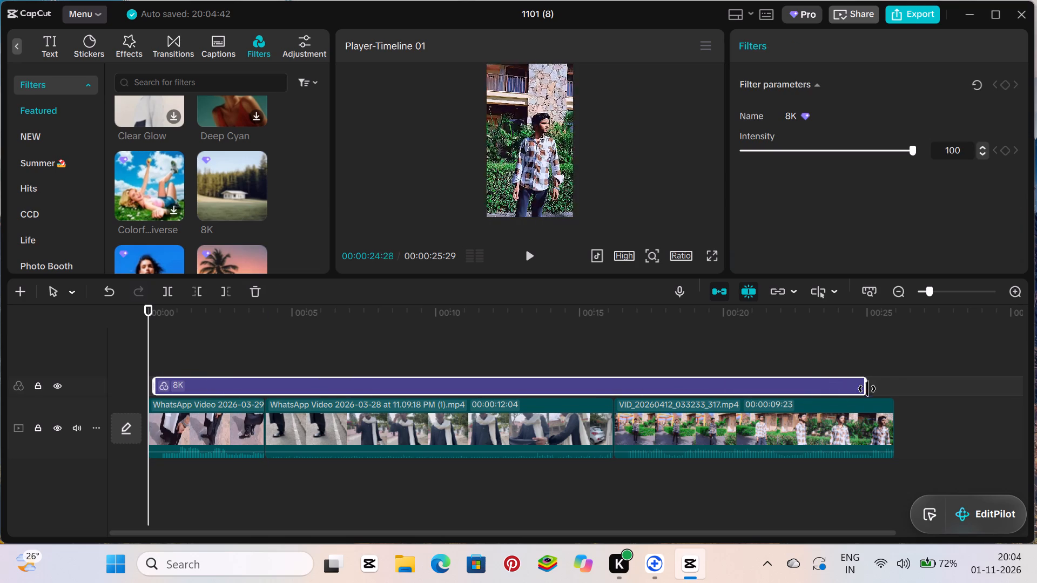
{"action": "left_click_drag", "start_coordinate": [867, 389], "coordinate": [889, 379]}
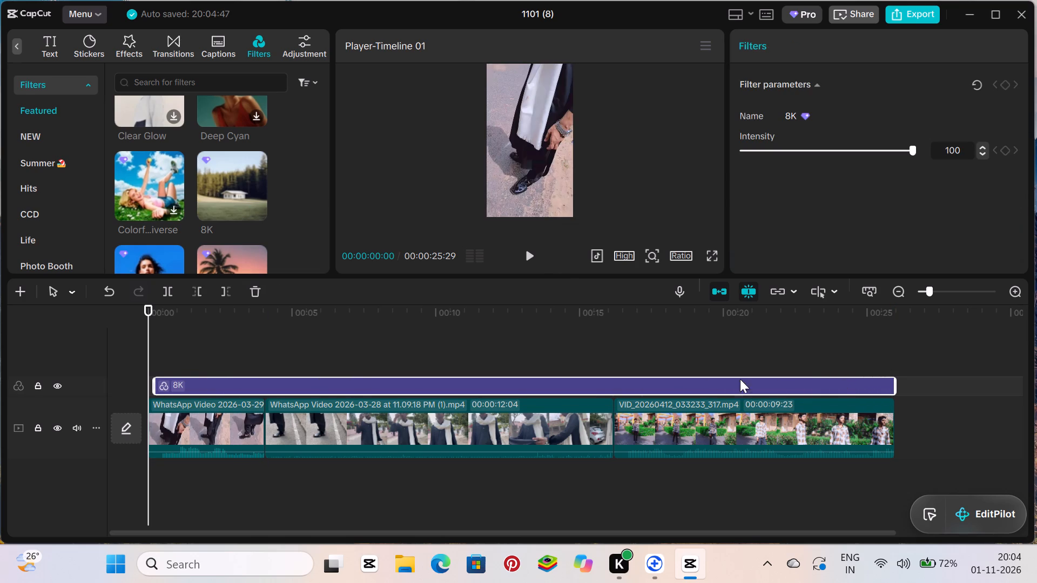
{"action": "left_click_drag", "start_coordinate": [152, 383], "coordinate": [147, 383]}
{"action": "left_click", "coordinate": [147, 383]}
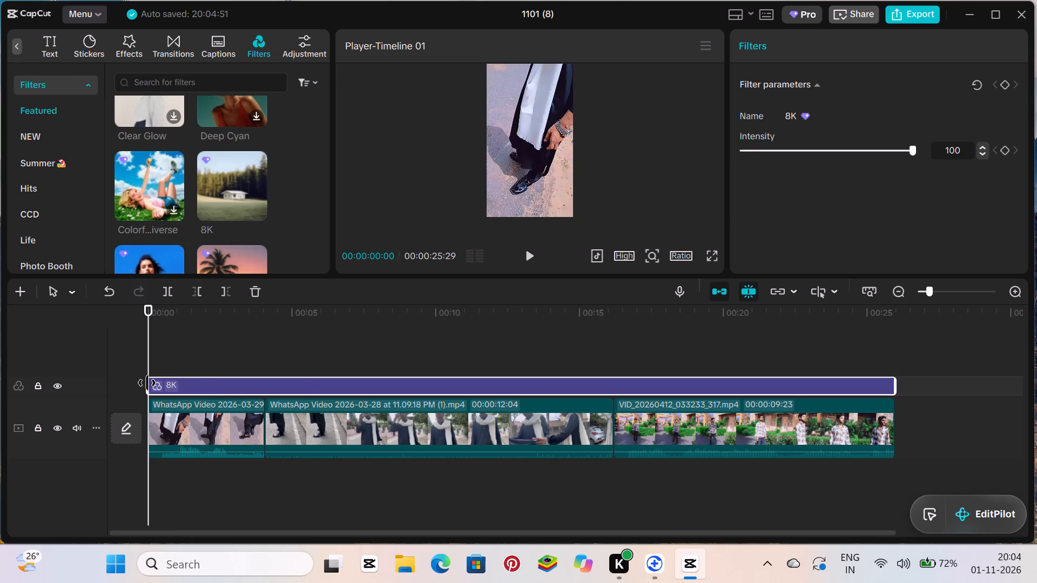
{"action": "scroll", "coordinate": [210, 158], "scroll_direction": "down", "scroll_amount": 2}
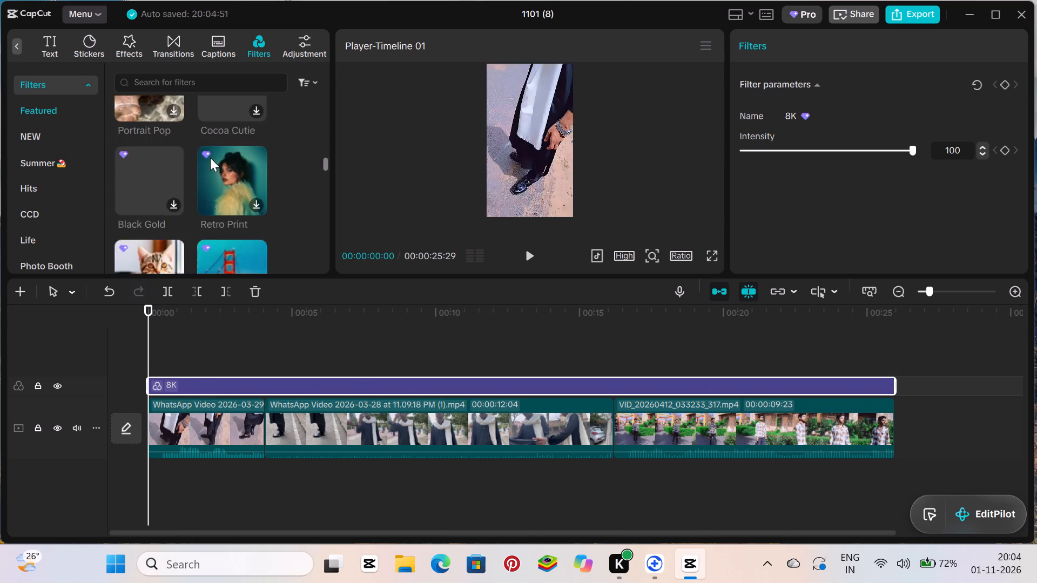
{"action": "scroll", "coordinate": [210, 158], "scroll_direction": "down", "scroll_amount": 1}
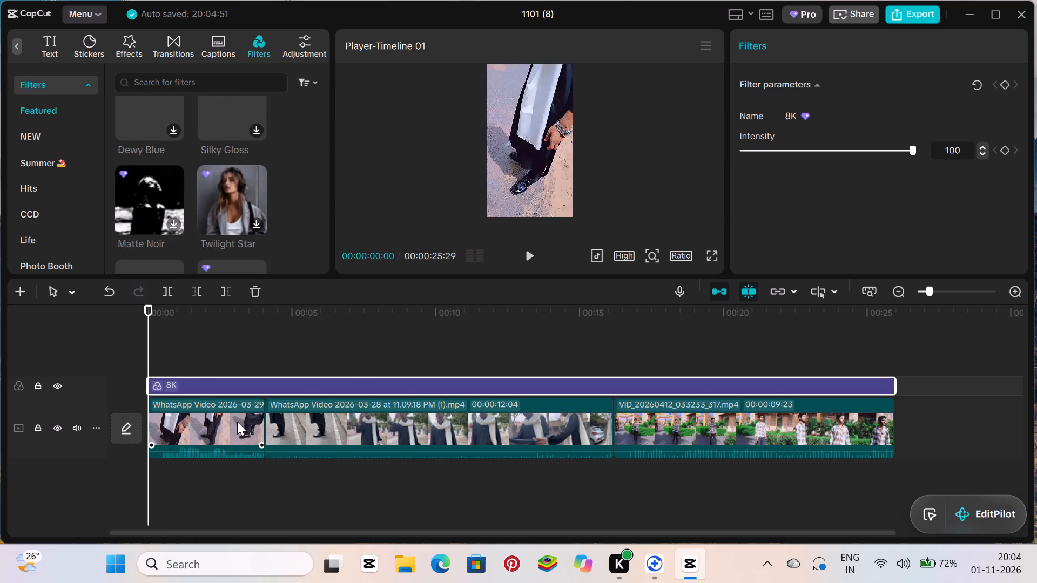
Turn on Auto adjust and Color match for the first clip, using the video's opening frame as the color reference.
{"action": "left_click", "coordinate": [237, 422]}
{"action": "left_click", "coordinate": [961, 45]}
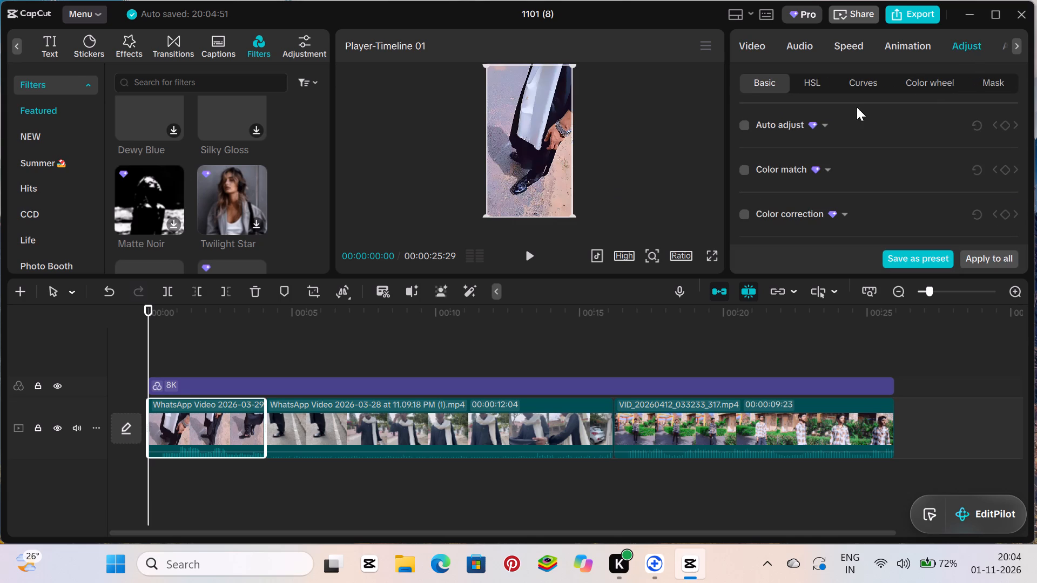
{"action": "left_click", "coordinate": [744, 124]}
{"action": "scroll", "coordinate": [755, 191], "scroll_direction": "down", "scroll_amount": 1}
{"action": "left_click", "coordinate": [740, 185]}
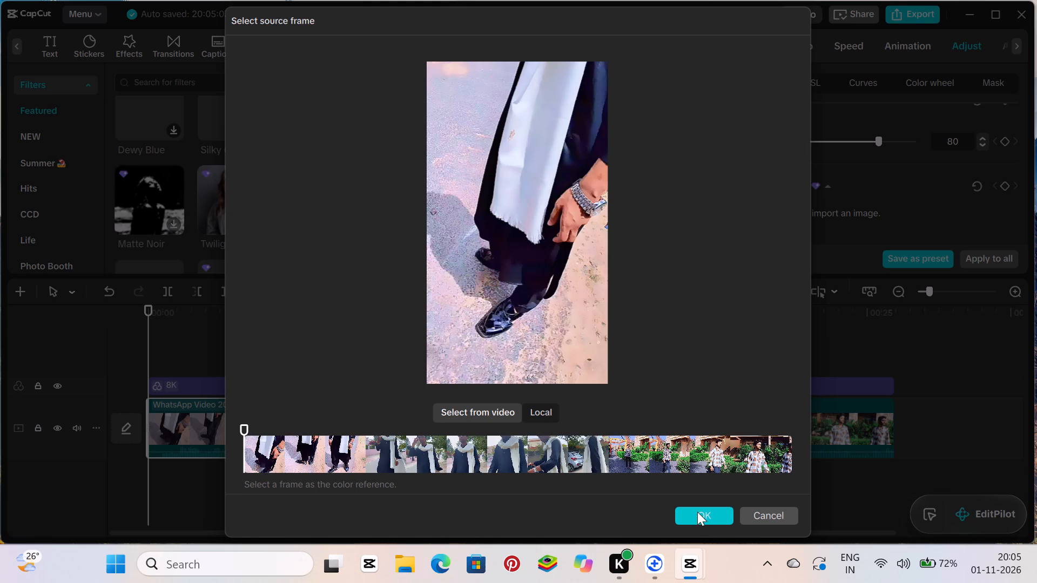
{"action": "left_click", "coordinate": [697, 512]}
Turn on Color correction for the first clip.
{"action": "scroll", "coordinate": [825, 270], "scroll_direction": "down", "scroll_amount": 1}
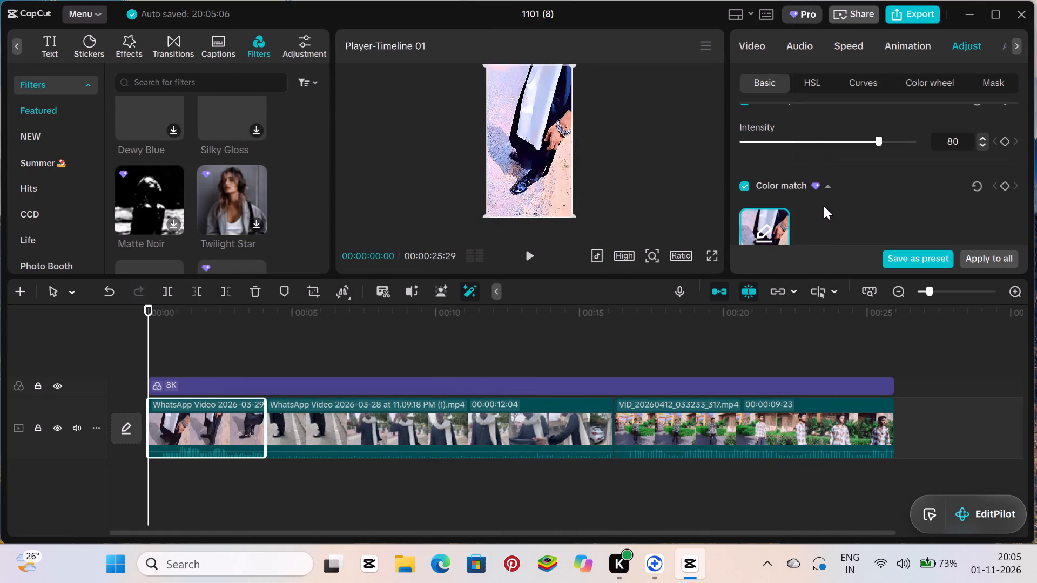
{"action": "scroll", "coordinate": [824, 206], "scroll_direction": "down", "scroll_amount": 3}
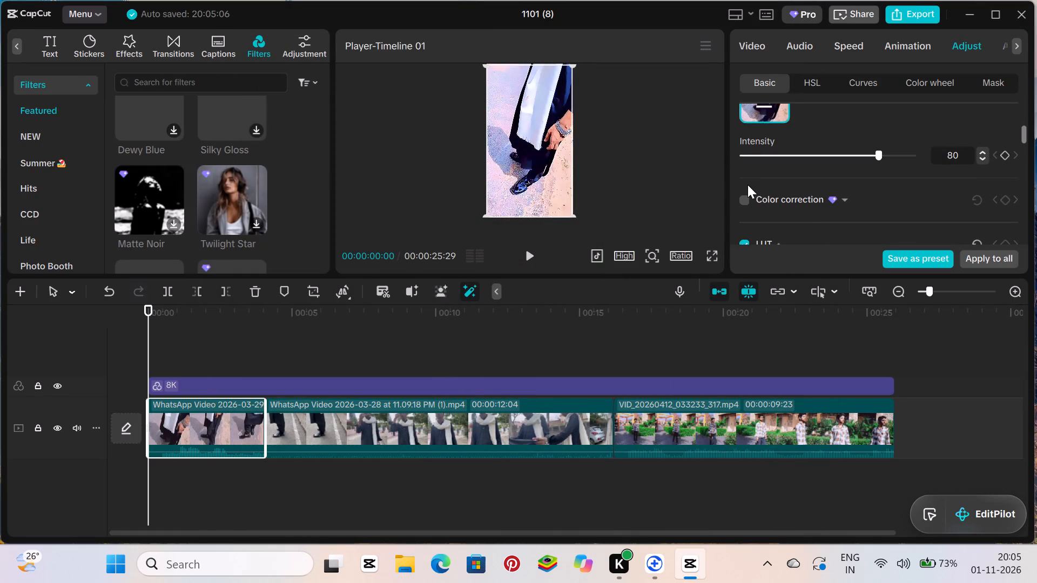
{"action": "left_click", "coordinate": [746, 195]}
{"action": "scroll", "coordinate": [759, 167], "scroll_direction": "down", "scroll_amount": 3}
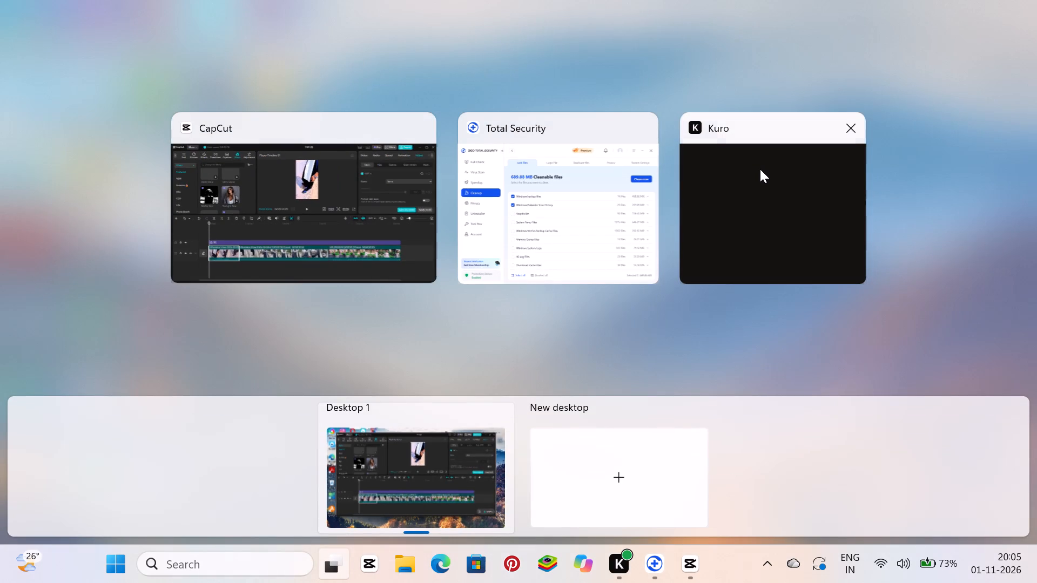
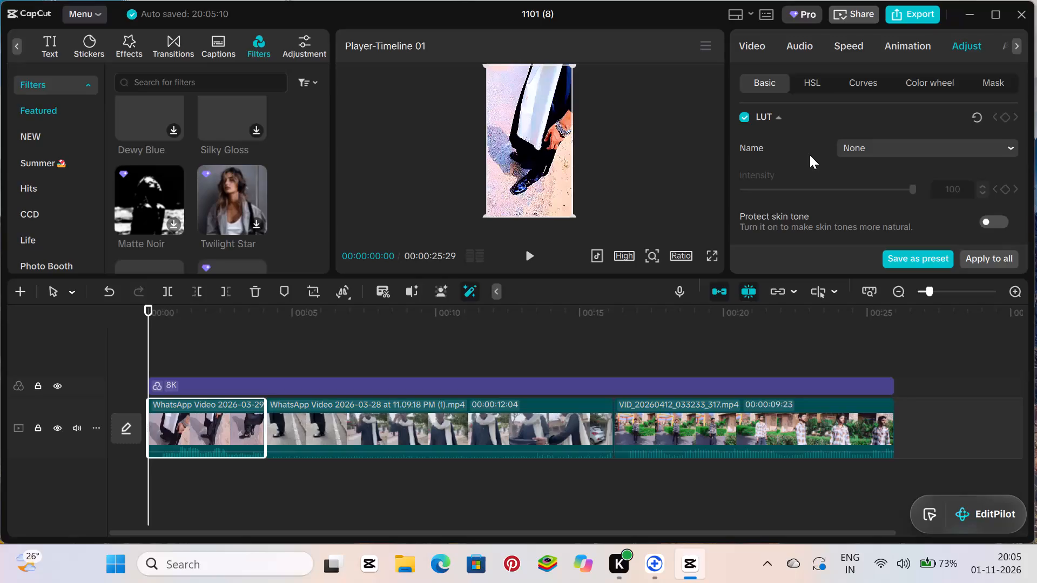
Set the first clip's Tint to -13 in the Basic color adjustments and raise its Saturation slightly.
{"action": "scroll", "coordinate": [810, 155], "scroll_direction": "down", "scroll_amount": 1}
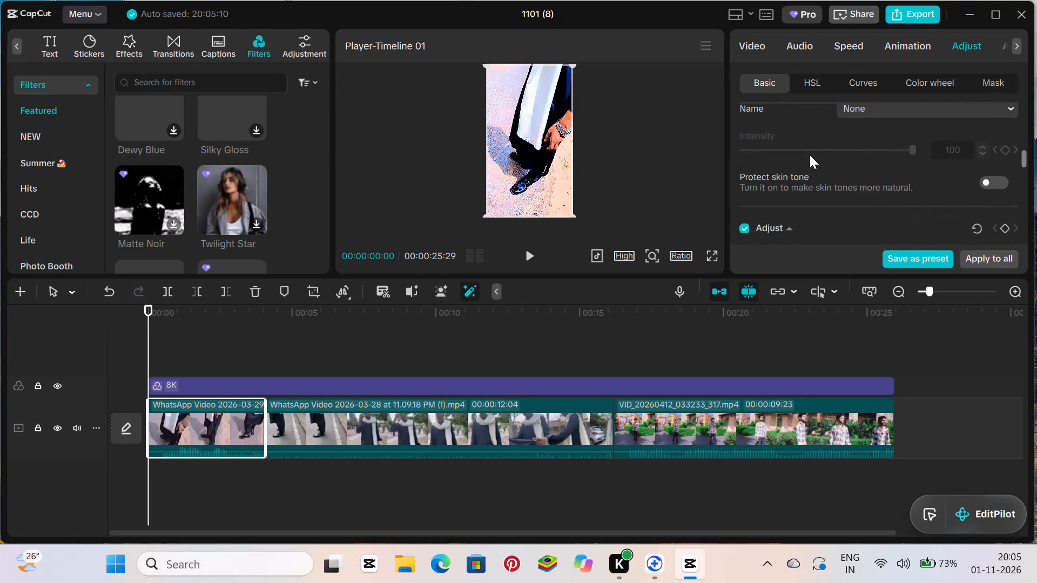
{"action": "scroll", "coordinate": [810, 155], "scroll_direction": "down", "scroll_amount": 3}
{"action": "left_click", "coordinate": [802, 144]}
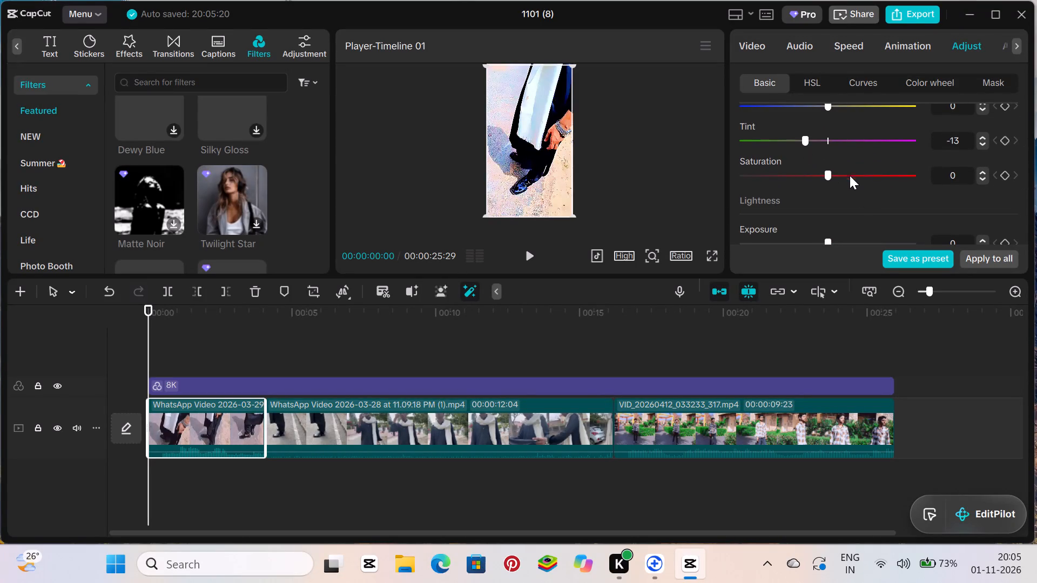
{"action": "left_click", "coordinate": [847, 172]}
Set the first clip's lightness values to Exposure 10, Contrast -17, Highlight 15 and Shadow -15.
{"action": "scroll", "coordinate": [847, 172], "scroll_direction": "down", "scroll_amount": 3}
{"action": "scroll", "coordinate": [845, 164], "scroll_direction": "up", "scroll_amount": 1}
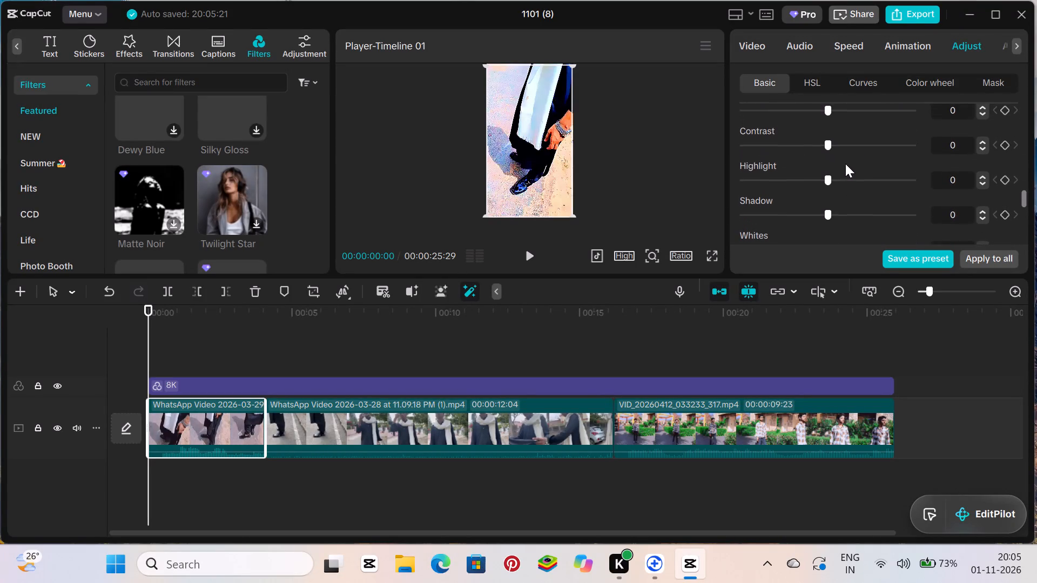
{"action": "scroll", "coordinate": [845, 164], "scroll_direction": "up", "scroll_amount": 1}
{"action": "left_click_drag", "start_coordinate": [817, 110], "coordinate": [841, 140]}
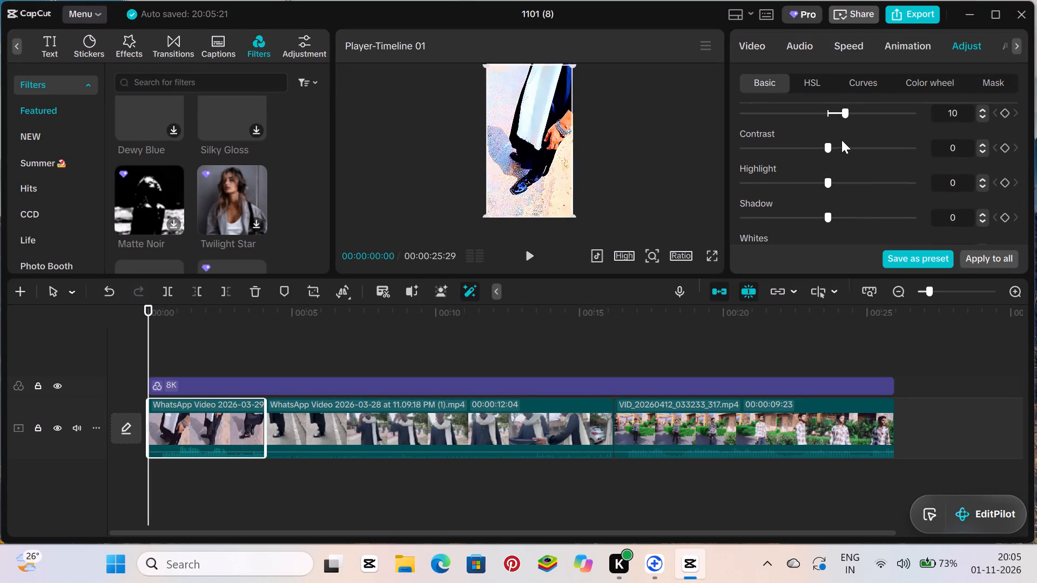
{"action": "left_click_drag", "start_coordinate": [841, 140], "coordinate": [842, 142]}
{"action": "left_click", "coordinate": [842, 142]}
{"action": "left_click_drag", "start_coordinate": [800, 146], "coordinate": [852, 235]}
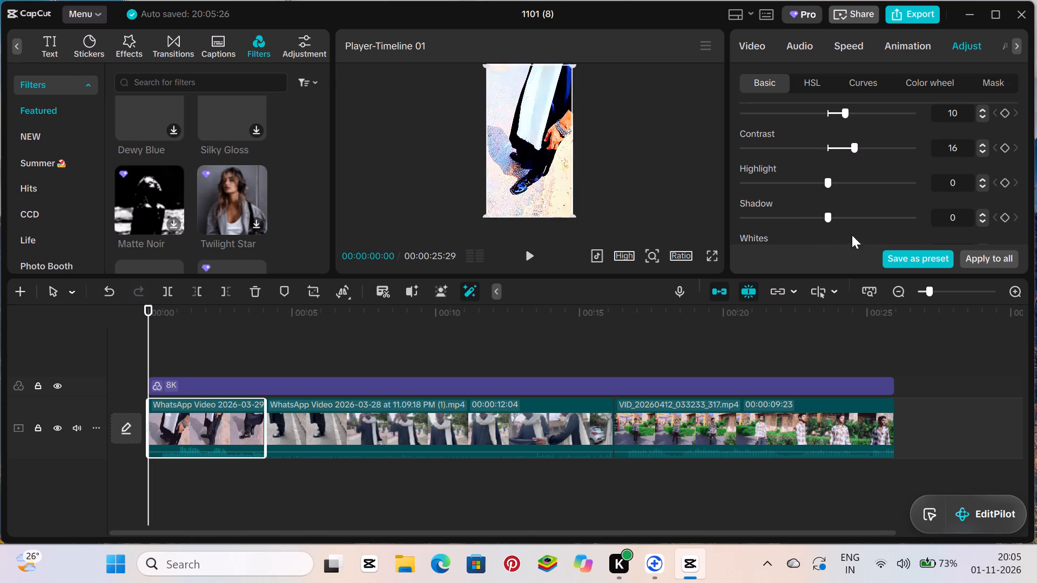
{"action": "left_click_drag", "start_coordinate": [852, 235], "coordinate": [796, 206]}
{"action": "left_click", "coordinate": [796, 206]}
{"action": "left_click", "coordinate": [851, 179]}
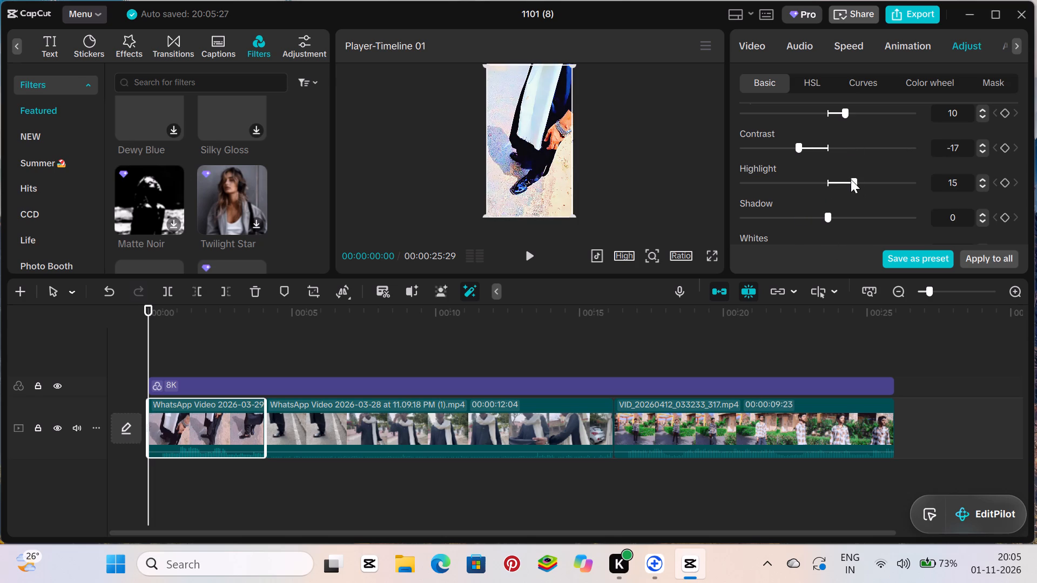
{"action": "left_click", "coordinate": [799, 220]}
Set the first clip's Whites to 21, Blacks to -50 and Brilliance to 50.
{"action": "scroll", "coordinate": [799, 220], "scroll_direction": "down", "scroll_amount": 2}
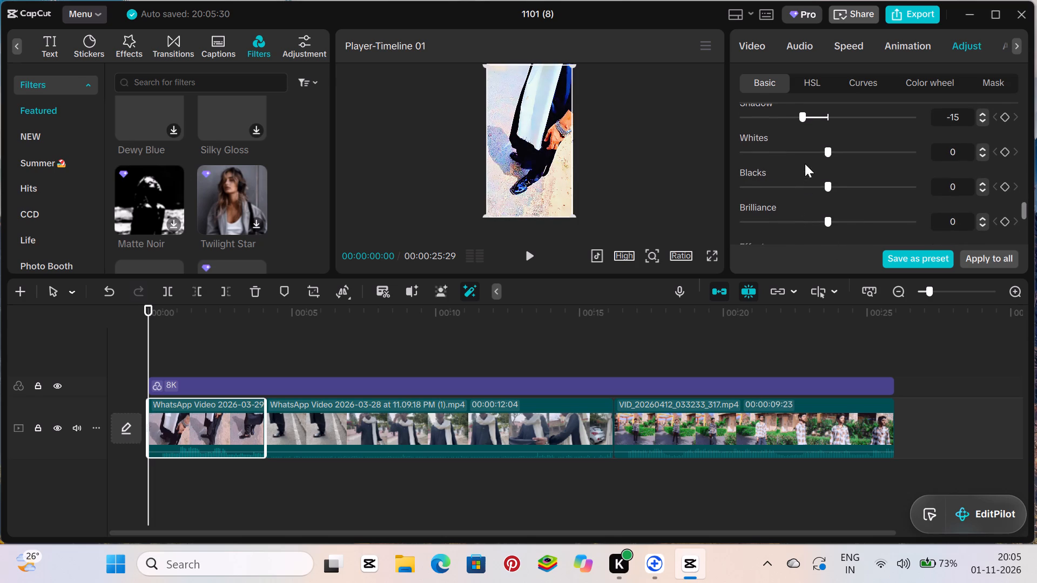
{"action": "left_click", "coordinate": [860, 150]}
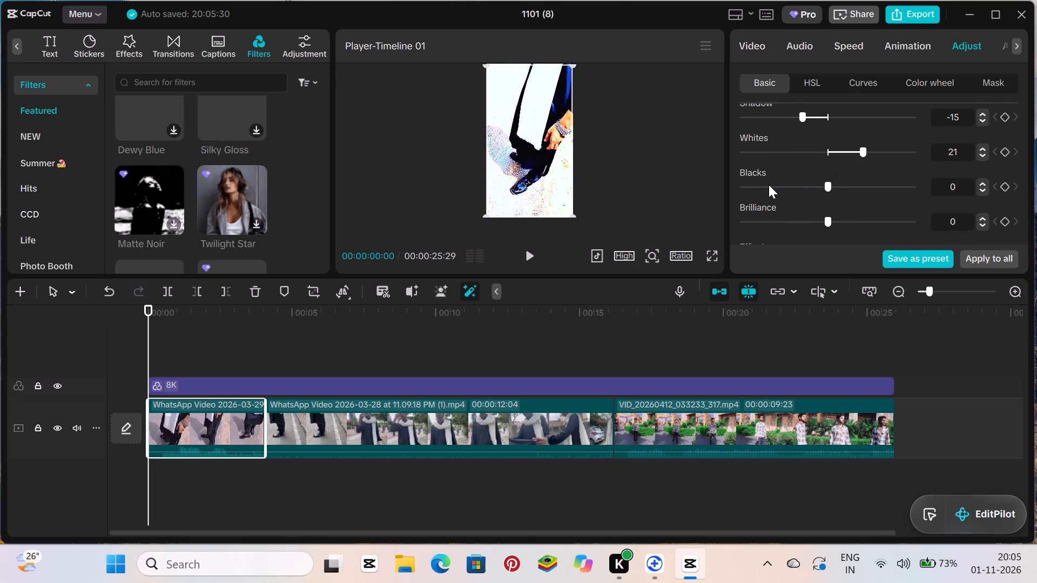
{"action": "left_click_drag", "start_coordinate": [769, 185], "coordinate": [708, 225]}
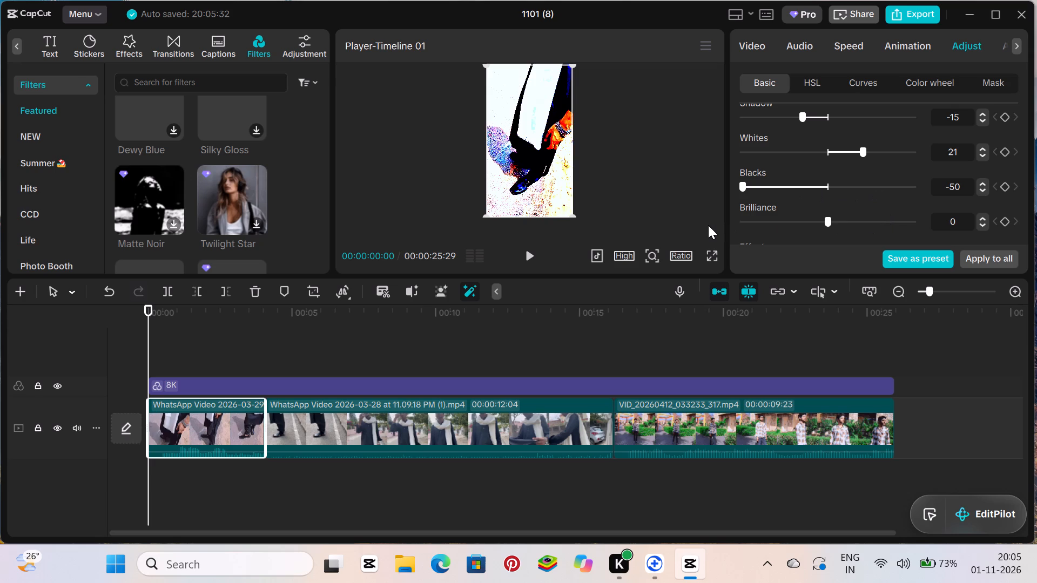
{"action": "left_click_drag", "start_coordinate": [850, 221], "coordinate": [1036, 240]}
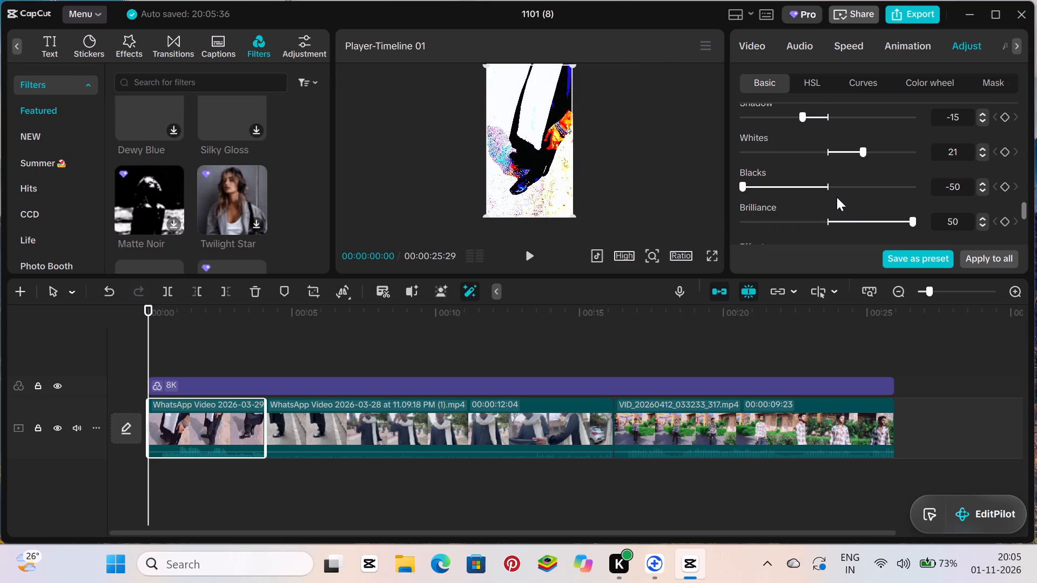
Set the first clip's Sharpen effect to 49 and Clarity to 100.
{"action": "scroll", "coordinate": [837, 197], "scroll_direction": "down", "scroll_amount": 1}
{"action": "left_click_drag", "start_coordinate": [790, 225], "coordinate": [827, 220]}
{"action": "left_click", "coordinate": [827, 220]}
{"action": "scroll", "coordinate": [827, 220], "scroll_direction": "down", "scroll_amount": 2}
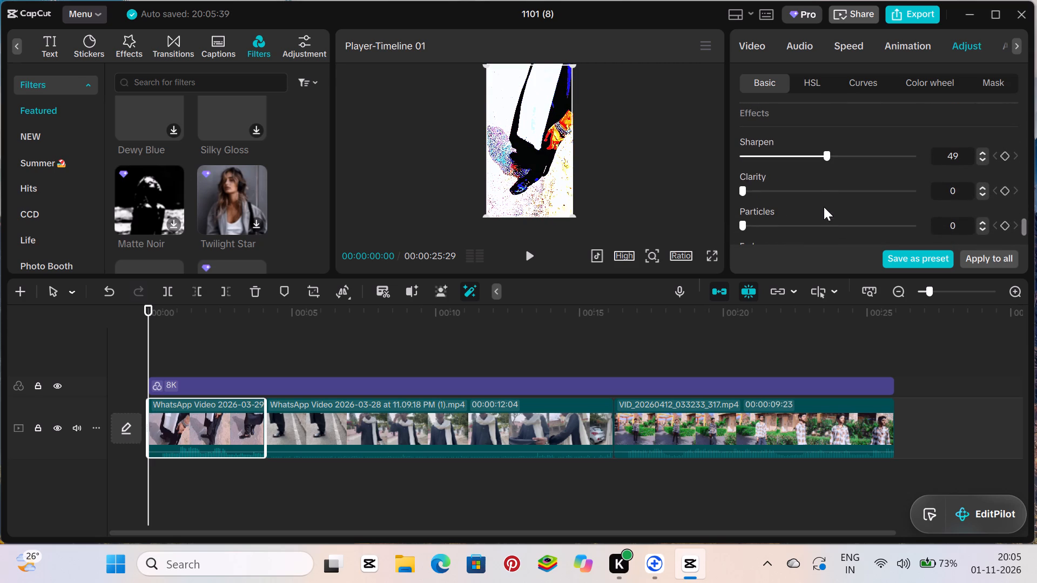
{"action": "left_click_drag", "start_coordinate": [824, 191], "coordinate": [1036, 198]}
{"action": "scroll", "coordinate": [818, 198], "scroll_direction": "down", "scroll_amount": 1}
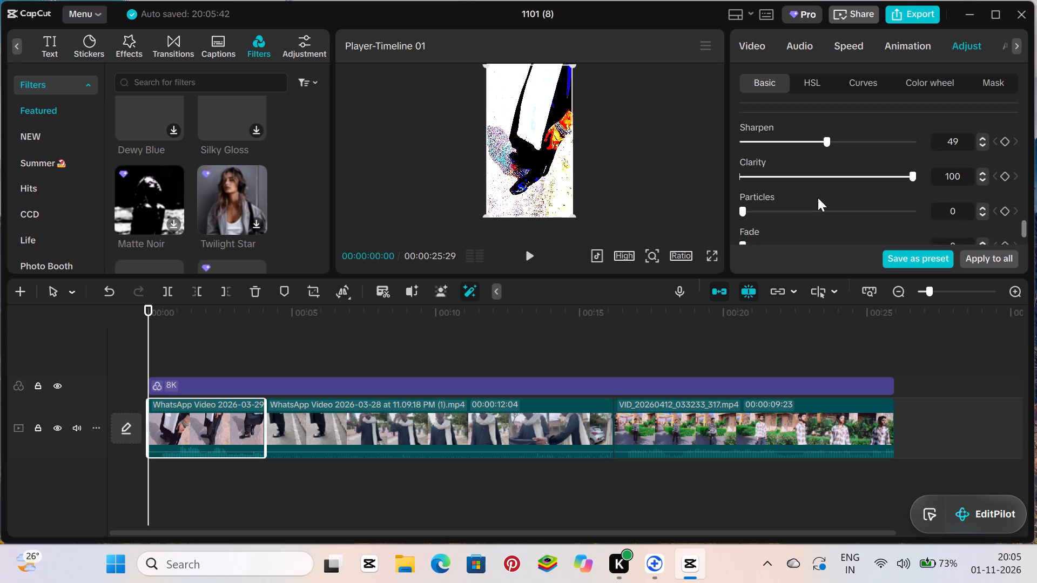
{"action": "scroll", "coordinate": [818, 198], "scroll_direction": "down", "scroll_amount": 2}
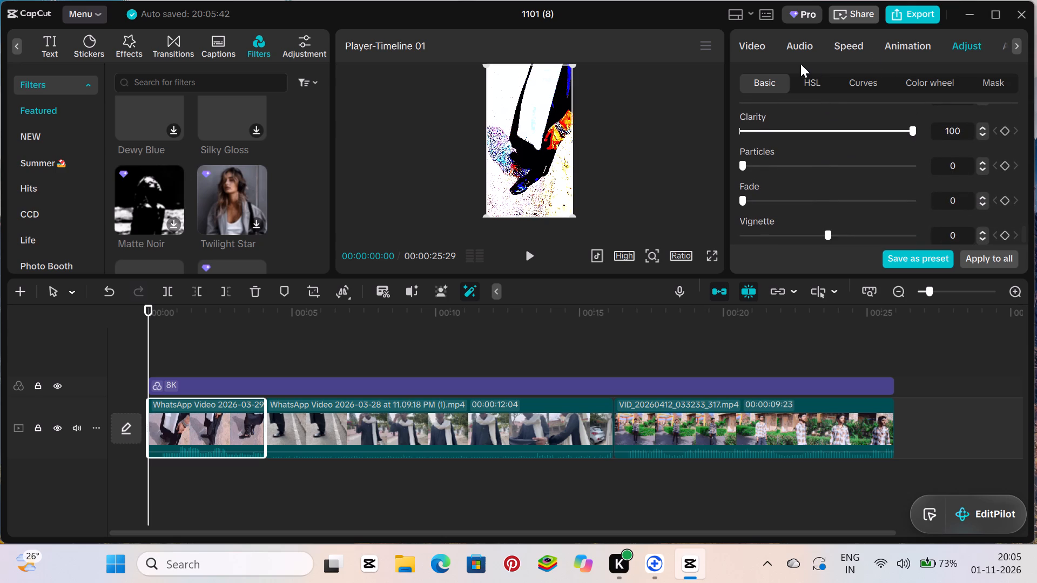
In the first clip's HSL adjustments, set red to Hue -31, Saturation 35 and Brightness -24.
{"action": "left_click", "coordinate": [825, 82]}
{"action": "left_click_drag", "start_coordinate": [825, 82], "coordinate": [799, 234]}
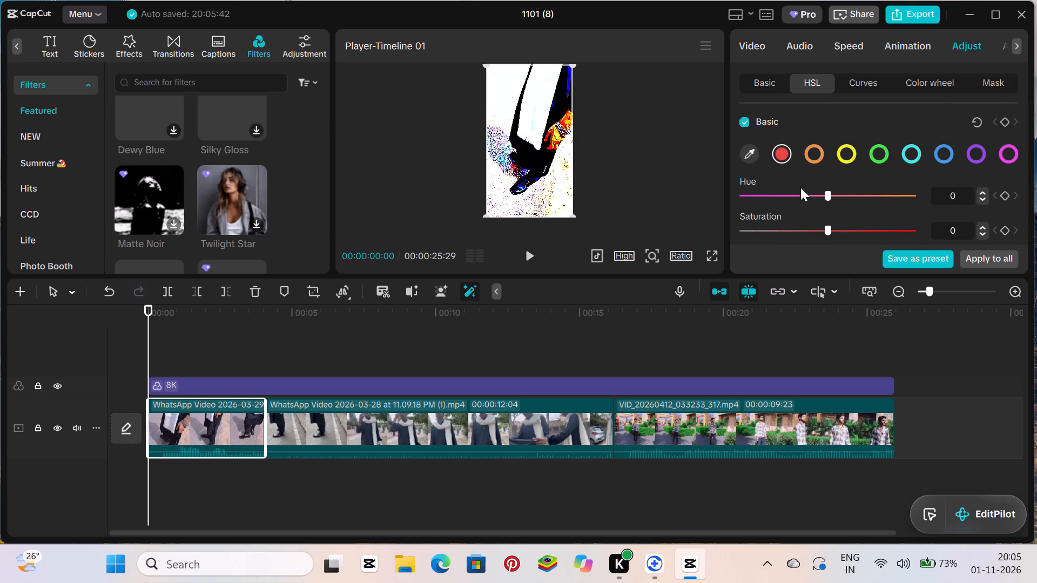
{"action": "left_click", "coordinate": [799, 186]}
{"action": "left_click", "coordinate": [798, 194]}
{"action": "left_click_drag", "start_coordinate": [846, 241], "coordinate": [852, 232]}
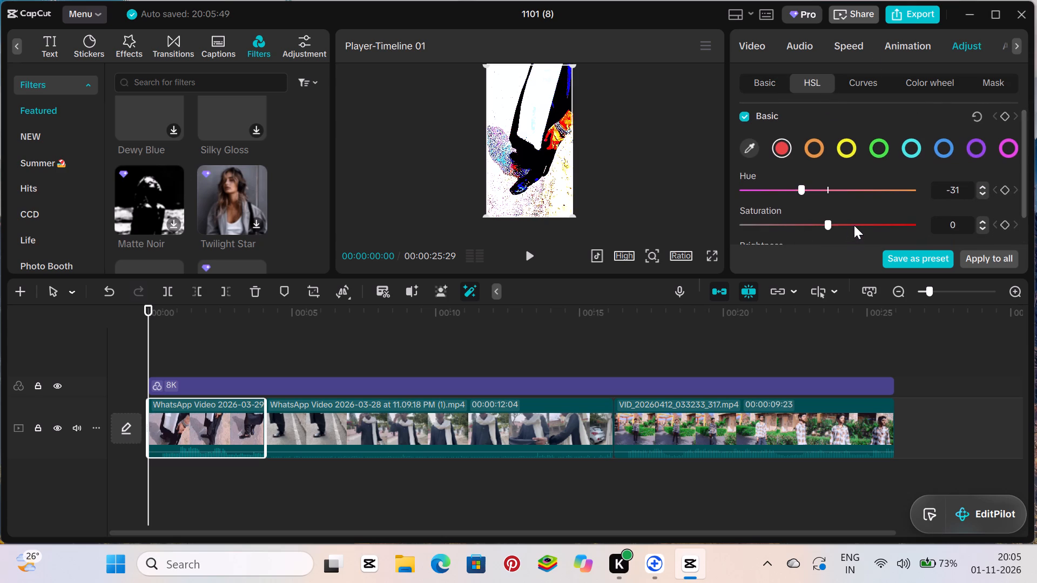
{"action": "left_click", "coordinate": [855, 223]}
{"action": "scroll", "coordinate": [855, 223], "scroll_direction": "down", "scroll_amount": 1}
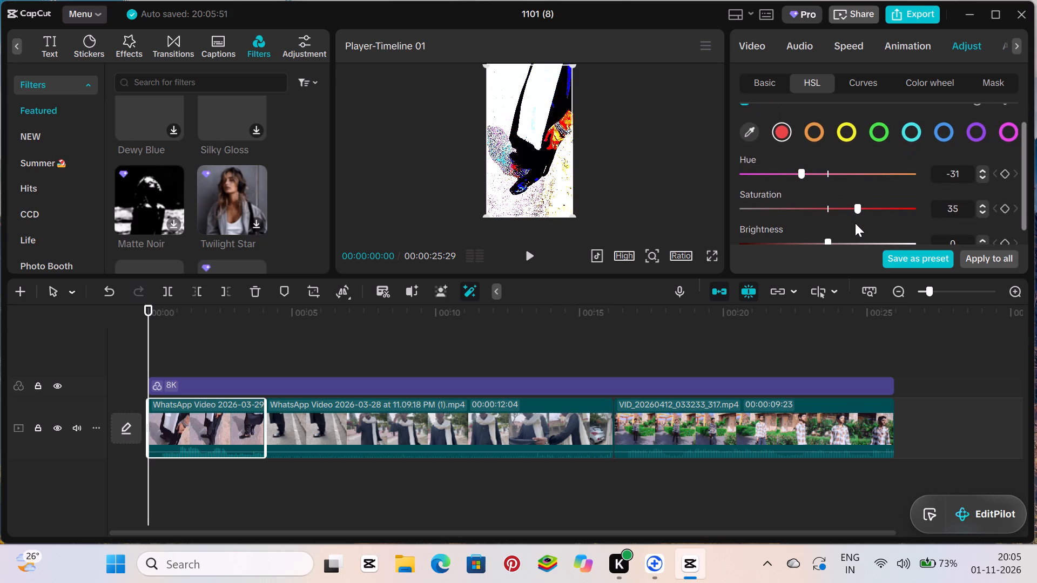
{"action": "scroll", "coordinate": [855, 223], "scroll_direction": "down", "scroll_amount": 1}
{"action": "left_click_drag", "start_coordinate": [789, 225], "coordinate": [804, 111]}
{"action": "left_click", "coordinate": [804, 111]}
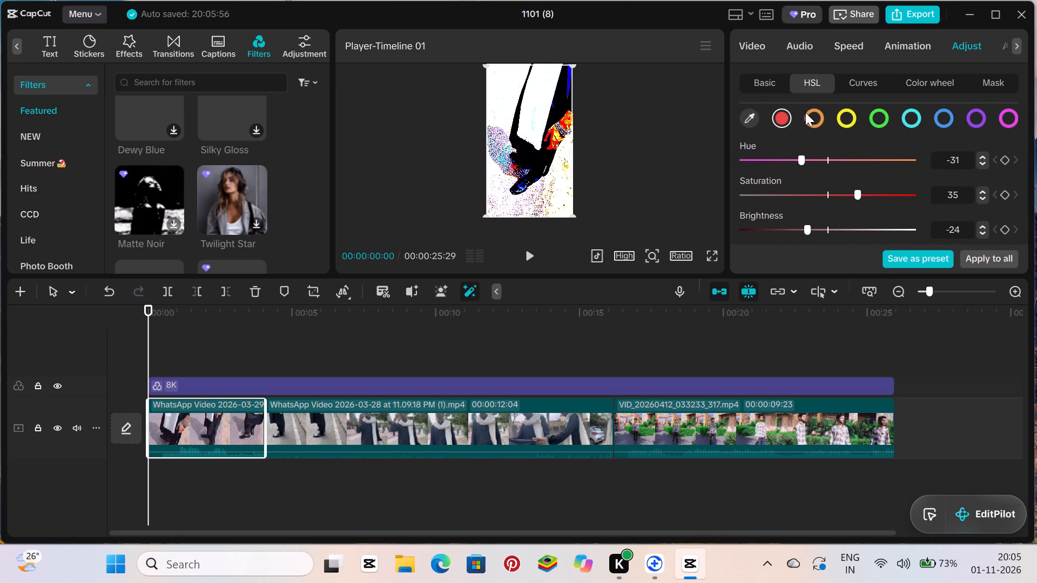
Set the HSL orange range to Hue -24 and Saturation 40, and lower its Brightness.
{"action": "left_click", "coordinate": [812, 117]}
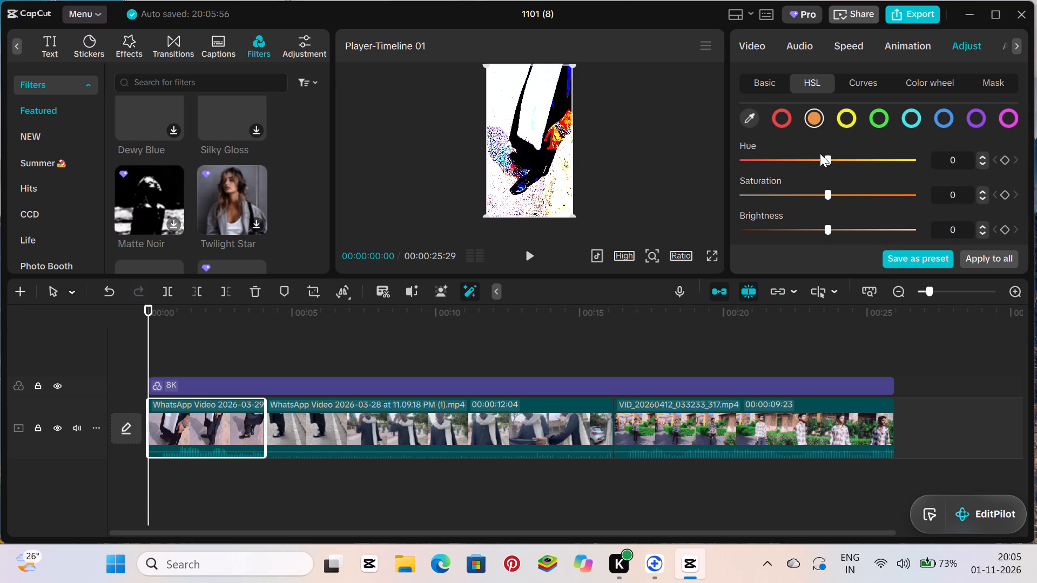
{"action": "left_click", "coordinate": [804, 161]}
{"action": "left_click", "coordinate": [859, 191]}
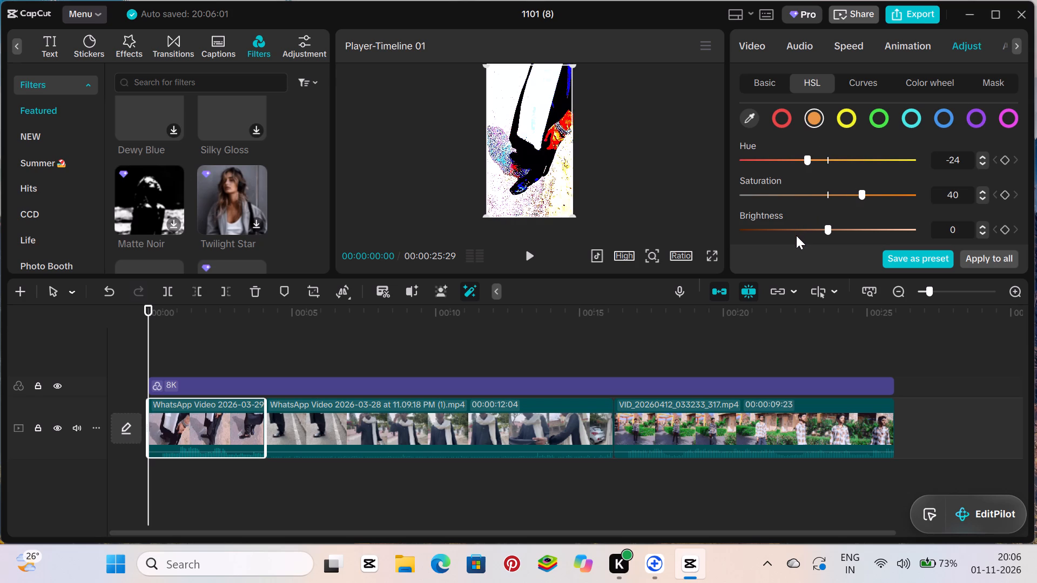
{"action": "left_click", "coordinate": [796, 235]}
Set the HSL yellow range to Hue -53, Saturation 45 and Brightness -45.
{"action": "left_click", "coordinate": [848, 110]}
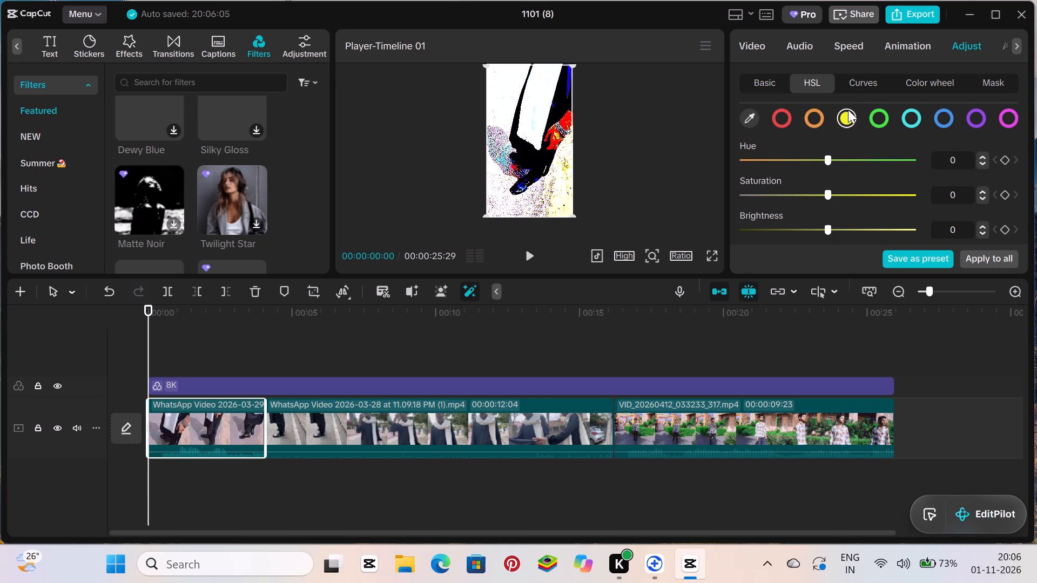
{"action": "left_click", "coordinate": [779, 154]}
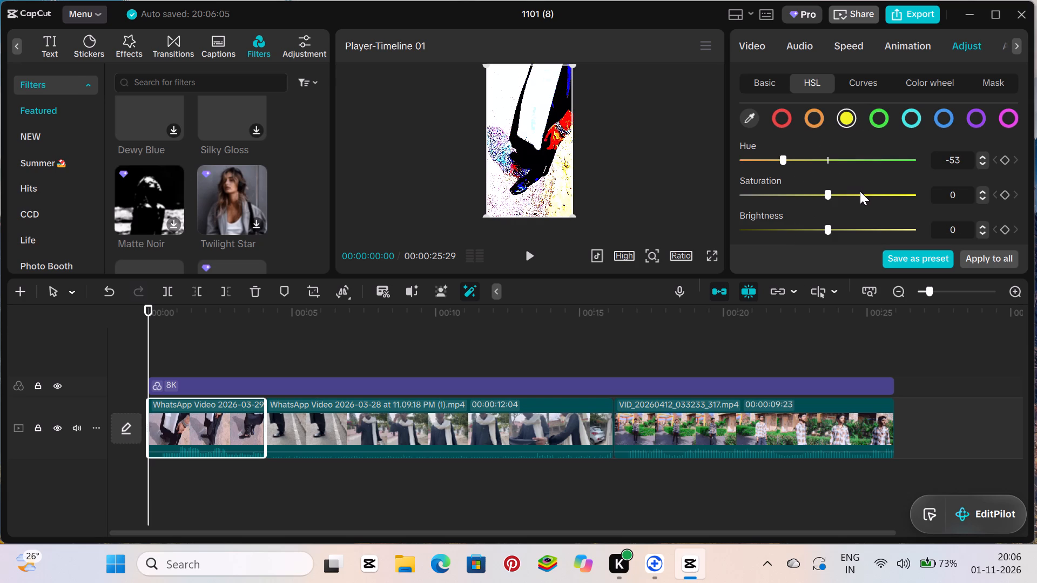
{"action": "left_click", "coordinate": [864, 194]}
{"action": "left_click", "coordinate": [786, 227]}
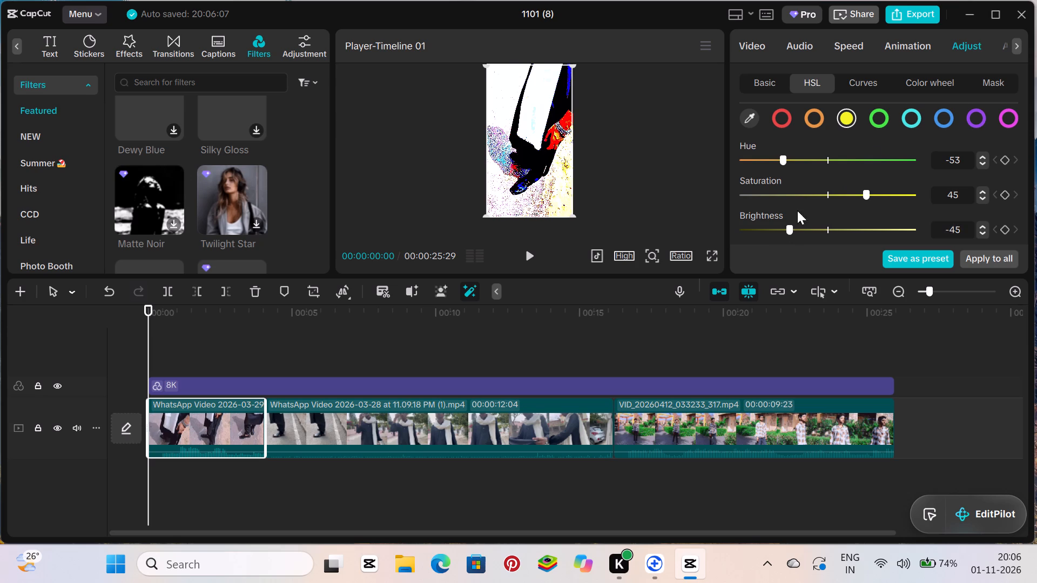
Set the HSL green range to Hue -38 and Saturation 40, and adjust its Brightness.
{"action": "left_click", "coordinate": [880, 114]}
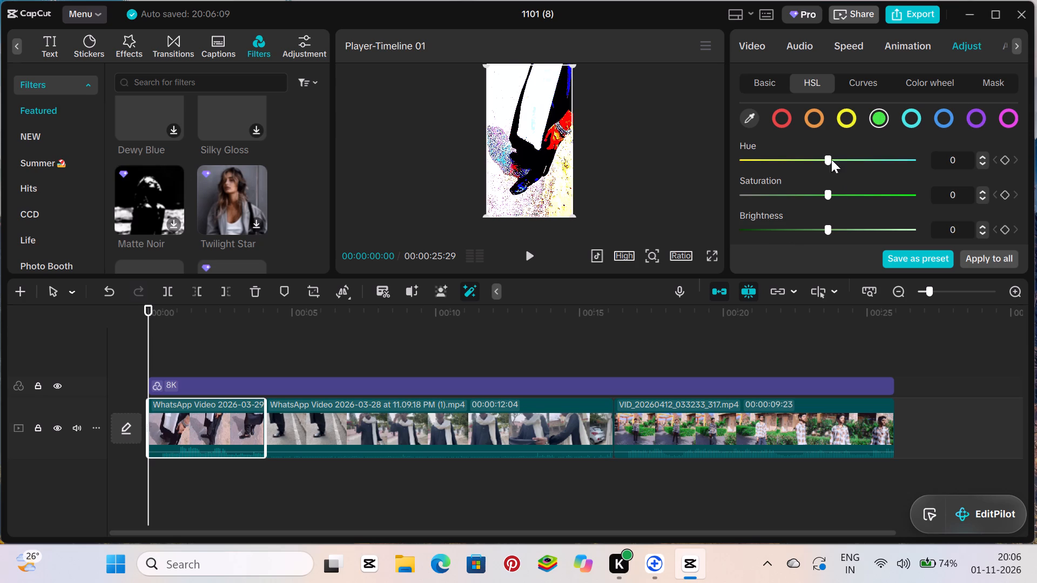
{"action": "left_click", "coordinate": [792, 152]}
{"action": "left_click", "coordinate": [859, 197]}
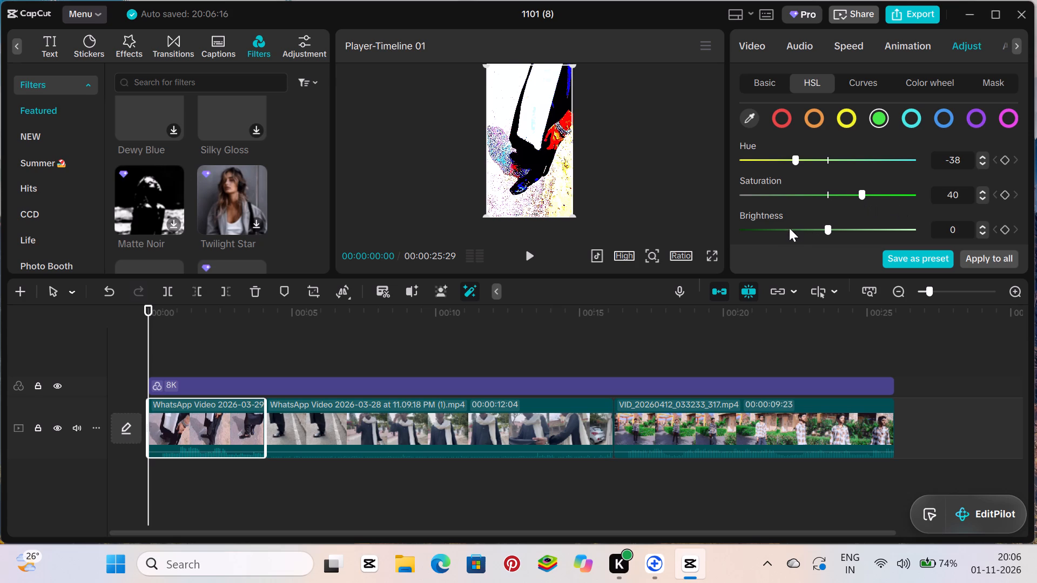
{"action": "left_click_drag", "start_coordinate": [788, 228], "coordinate": [904, 123]}
Set the HSL cyan range to Hue -32 and Saturation 18, and raise its Brightness.
{"action": "left_click", "coordinate": [904, 123]}
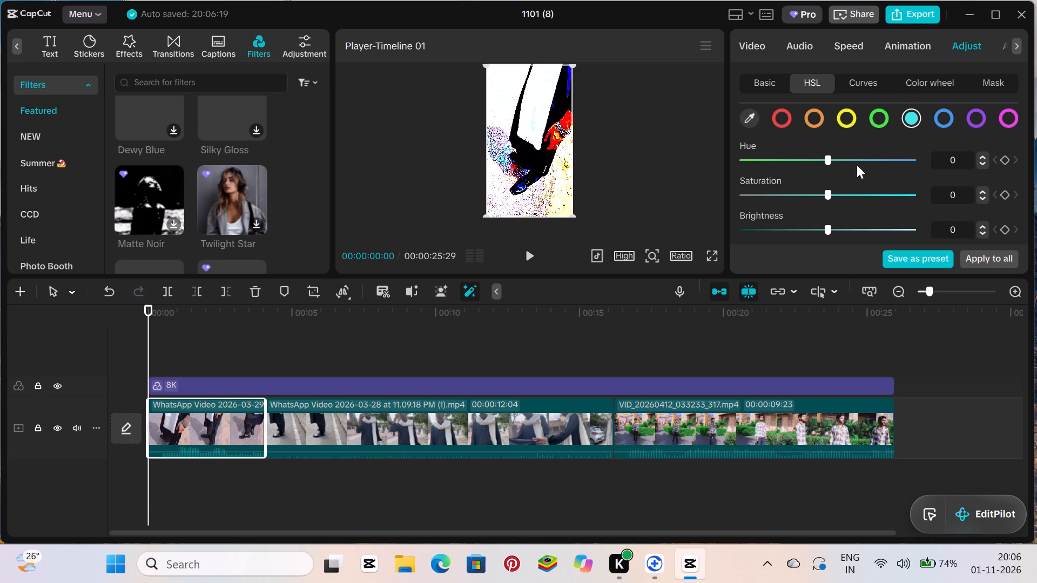
{"action": "left_click", "coordinate": [797, 163]}
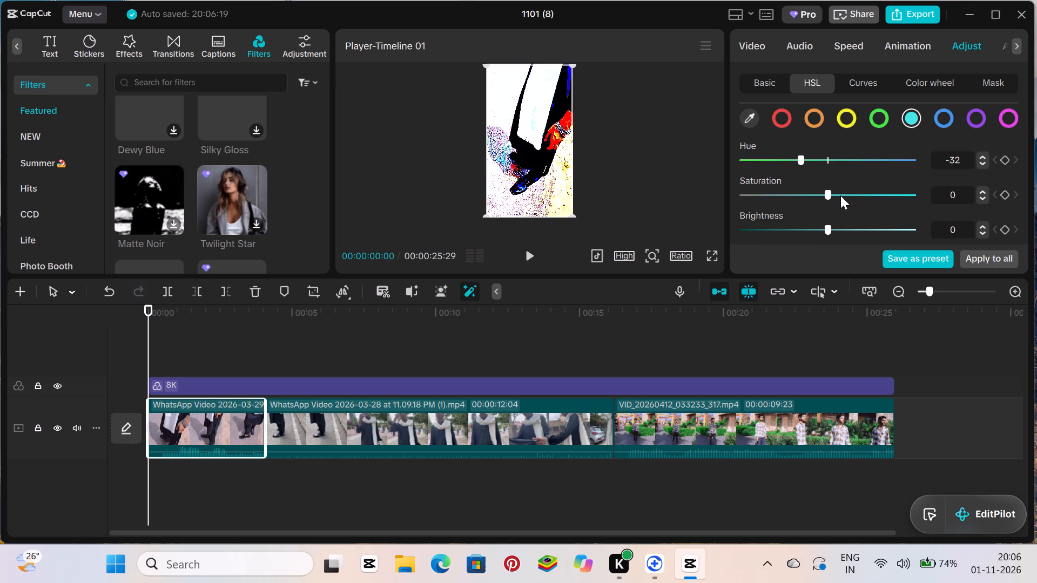
{"action": "left_click", "coordinate": [840, 195]}
{"action": "left_click_drag", "start_coordinate": [803, 227], "coordinate": [882, 98]}
{"action": "left_click_drag", "start_coordinate": [882, 98], "coordinate": [934, 121]}
Set the HSL blue range to Hue 24, Saturation -22 and Brightness 100.
{"action": "left_click", "coordinate": [934, 121]}
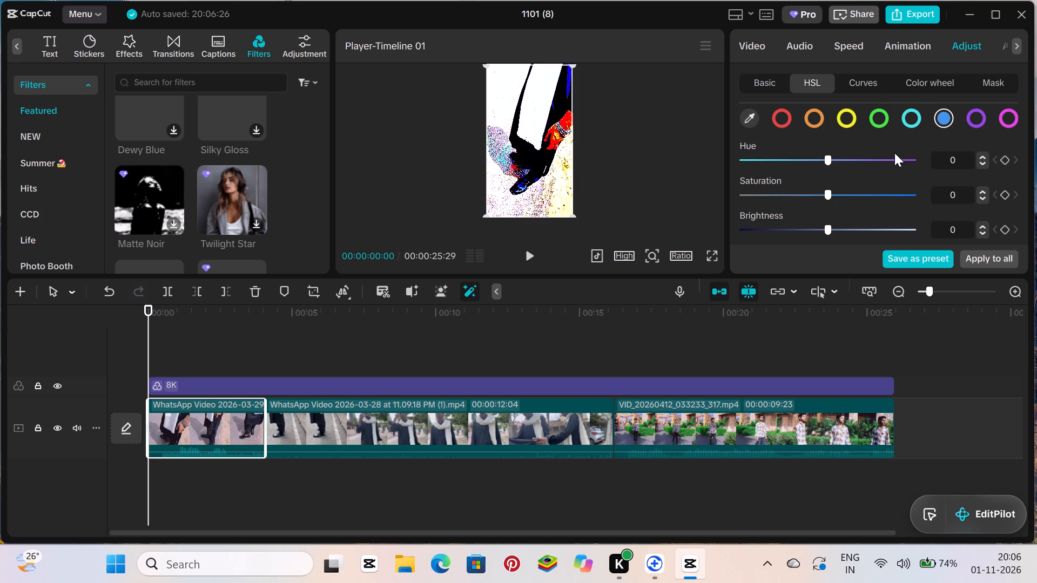
{"action": "left_click", "coordinate": [846, 160]}
{"action": "left_click", "coordinate": [806, 190]}
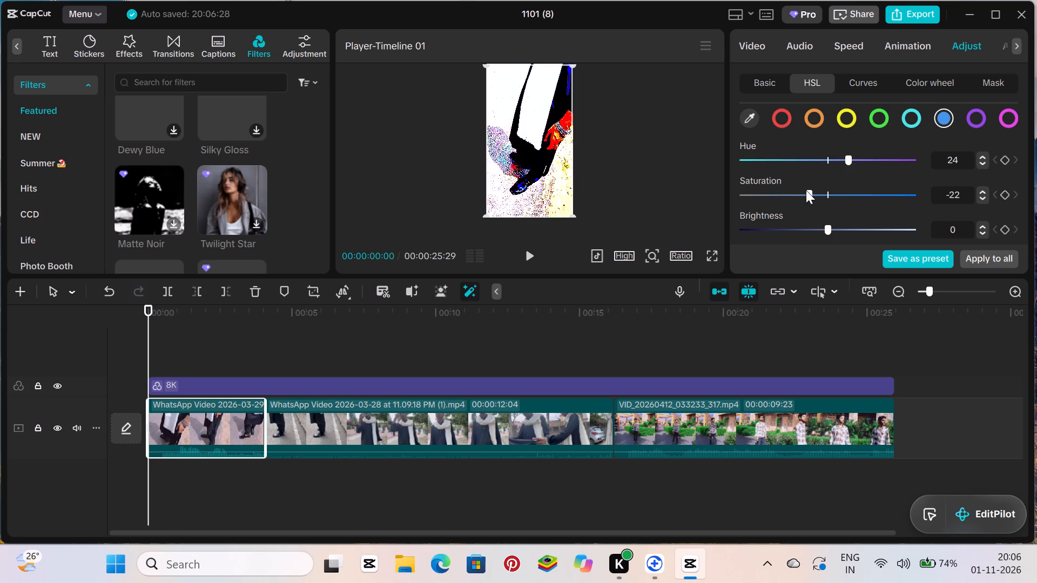
{"action": "left_click_drag", "start_coordinate": [850, 228], "coordinate": [979, 114]}
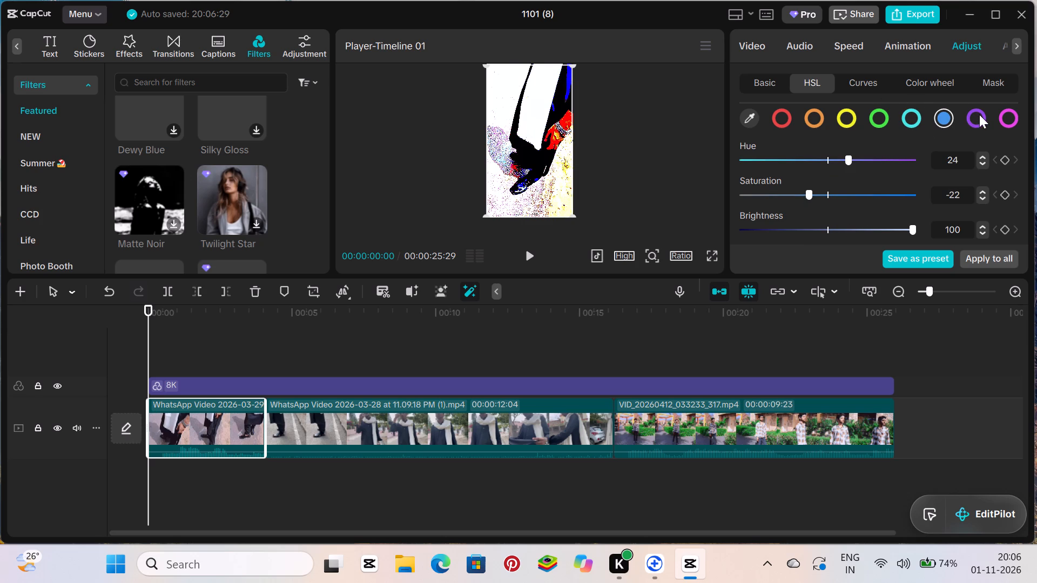
Set the HSL purple range to Hue -23, Saturation 61 and Brightness -46.
{"action": "left_click", "coordinate": [979, 114]}
{"action": "left_click", "coordinate": [805, 156]}
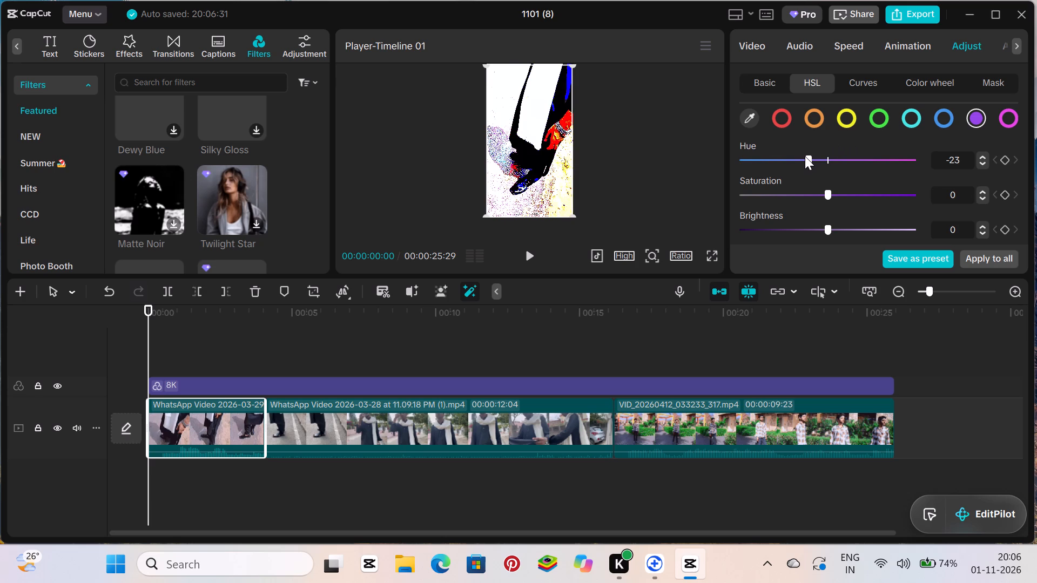
{"action": "left_click", "coordinate": [877, 192]}
{"action": "left_click", "coordinate": [772, 220]}
{"action": "left_click", "coordinate": [785, 234]}
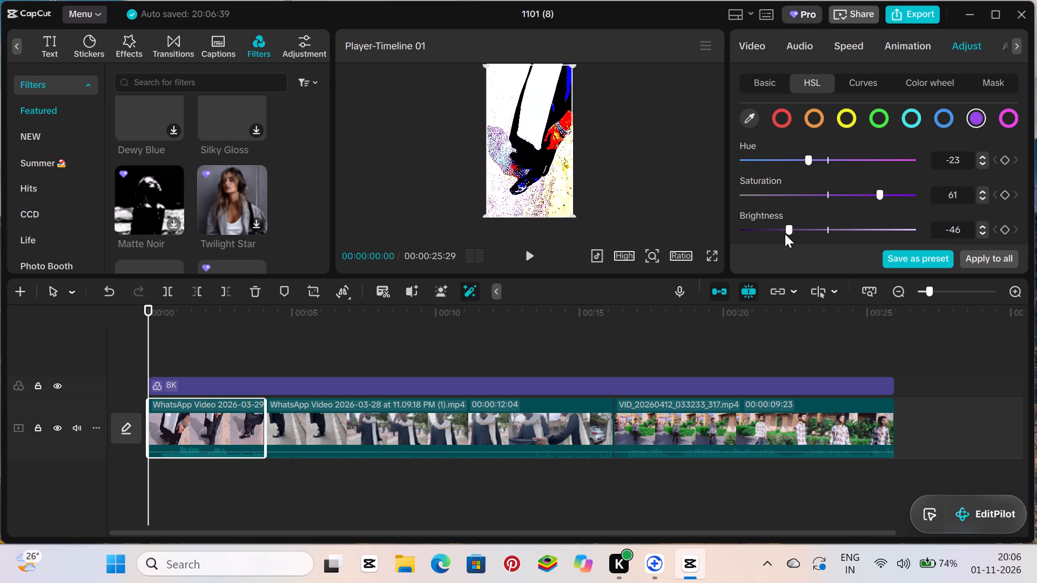
Set the HSL magenta range to Hue 43, Saturation -68 and Brightness 41.
{"action": "left_click", "coordinate": [1008, 125]}
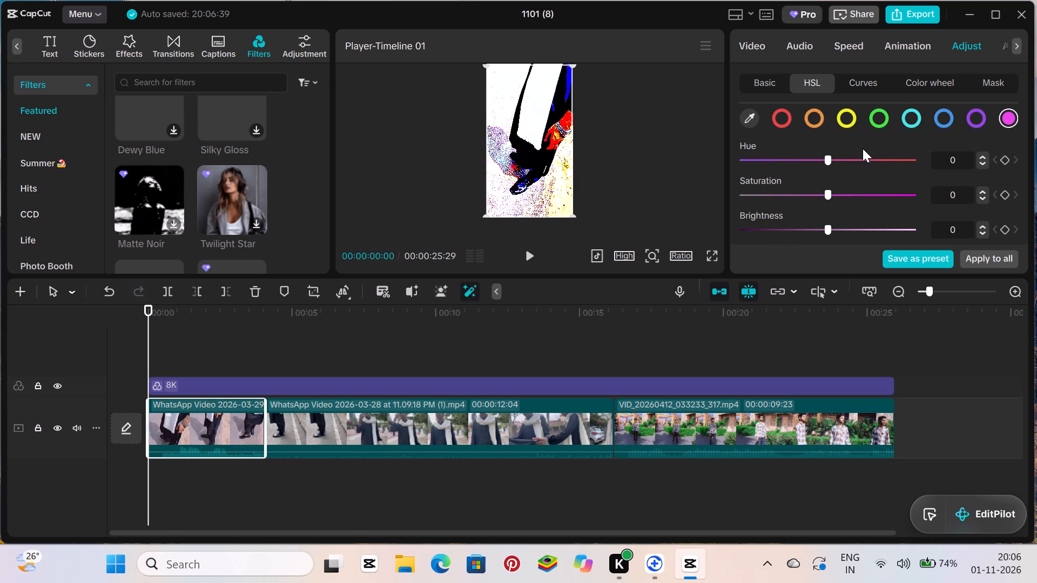
{"action": "left_click", "coordinate": [860, 149]}
{"action": "left_click", "coordinate": [862, 155]}
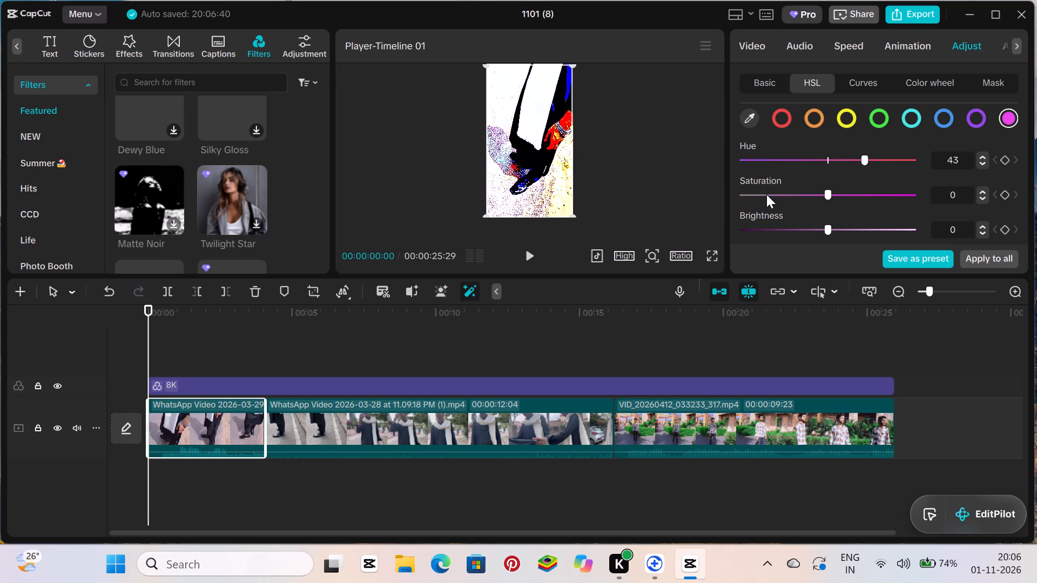
{"action": "left_click", "coordinate": [766, 194]}
{"action": "left_click", "coordinate": [860, 231]}
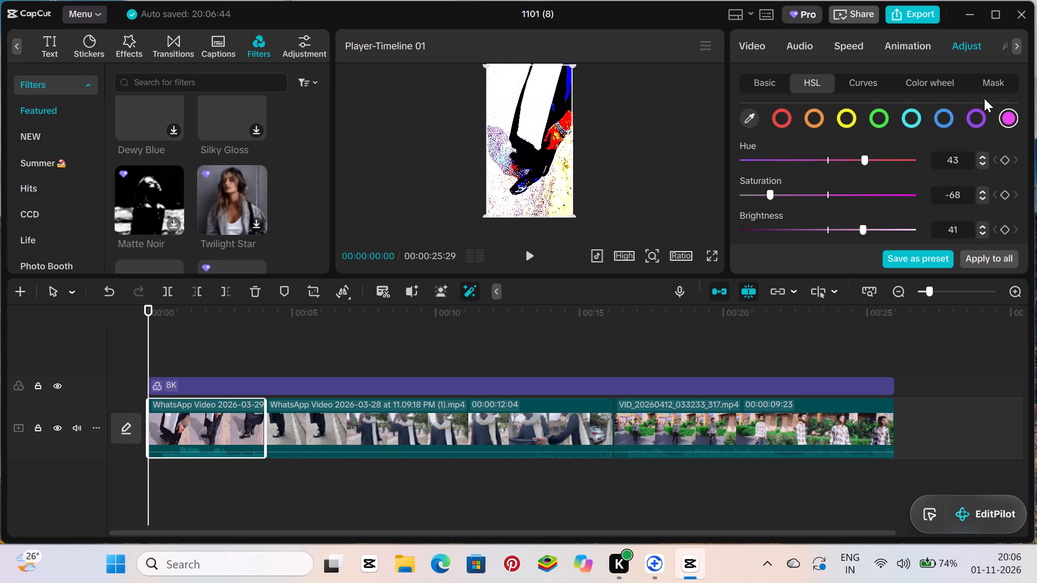
{"action": "left_click", "coordinate": [918, 69]}
Apply the color adjustments to all clips, repeating it with the third clip, VID_20260412_033233_317.mp4, selected.
{"action": "left_click", "coordinate": [994, 256]}
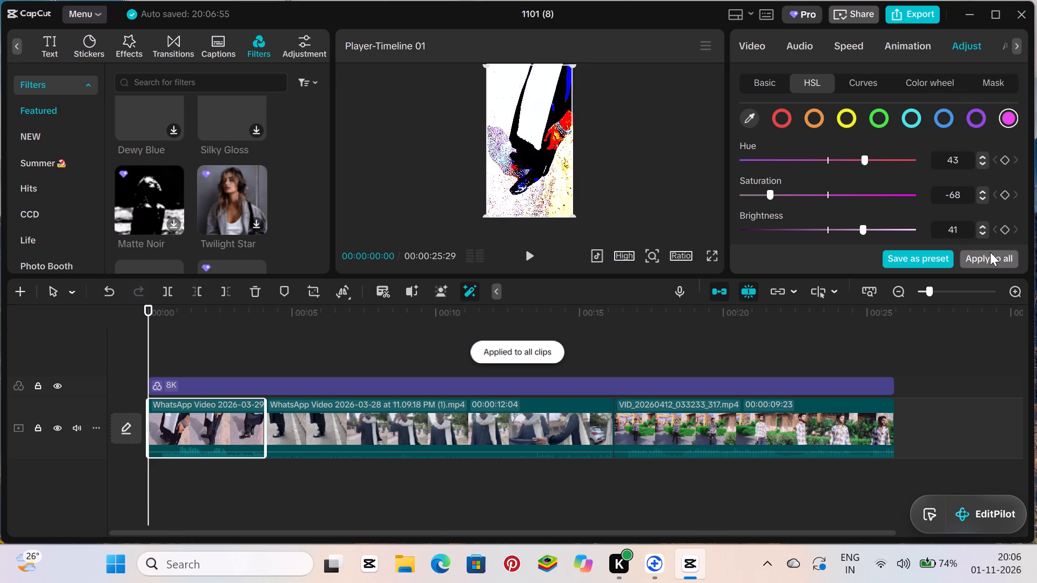
{"action": "triple_click", "coordinate": [990, 252]}
{"action": "double_click", "coordinate": [990, 252]}
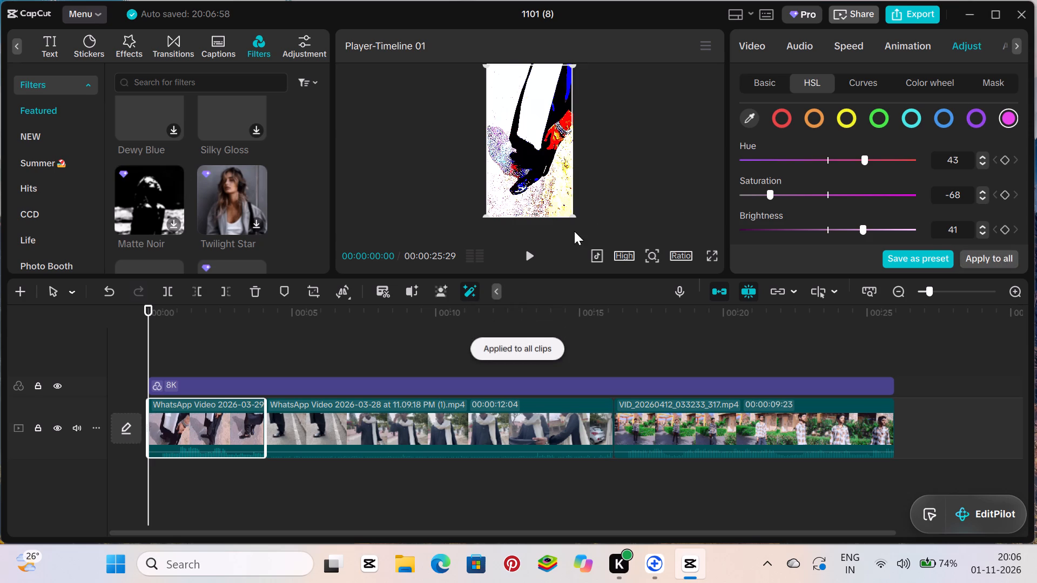
{"action": "left_click", "coordinate": [496, 284]}
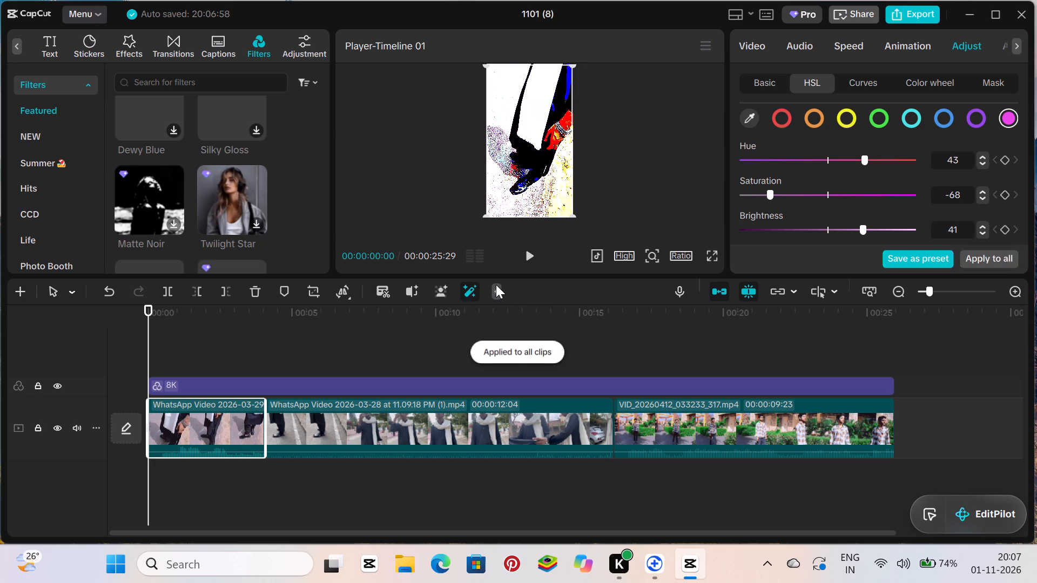
{"action": "left_click", "coordinate": [496, 284]}
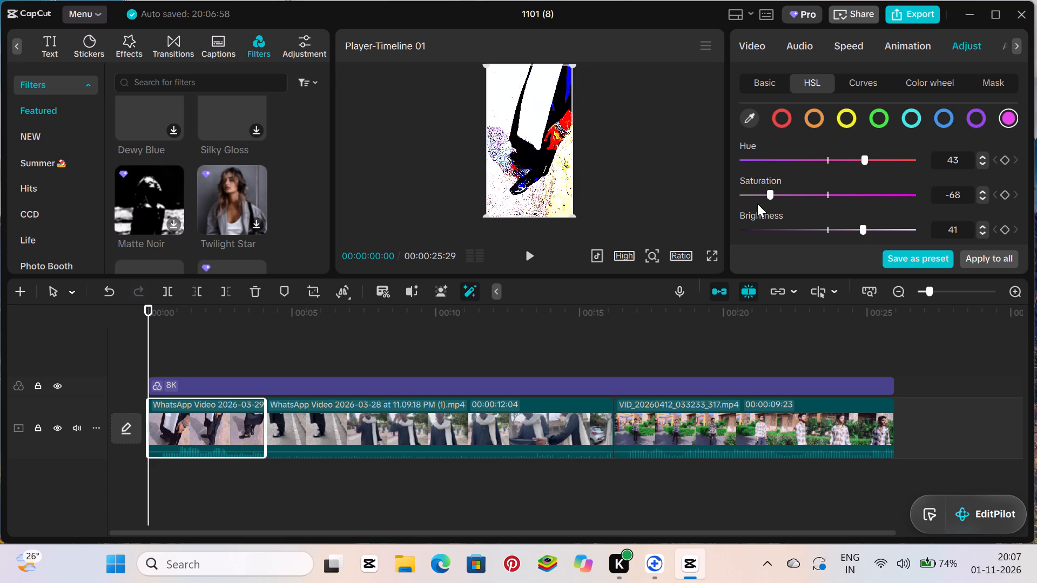
{"action": "left_click", "coordinate": [805, 421]}
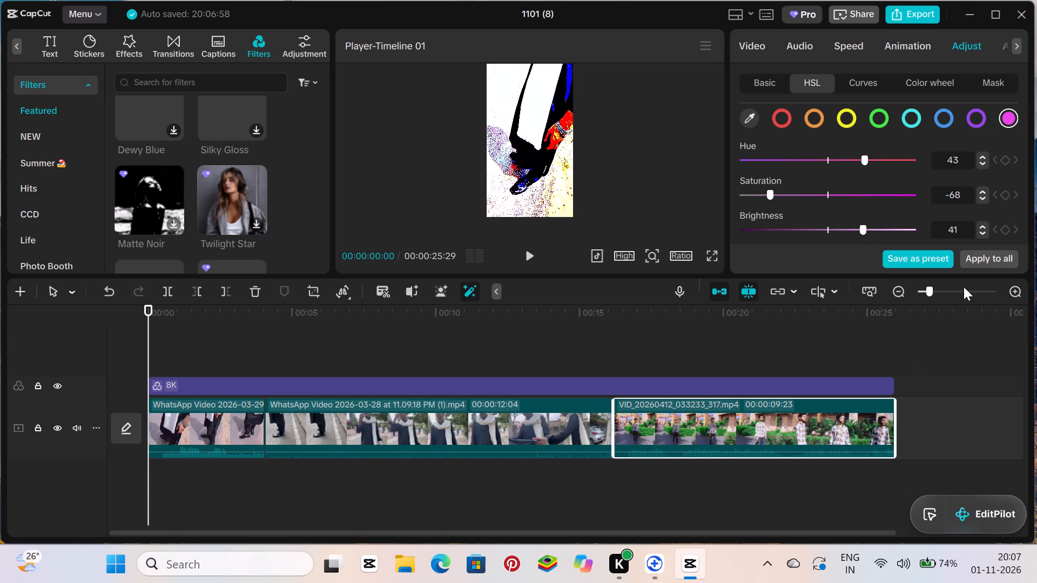
{"action": "left_click", "coordinate": [982, 252]}
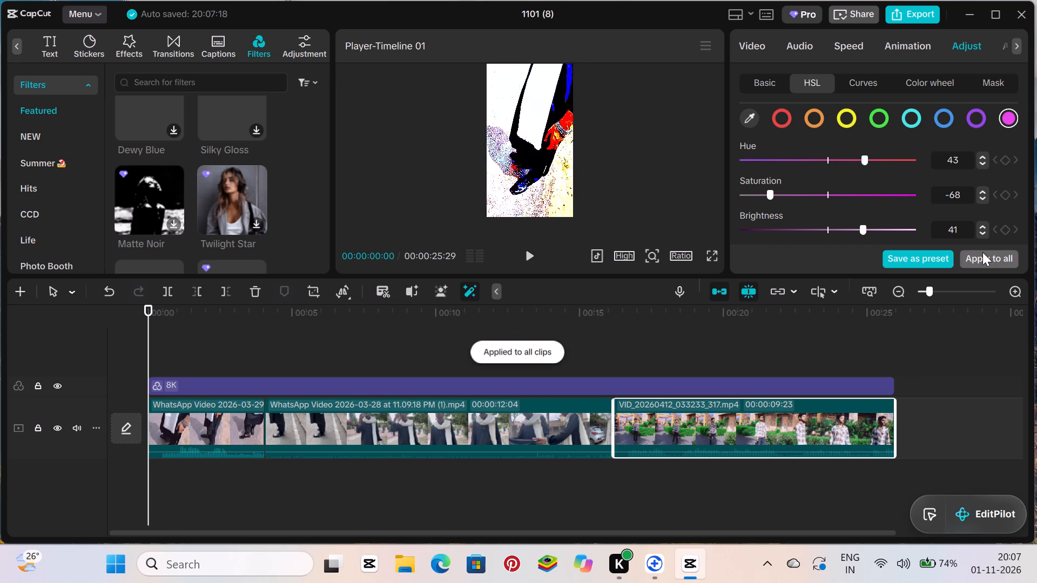
{"action": "left_click", "coordinate": [982, 252]}
Split the first WhatsApp video clip into five short pieces, with cuts between about 0.7 and 3 seconds.
{"action": "left_click", "coordinate": [279, 388]}
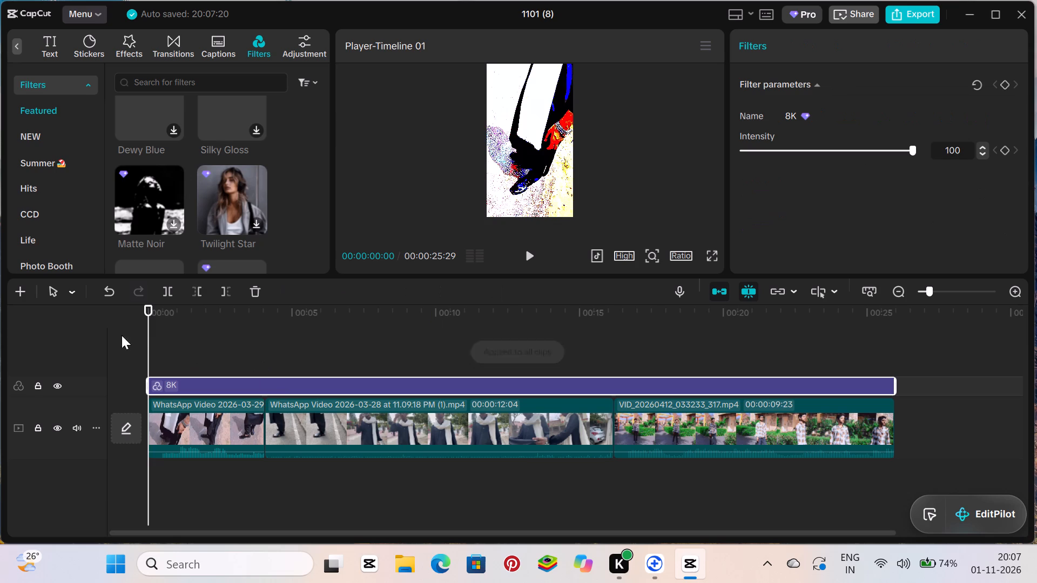
{"action": "left_click", "coordinate": [66, 295]}
{"action": "left_click", "coordinate": [78, 336]}
{"action": "double_click", "coordinate": [153, 437]}
{"action": "left_click", "coordinate": [167, 428]}
{"action": "left_click_drag", "start_coordinate": [167, 428], "coordinate": [193, 426]}
{"action": "left_click", "coordinate": [193, 426]}
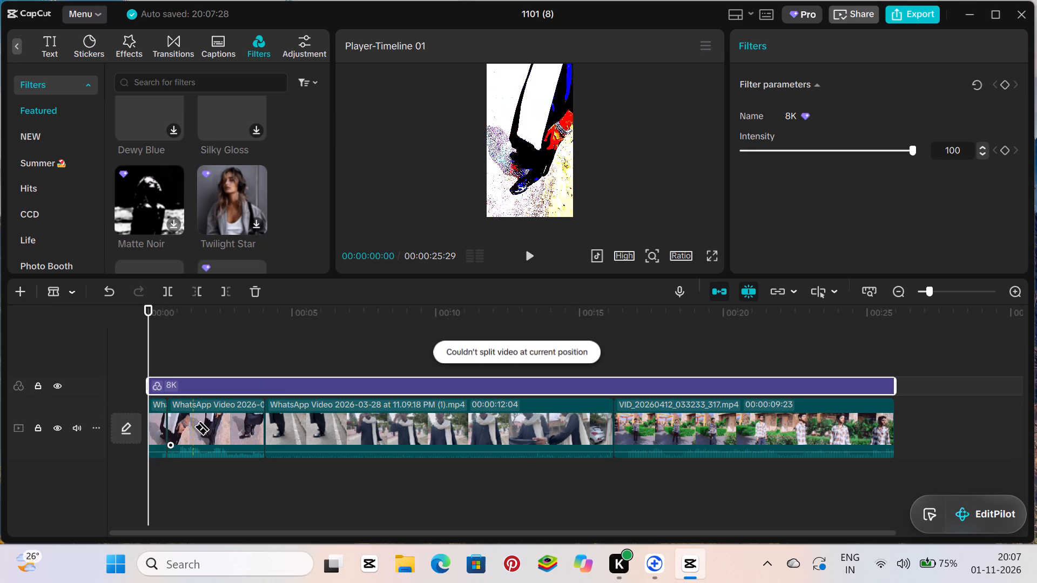
{"action": "left_click", "coordinate": [219, 425]}
{"action": "left_click", "coordinate": [235, 428]}
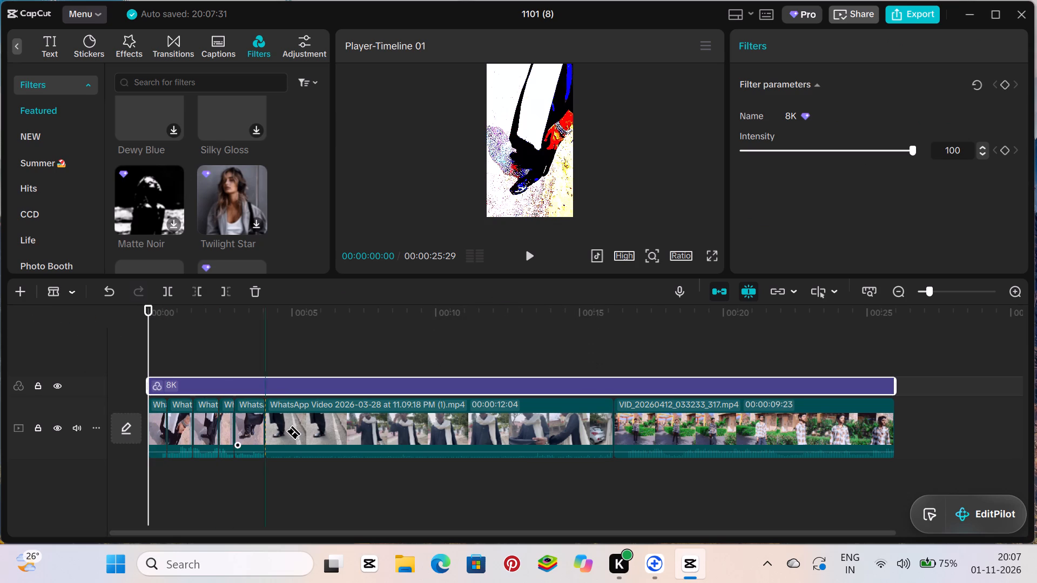
Split the second WhatsApp video clip into eleven pieces, with cuts between about 6 and 15 seconds.
{"action": "left_click_drag", "start_coordinate": [289, 431], "coordinate": [322, 434]}
{"action": "left_click", "coordinate": [322, 434]}
{"action": "left_click_drag", "start_coordinate": [301, 435], "coordinate": [357, 433]}
{"action": "left_click", "coordinate": [357, 433]}
{"action": "left_click", "coordinate": [415, 437]}
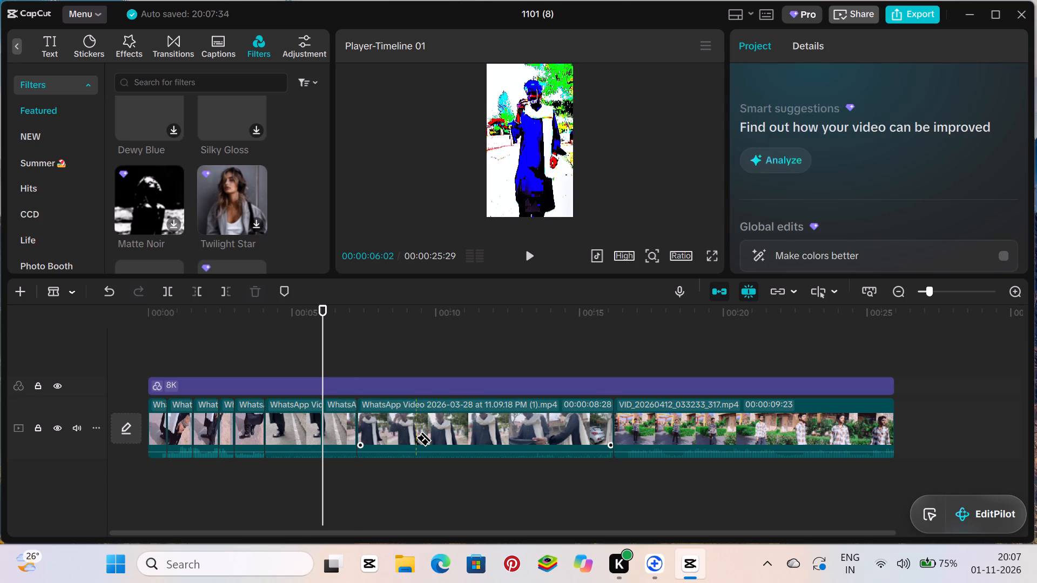
{"action": "left_click", "coordinate": [434, 441]}
{"action": "left_click", "coordinate": [462, 436]}
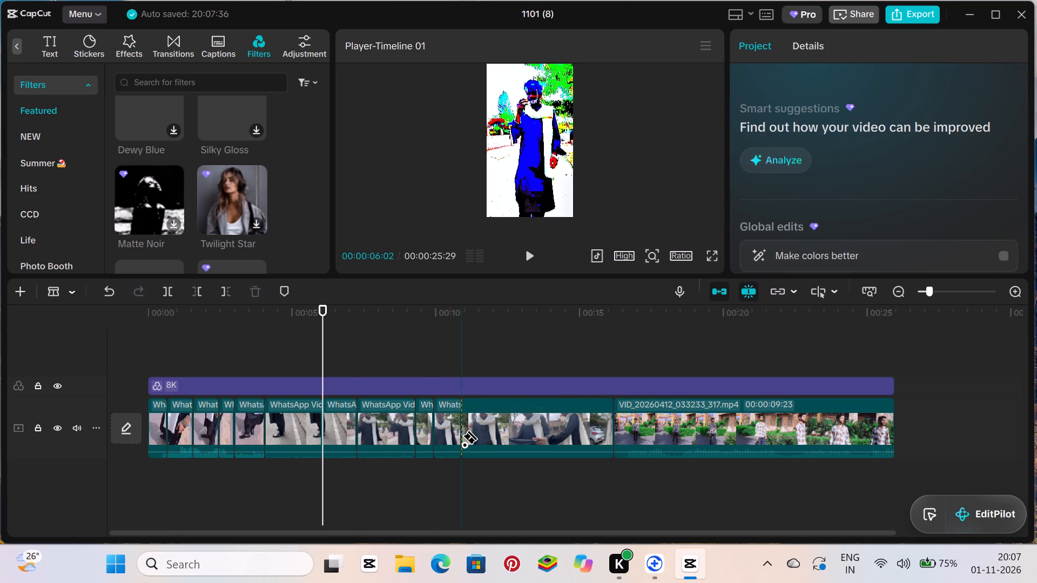
{"action": "left_click", "coordinate": [499, 432]}
{"action": "left_click", "coordinate": [517, 431]}
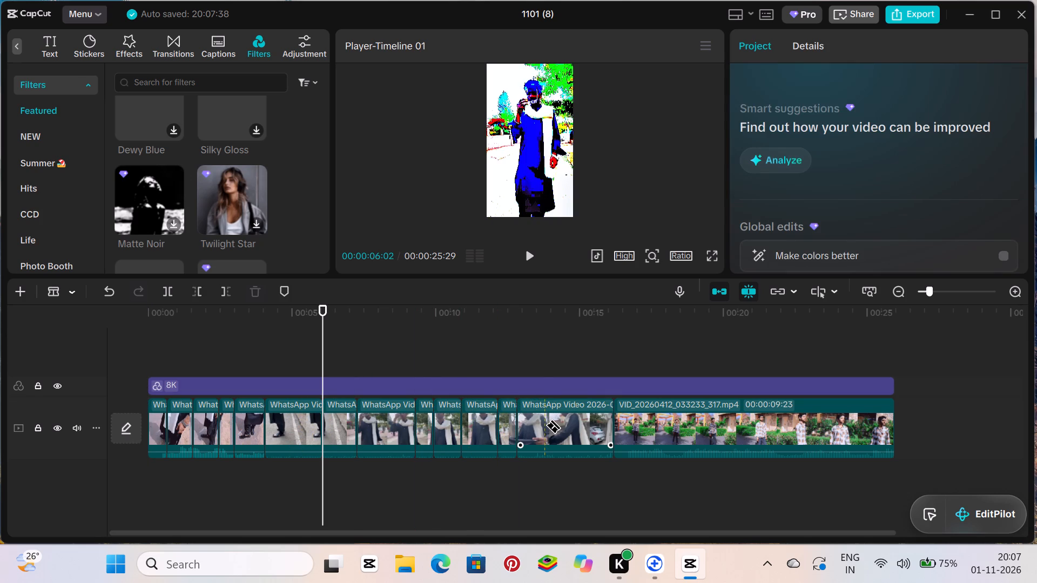
{"action": "left_click", "coordinate": [545, 425]}
{"action": "left_click", "coordinate": [566, 425]}
{"action": "left_click", "coordinate": [588, 424]}
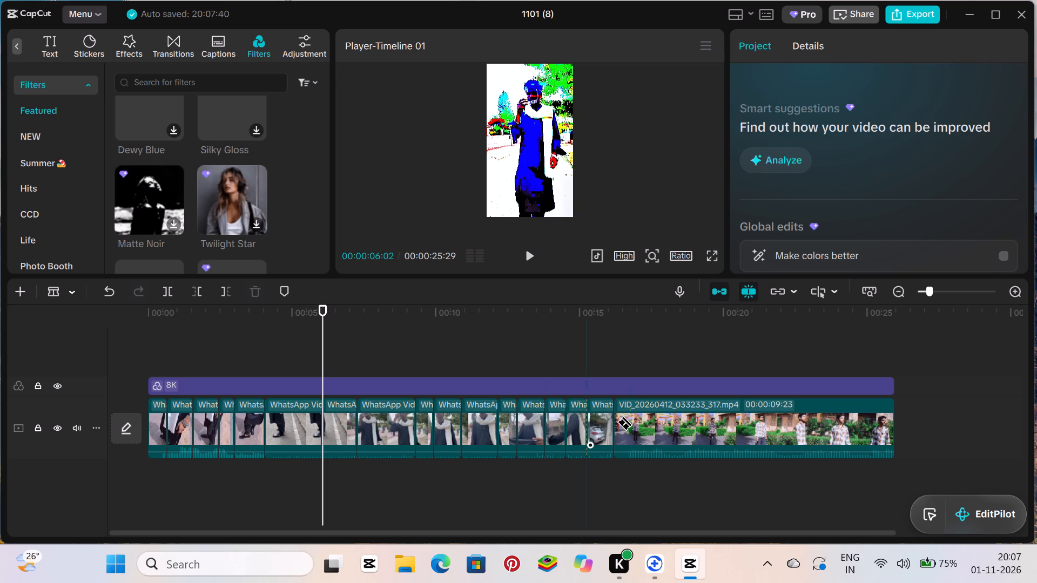
Split the third clip, VID_20260412_033233_317.mp4, into seven pieces and switch back to the Select tool.
{"action": "left_click", "coordinate": [676, 419]}
{"action": "left_click", "coordinate": [635, 426]}
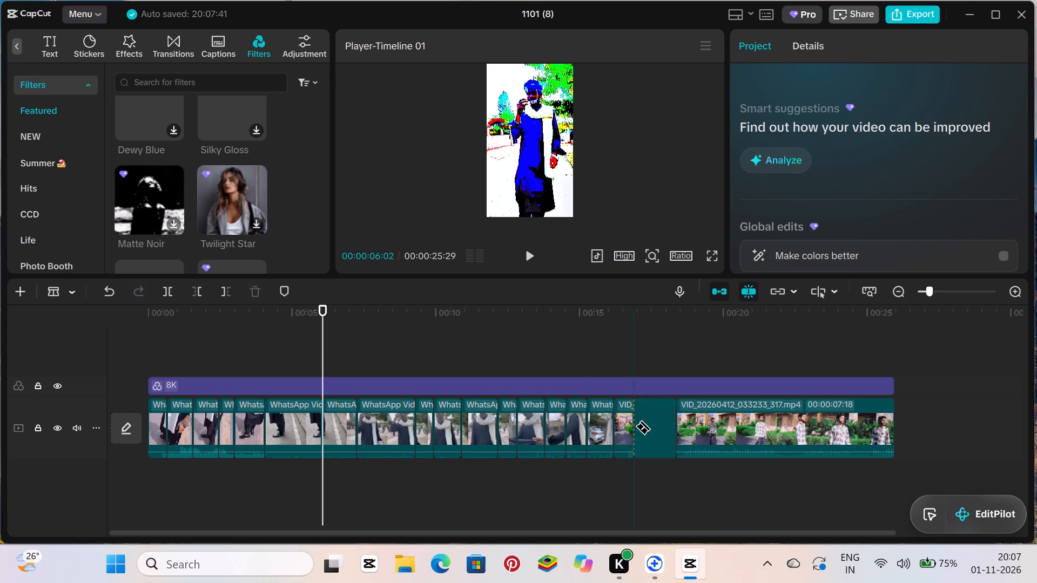
{"action": "left_click", "coordinate": [726, 421]}
{"action": "left_click", "coordinate": [793, 433]}
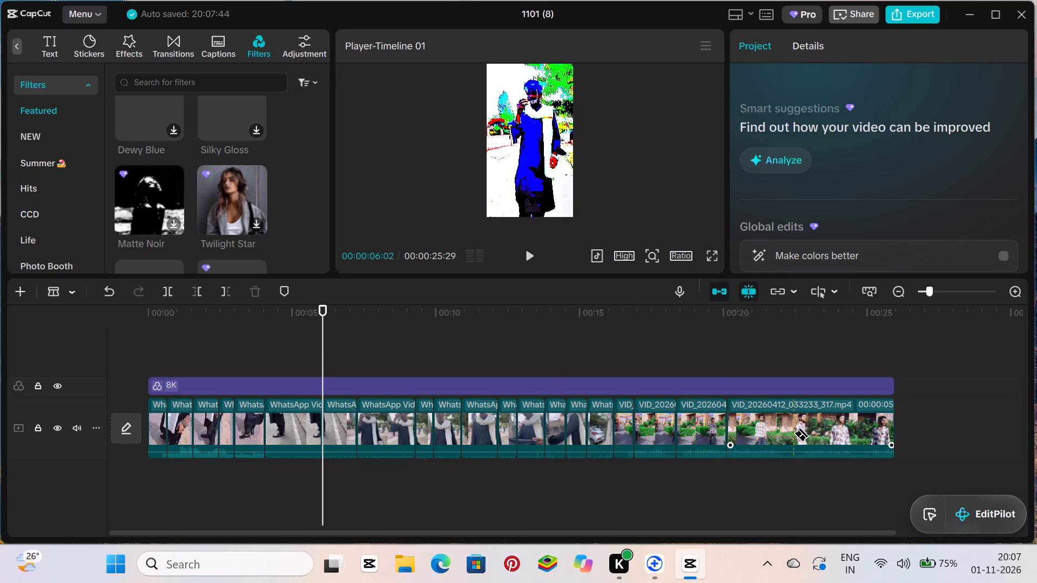
{"action": "left_click", "coordinate": [825, 434]}
{"action": "left_click", "coordinate": [857, 436]}
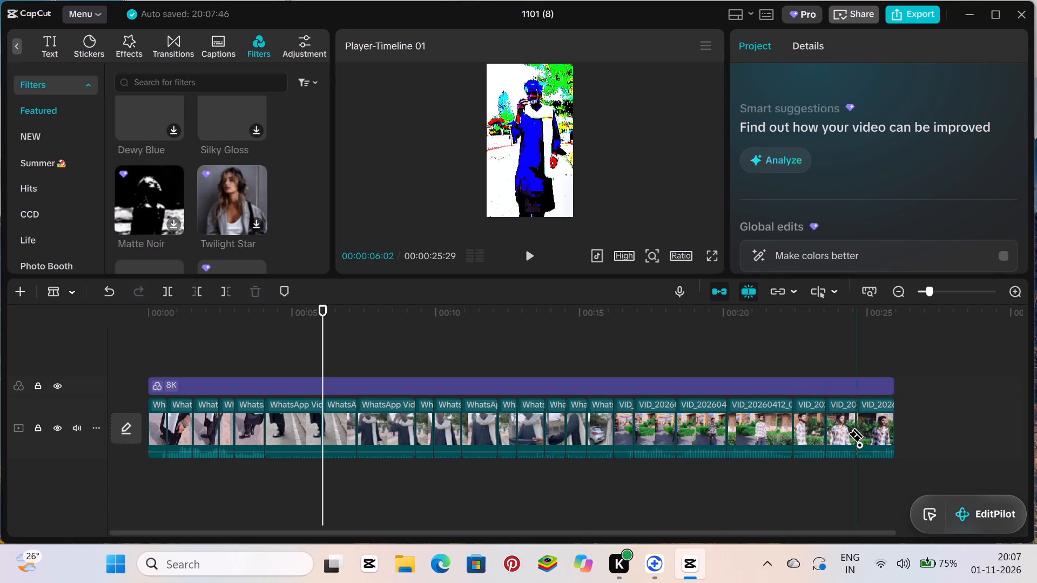
{"action": "left_click", "coordinate": [57, 287]}
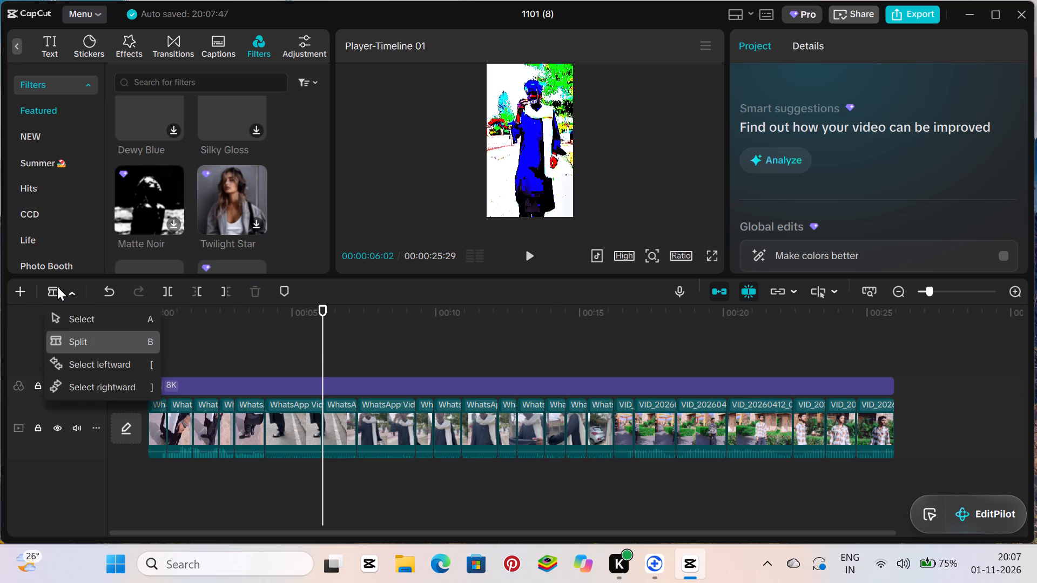
{"action": "left_click", "coordinate": [105, 311]}
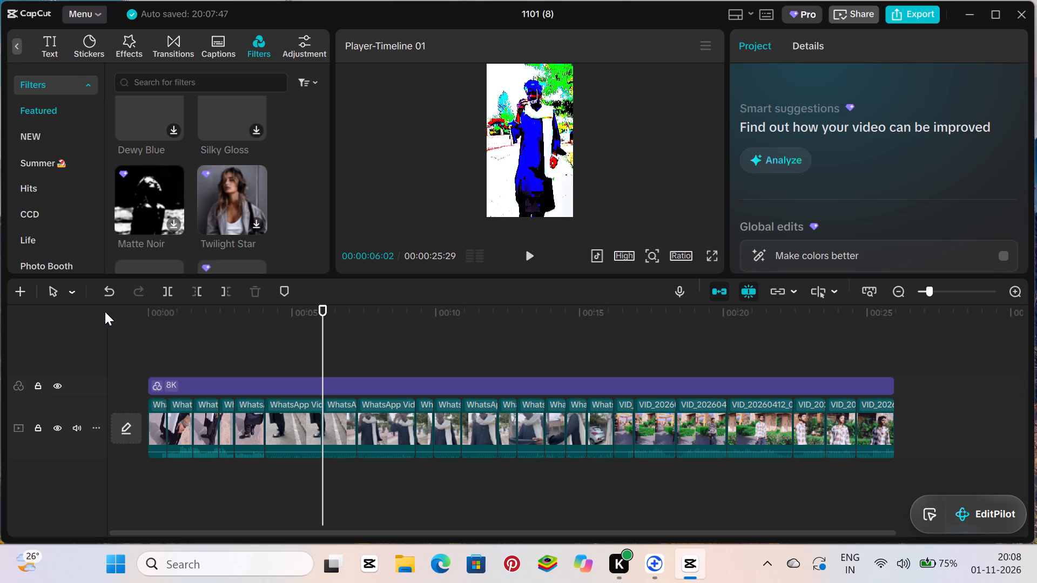
{"action": "left_click", "coordinate": [105, 311]}
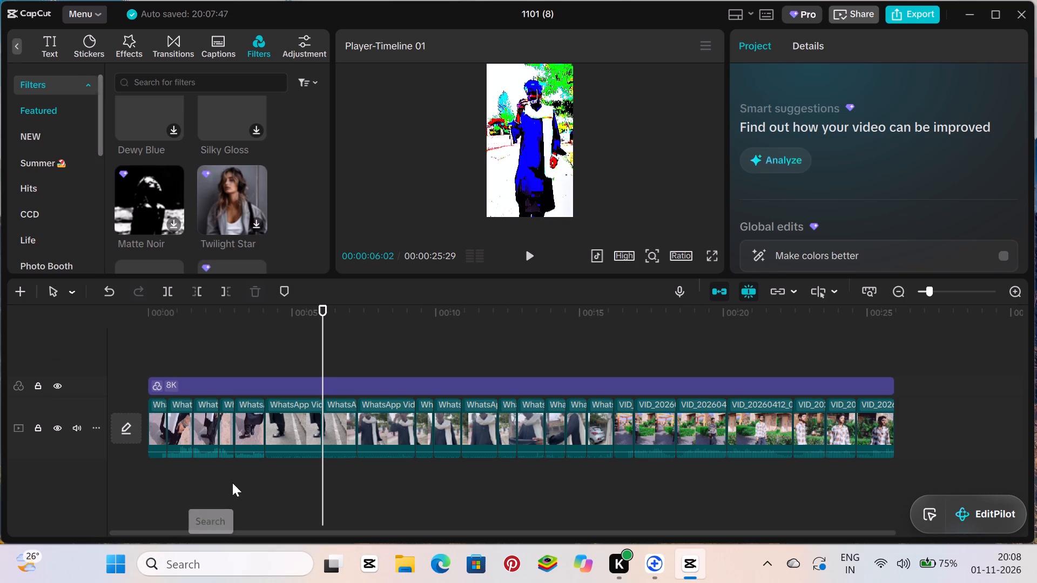
Move the cut between the first clip's fourth and fifth pieces to that clip's end, extending the fourth piece.
{"action": "left_click_drag", "start_coordinate": [233, 454], "coordinate": [253, 426]}
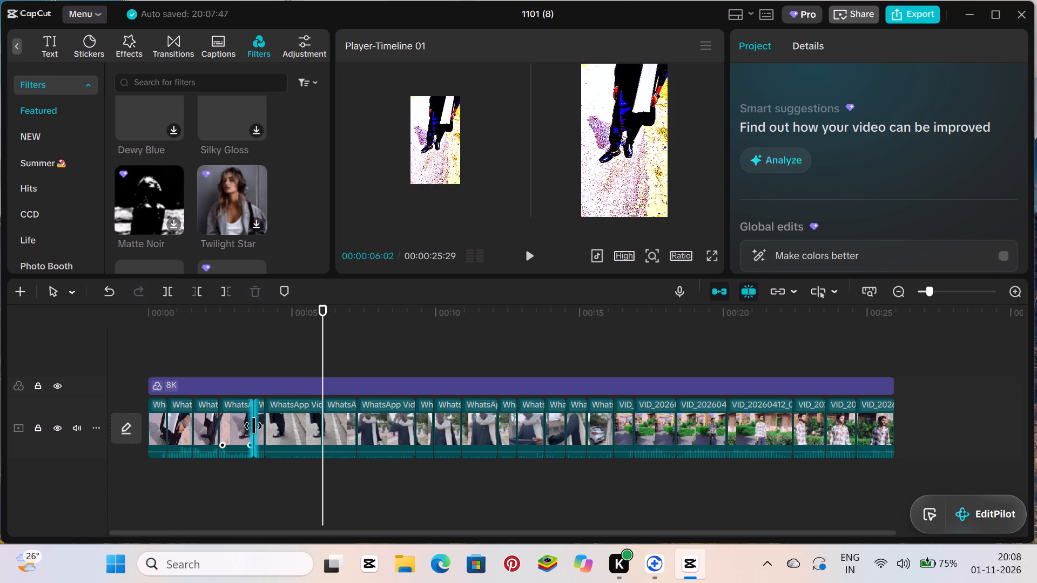
{"action": "left_click_drag", "start_coordinate": [253, 426], "coordinate": [227, 432]}
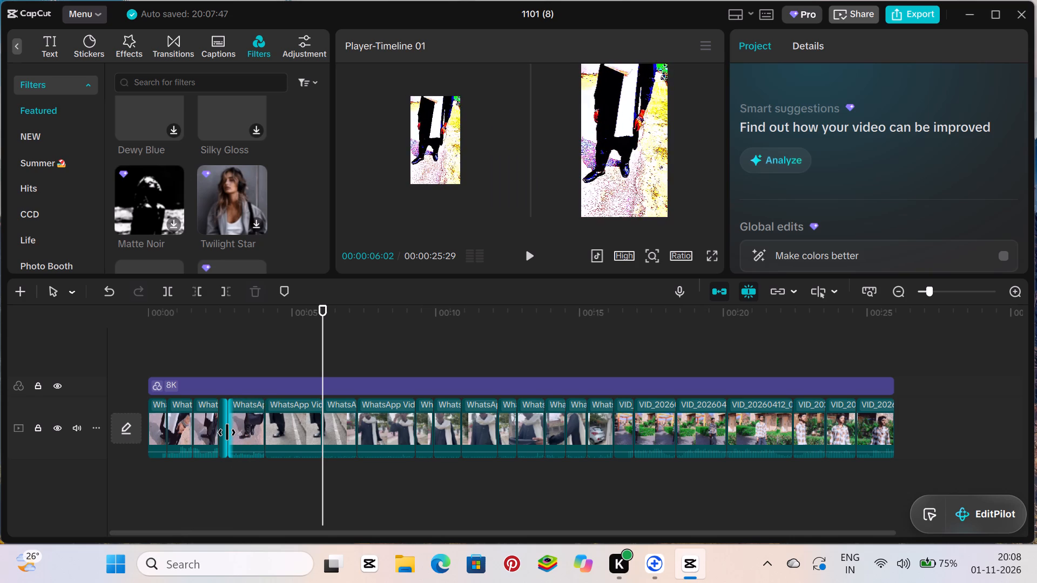
{"action": "left_click_drag", "start_coordinate": [227, 432], "coordinate": [637, 574]}
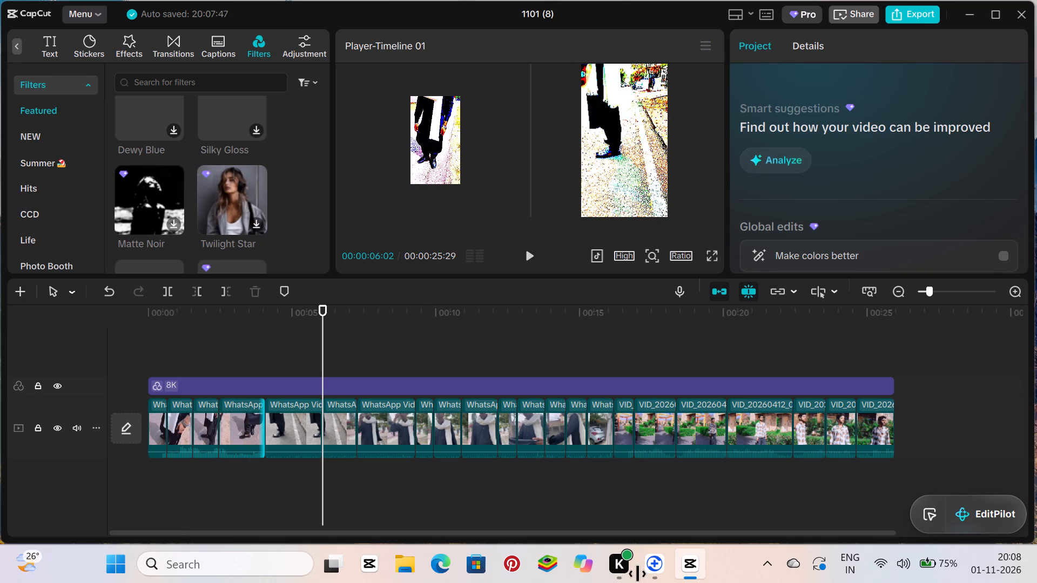
{"action": "left_click_drag", "start_coordinate": [637, 574], "coordinate": [623, 565]}
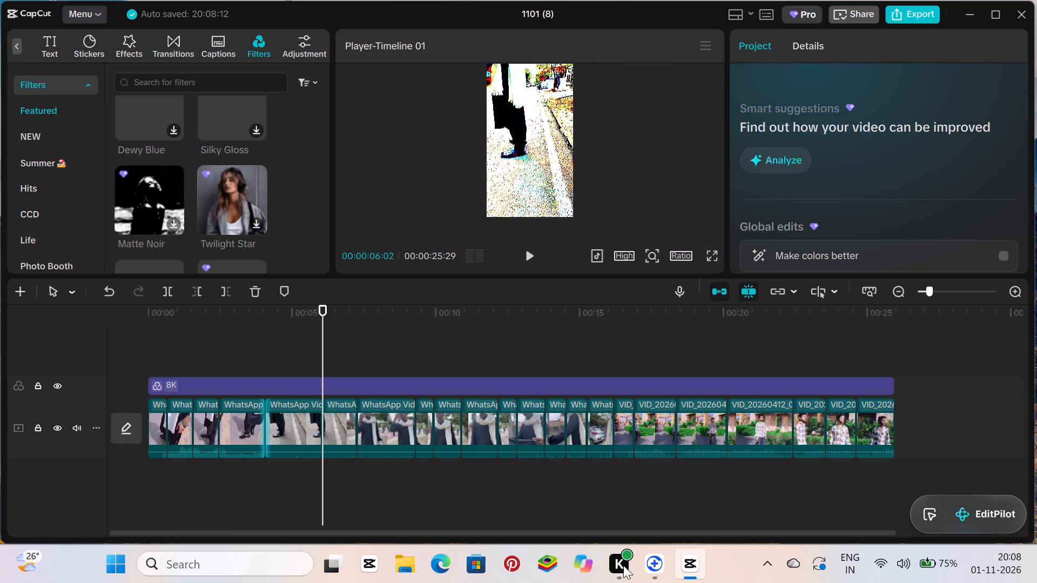
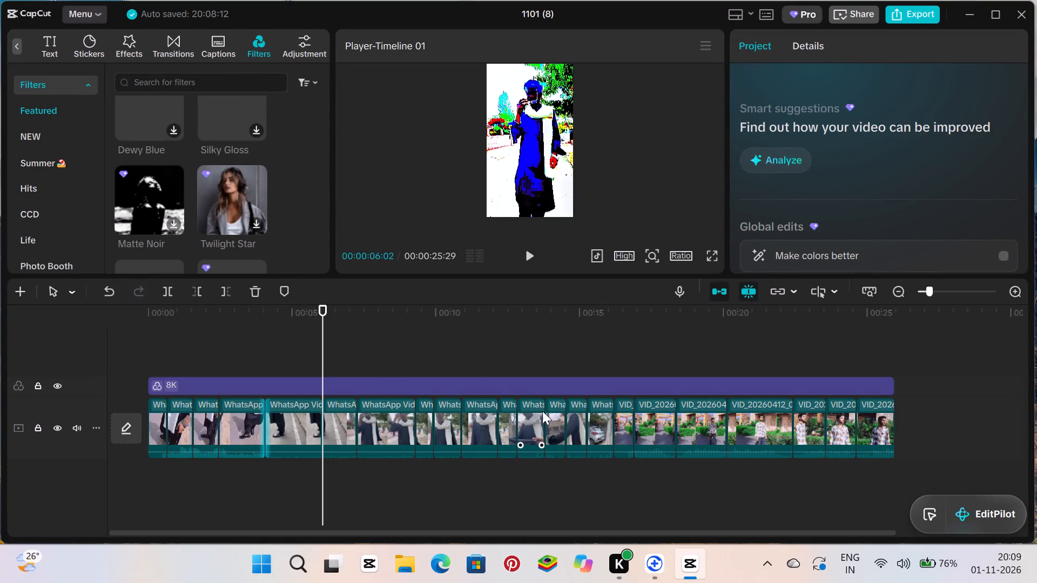
Leave the project editor and go back to the home page.
{"action": "left_click", "coordinate": [86, 17]}
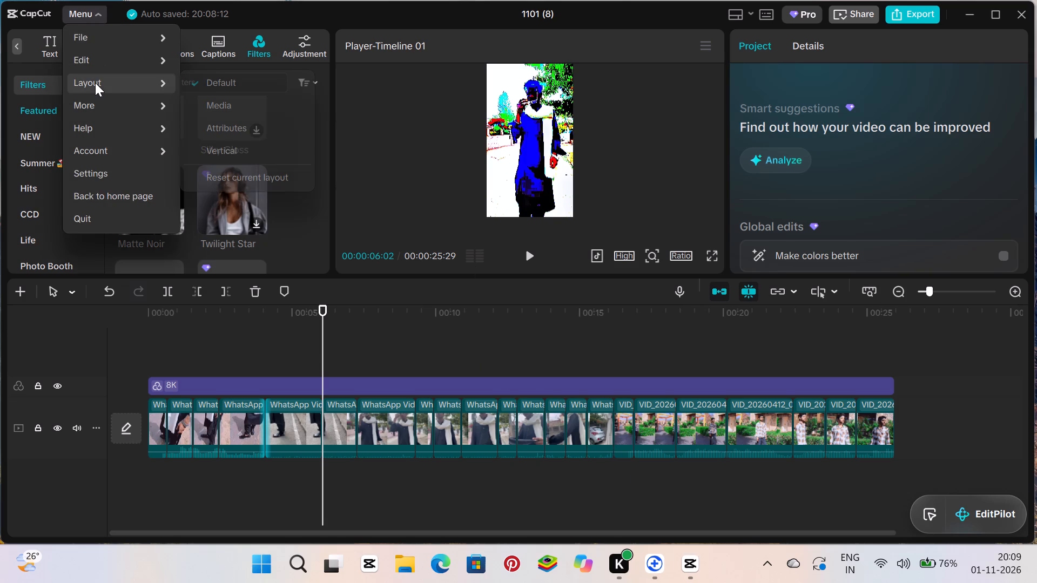
{"action": "key", "text": "Down"}
{"action": "key", "text": "Down"}
{"action": "key", "text": "Down"}
{"action": "key", "text": "Down"}
{"action": "key", "text": "Down"}
{"action": "key", "text": "Down"}
{"action": "key", "text": "Up"}
{"action": "key", "text": "Down"}
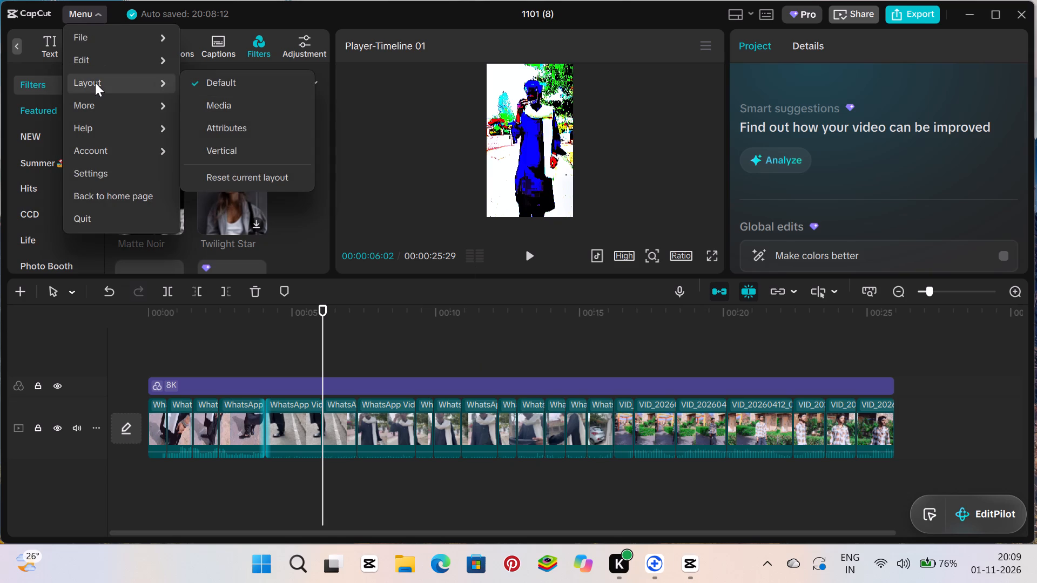
{"action": "left_click", "coordinate": [89, 187]}
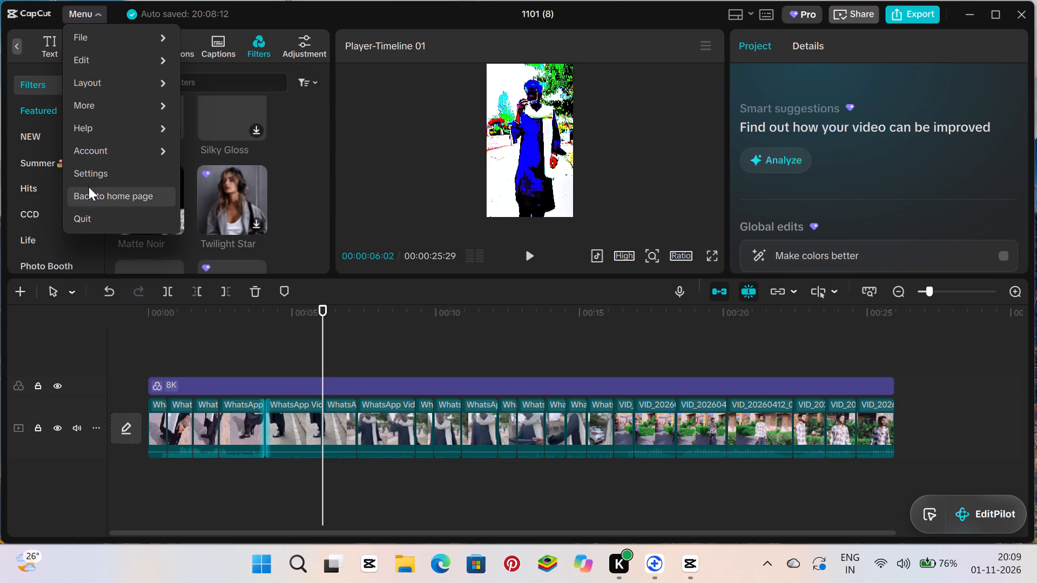
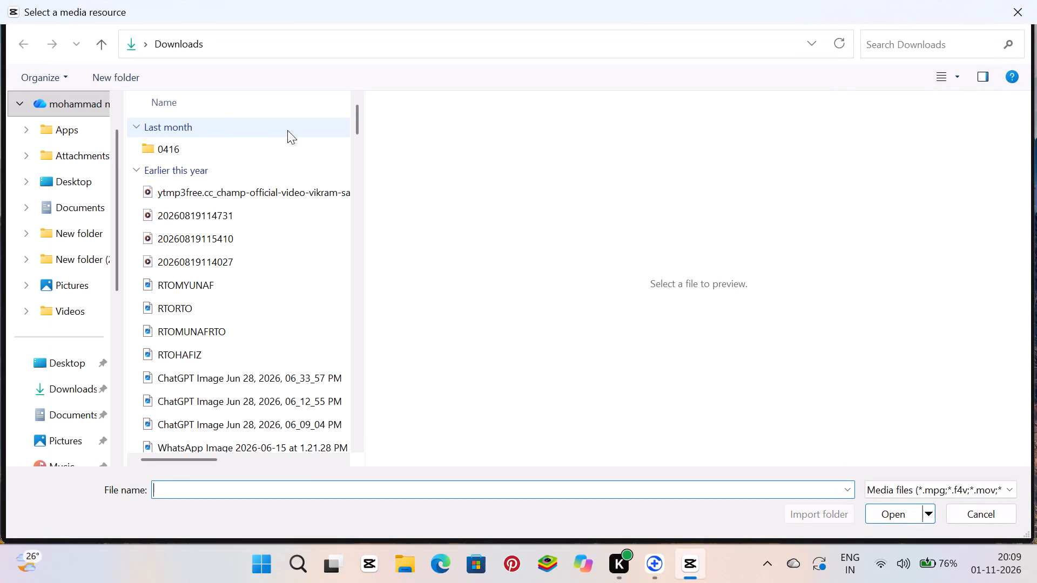
Import the video VID_20260412_033427_983 from the Downloads folder into the project media.
{"action": "key", "text": "Down"}
{"action": "key", "text": "Down"}
{"action": "key", "text": "Down"}
{"action": "key", "text": "Down"}
{"action": "key", "text": "Down"}
{"action": "key", "text": "Down"}
{"action": "scroll", "coordinate": [276, 299], "scroll_direction": "down", "scroll_amount": 2}
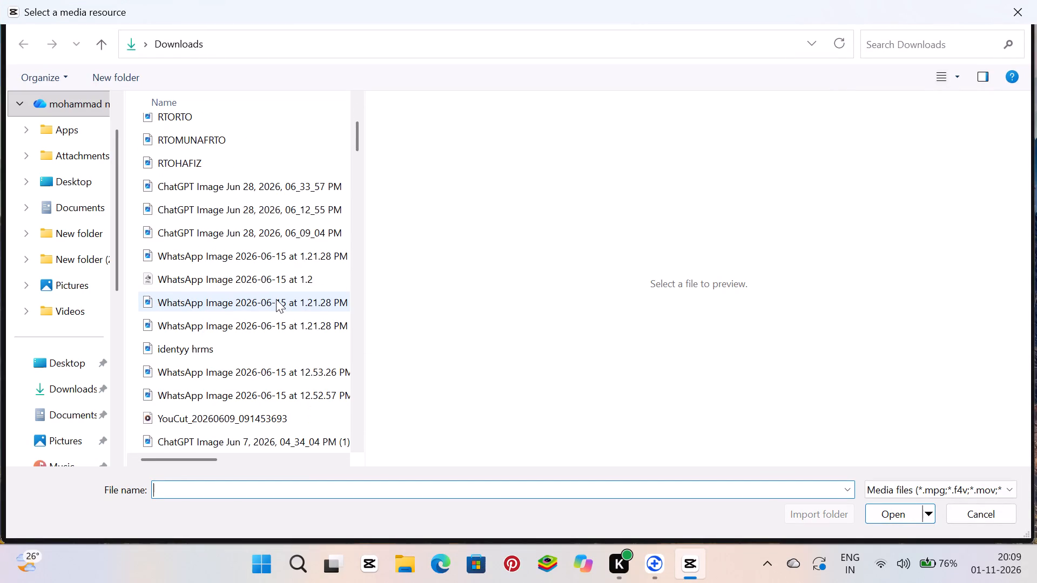
{"action": "scroll", "coordinate": [276, 299], "scroll_direction": "down", "scroll_amount": 2}
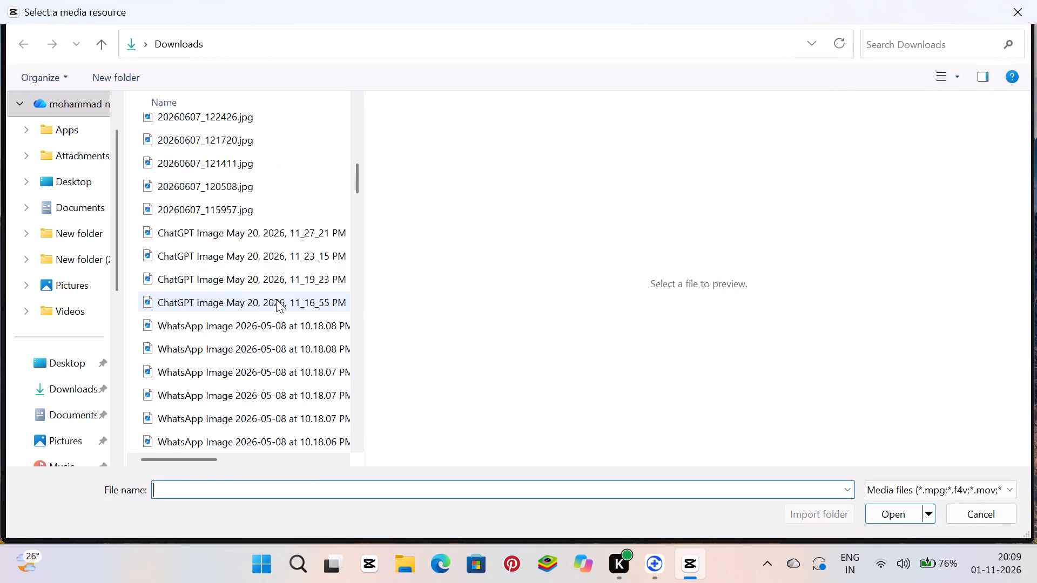
{"action": "scroll", "coordinate": [276, 299], "scroll_direction": "down", "scroll_amount": 1}
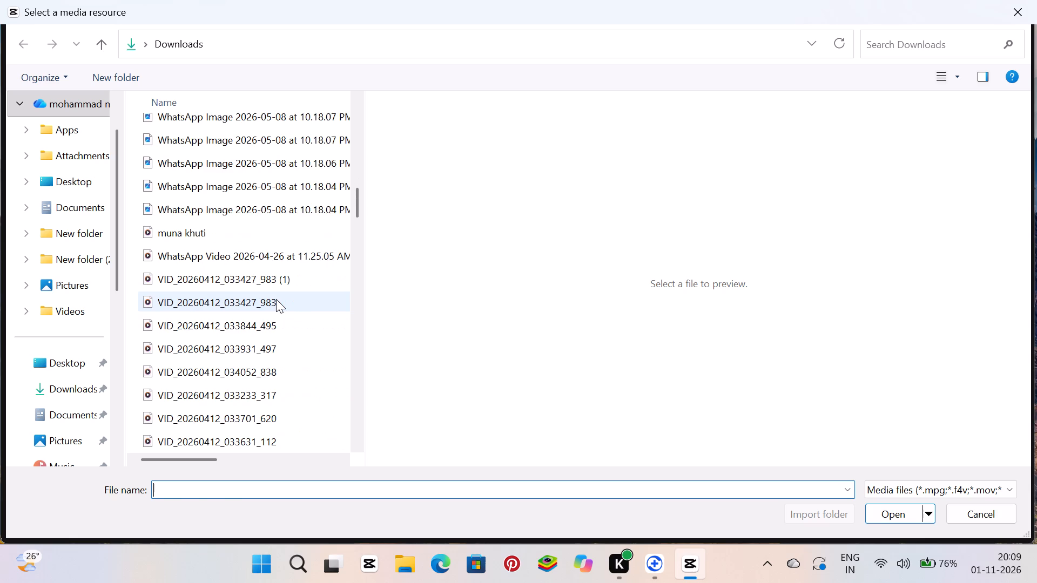
{"action": "triple_click", "coordinate": [276, 299]}
{"action": "left_click", "coordinate": [276, 299]}
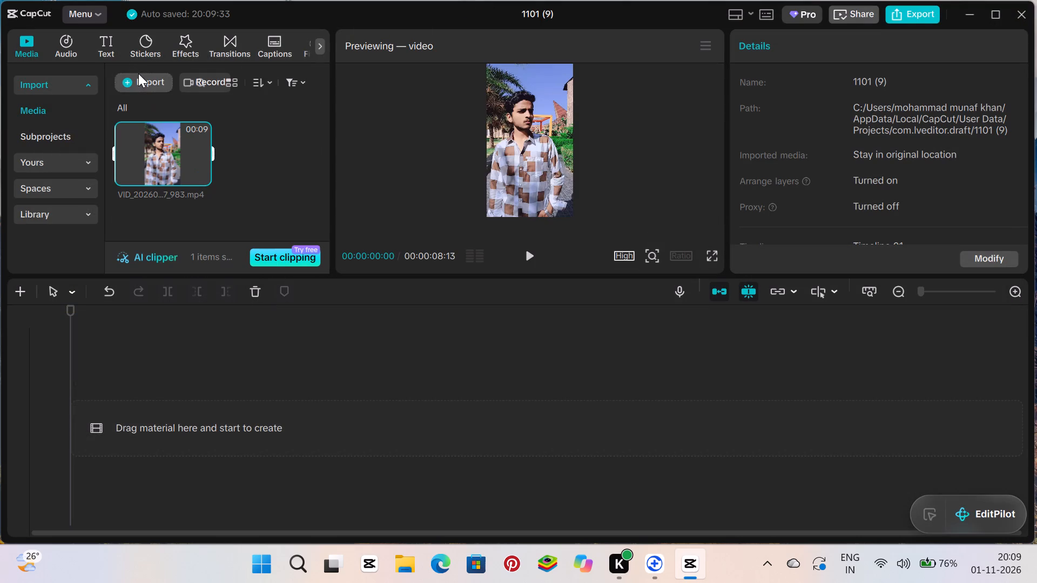
Import the video VID_20260412_033844_495 from the Downloads folder into the project media.
{"action": "left_click", "coordinate": [138, 73]}
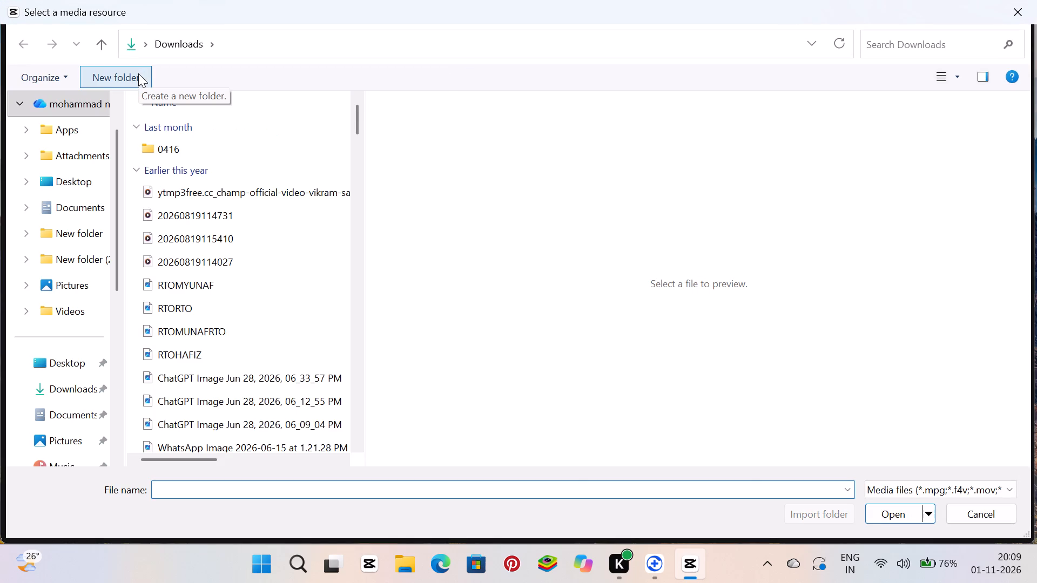
{"action": "scroll", "coordinate": [138, 73], "scroll_direction": "down", "scroll_amount": 2}
{"action": "scroll", "coordinate": [153, 215], "scroll_direction": "down", "scroll_amount": 4}
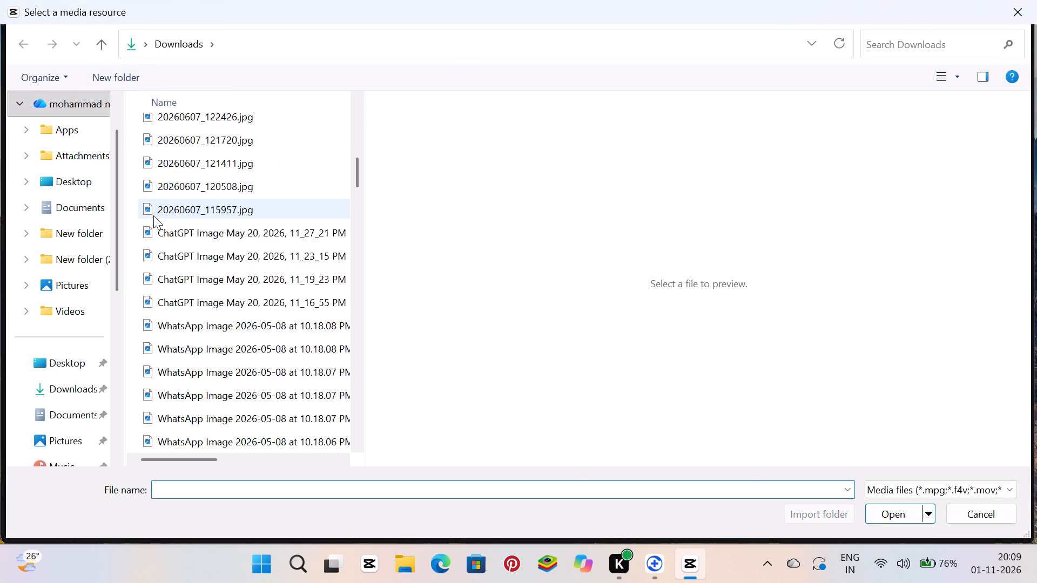
{"action": "scroll", "coordinate": [153, 215], "scroll_direction": "down", "scroll_amount": 1}
{"action": "triple_click", "coordinate": [168, 255]}
{"action": "left_click_drag", "start_coordinate": [168, 255], "coordinate": [129, 75]}
Import the video VID_20260413_015403_522 from the Downloads folder into the project media.
{"action": "double_click", "coordinate": [129, 75]}
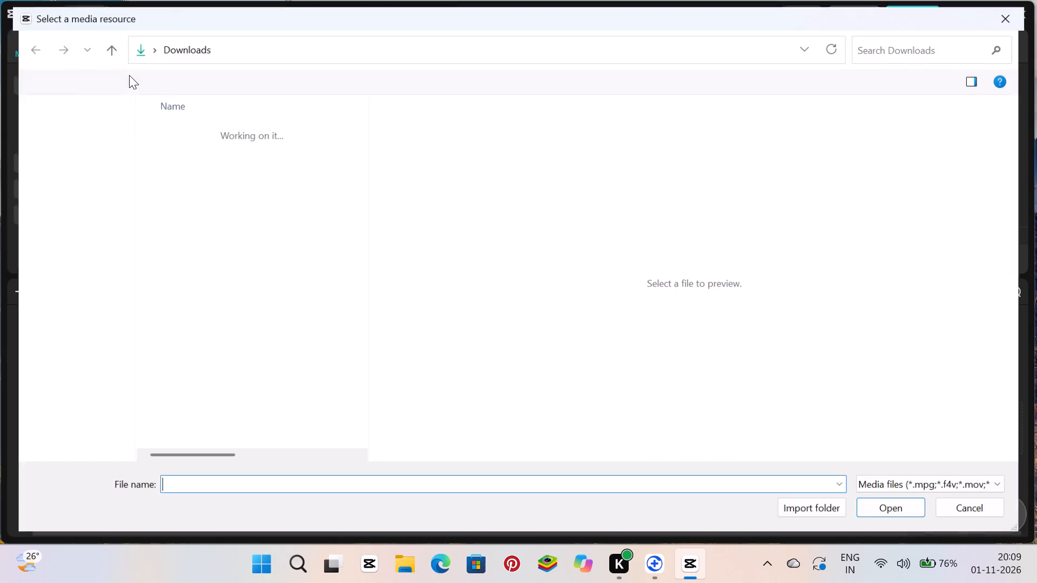
{"action": "scroll", "coordinate": [208, 281], "scroll_direction": "down", "scroll_amount": 3}
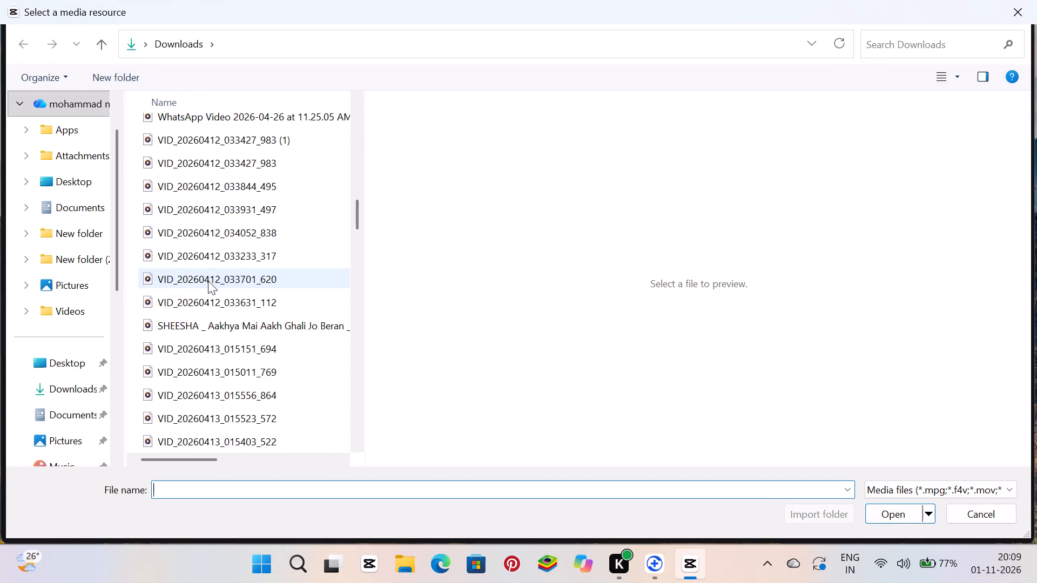
{"action": "triple_click", "coordinate": [208, 281]}
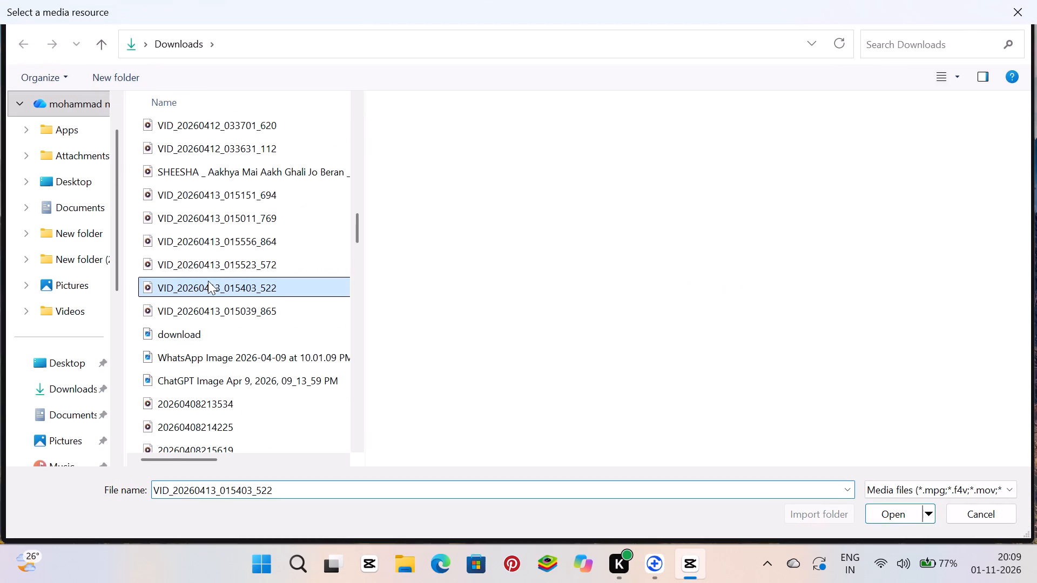
{"action": "left_click", "coordinate": [208, 281]}
Place VID_20260413_015403_522 on the empty timeline as the first clip, starting at 00:00.
{"action": "scroll", "coordinate": [179, 196], "scroll_direction": "up", "scroll_amount": 1}
{"action": "left_click", "coordinate": [180, 179]}
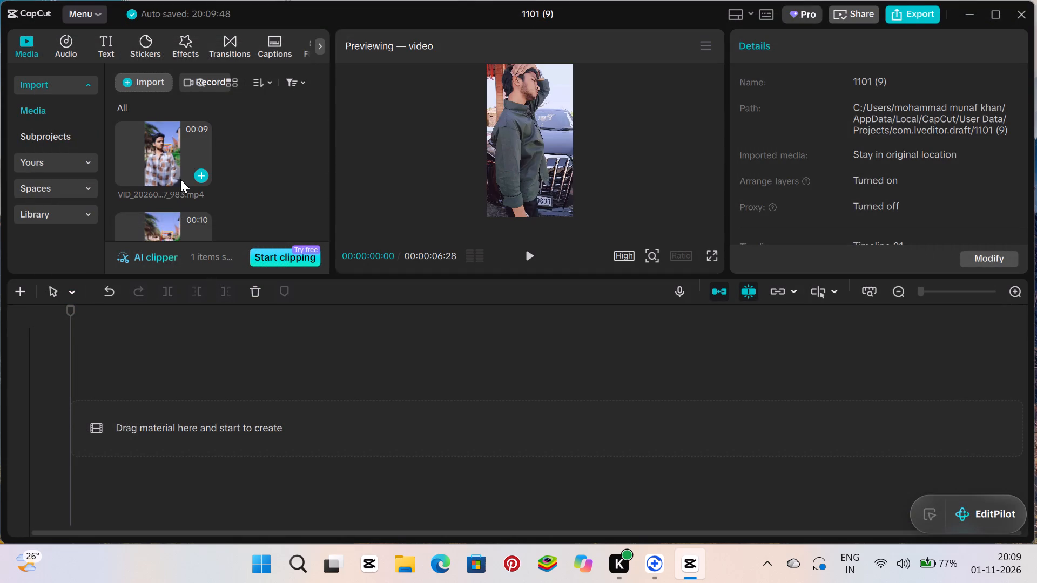
{"action": "scroll", "coordinate": [180, 179], "scroll_direction": "down", "scroll_amount": 1}
{"action": "left_click_drag", "start_coordinate": [180, 179], "coordinate": [181, 458]}
{"action": "left_click", "coordinate": [181, 458]}
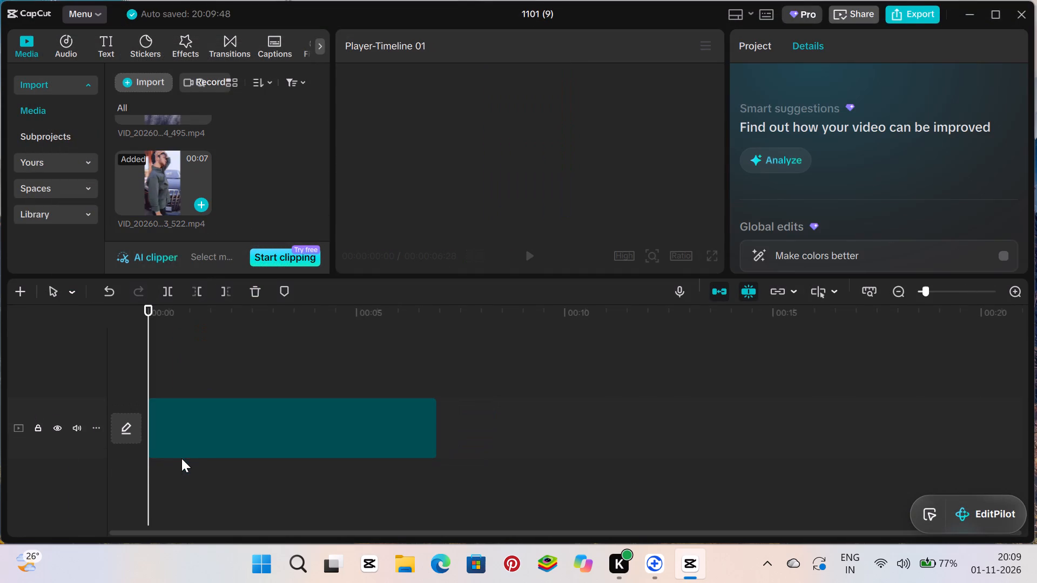
Add VID_20260412_033844_495 to a track above the main one, starting at about 7 seconds, just past the first clip's end.
{"action": "scroll", "coordinate": [160, 143], "scroll_direction": "up", "scroll_amount": 8}
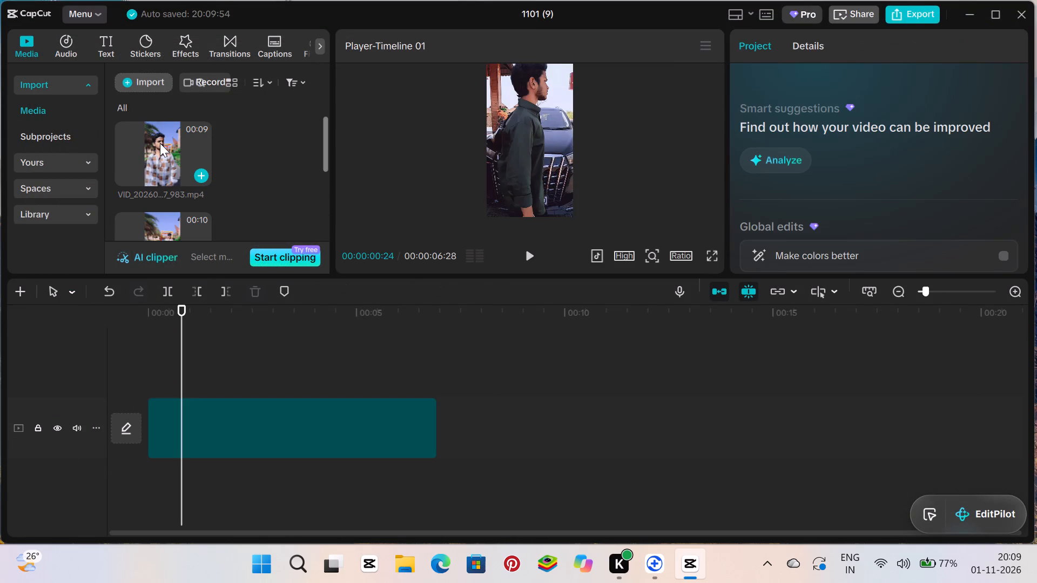
{"action": "left_click_drag", "start_coordinate": [158, 233], "coordinate": [392, 392]}
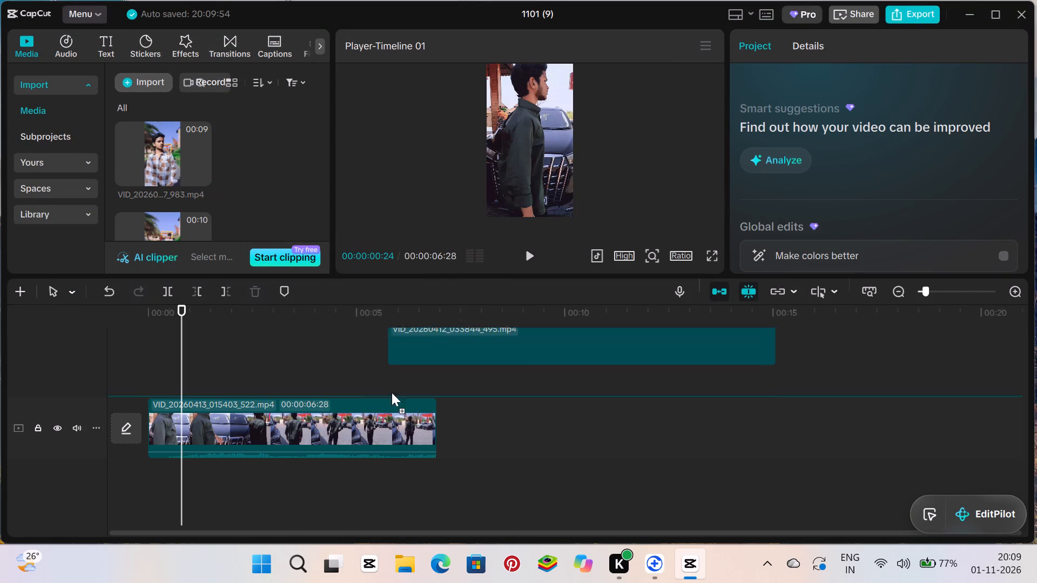
{"action": "left_click_drag", "start_coordinate": [392, 392], "coordinate": [442, 459]}
Add VID_20260412_033427_983 to the main track directly after the VID_20260413_015403_522 clip.
{"action": "left_click_drag", "start_coordinate": [174, 143], "coordinate": [466, 209]}
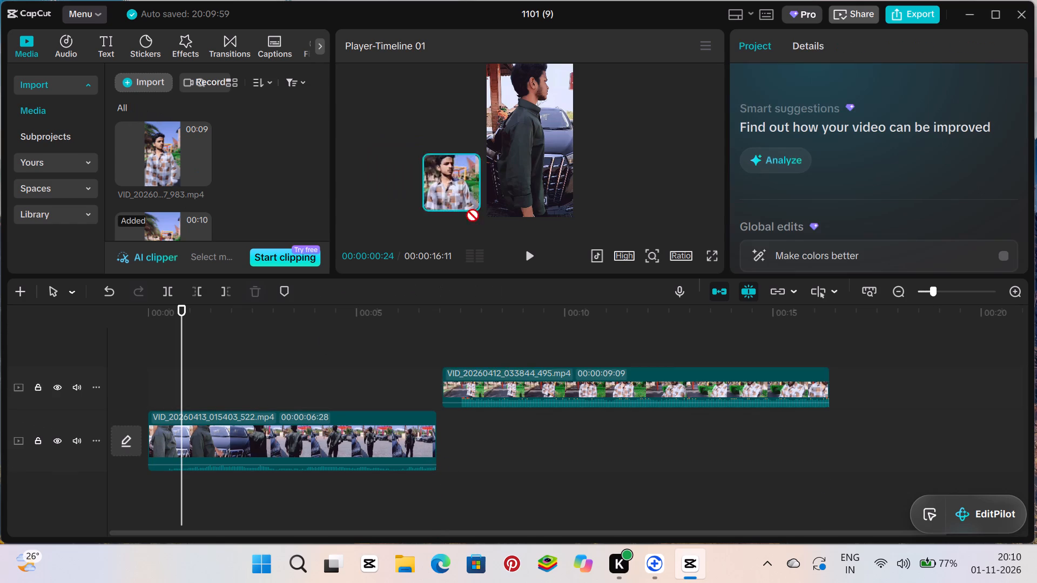
{"action": "left_click_drag", "start_coordinate": [466, 209], "coordinate": [798, 420]}
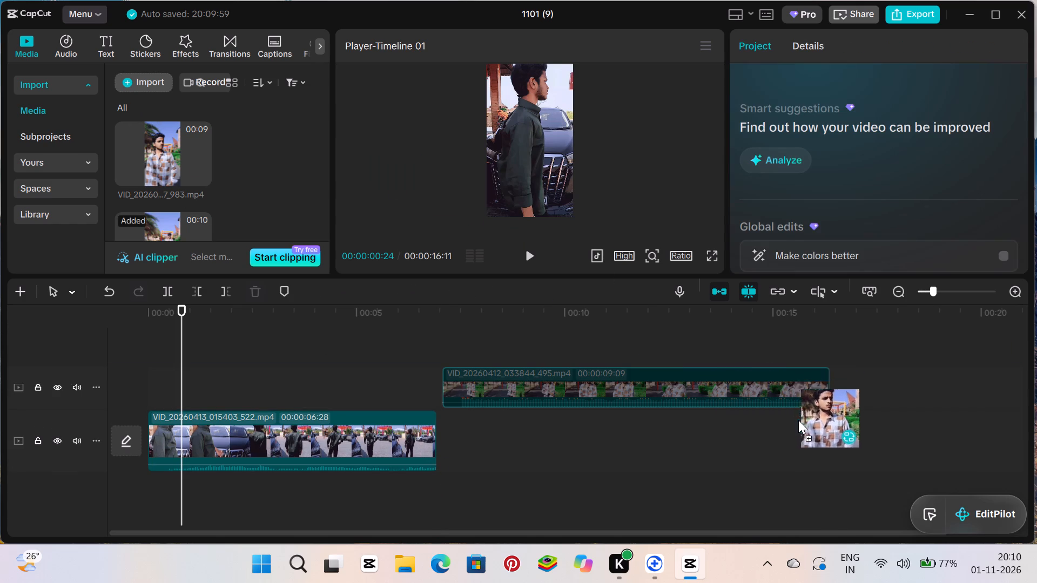
{"action": "left_click_drag", "start_coordinate": [798, 420], "coordinate": [811, 444]}
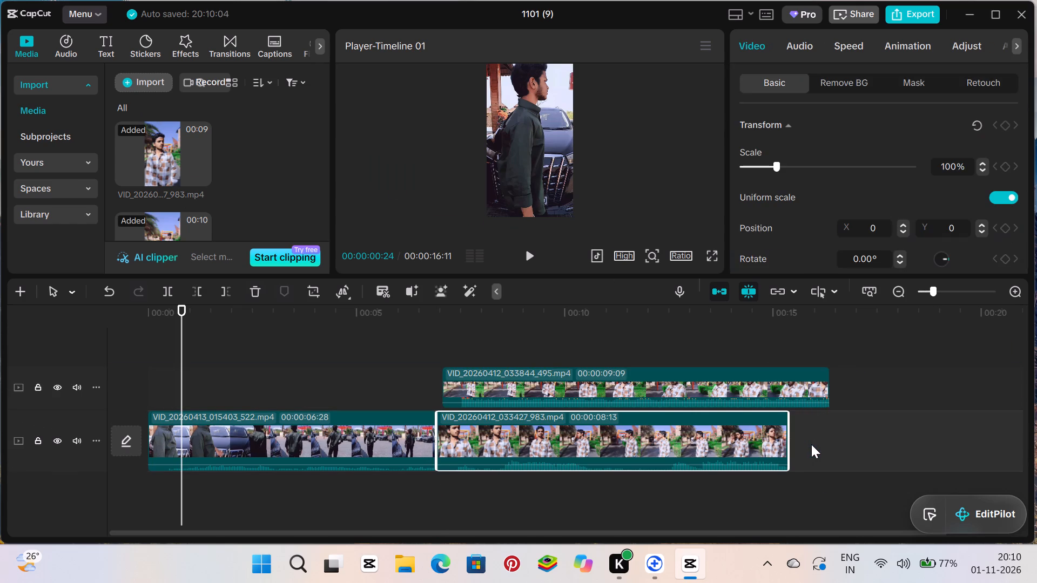
Move the VID_20260412_033844_495 clip from the upper track into the main track, between the other two clips.
{"action": "triple_click", "coordinate": [648, 401]}
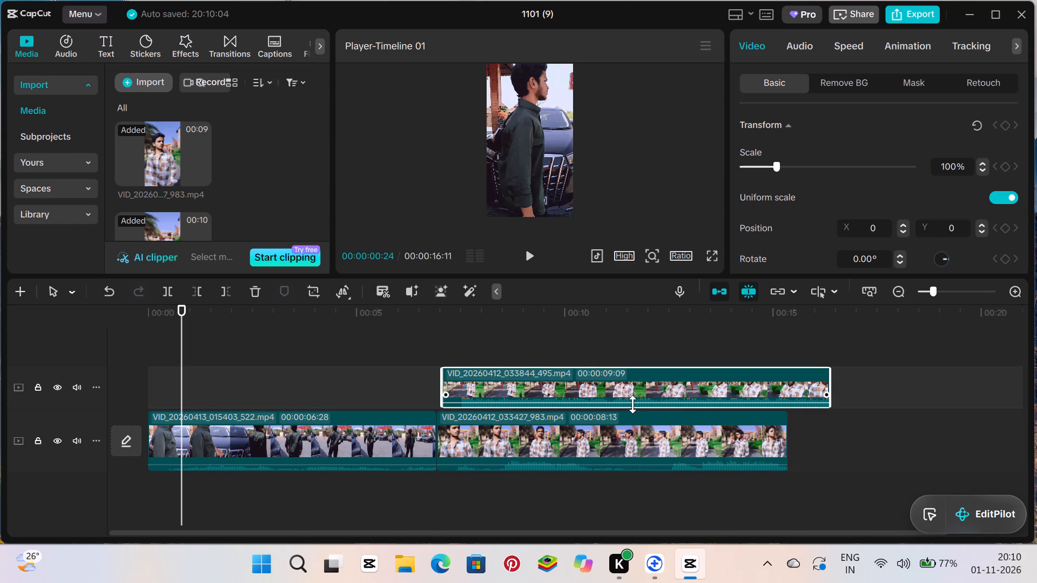
{"action": "left_click_drag", "start_coordinate": [587, 382], "coordinate": [564, 446]}
{"action": "left_click", "coordinate": [564, 446]}
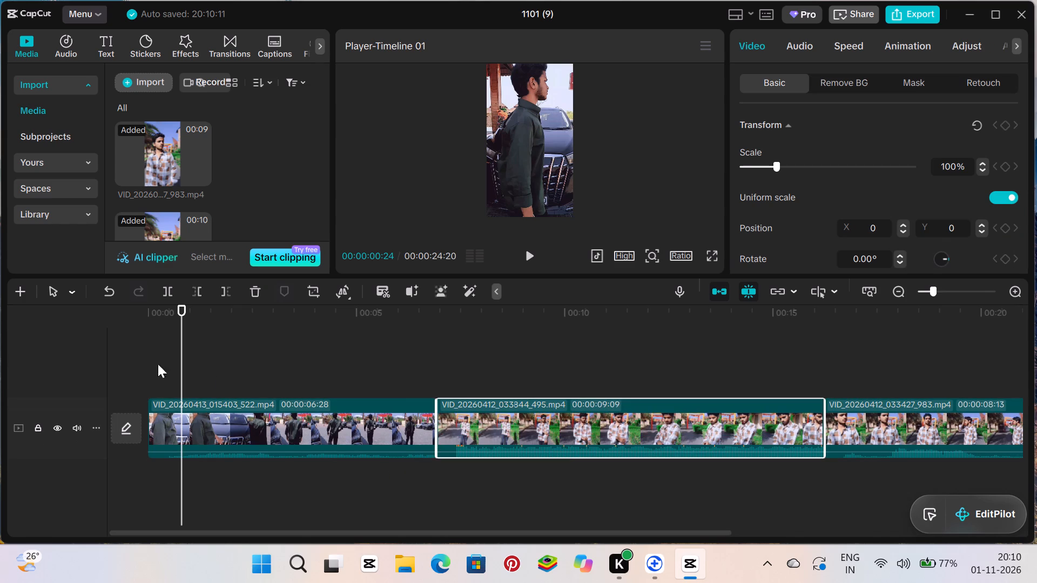
Split the first clip, VID_20260413_015403_522, into nine short pieces along its length with the Split tool.
{"action": "left_click", "coordinate": [64, 289]}
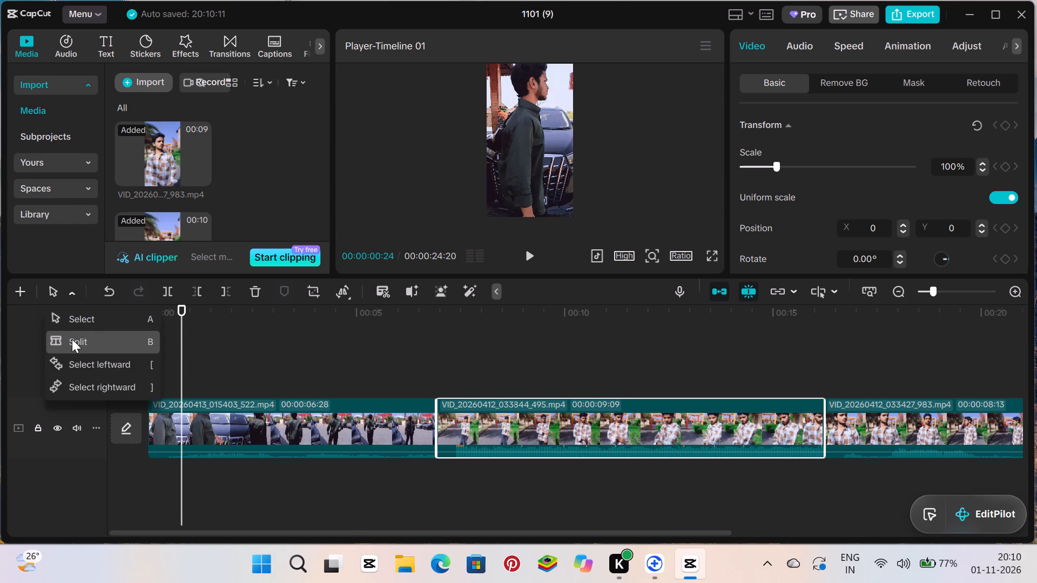
{"action": "left_click", "coordinate": [72, 339]}
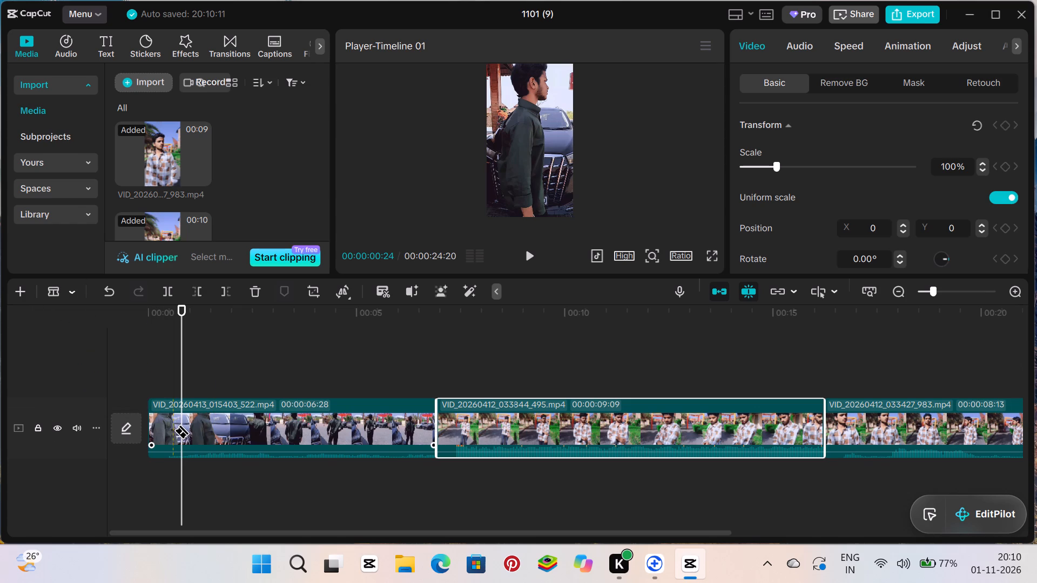
{"action": "left_click_drag", "start_coordinate": [173, 430], "coordinate": [184, 433]}
{"action": "left_click", "coordinate": [184, 433]}
{"action": "left_click", "coordinate": [193, 432]}
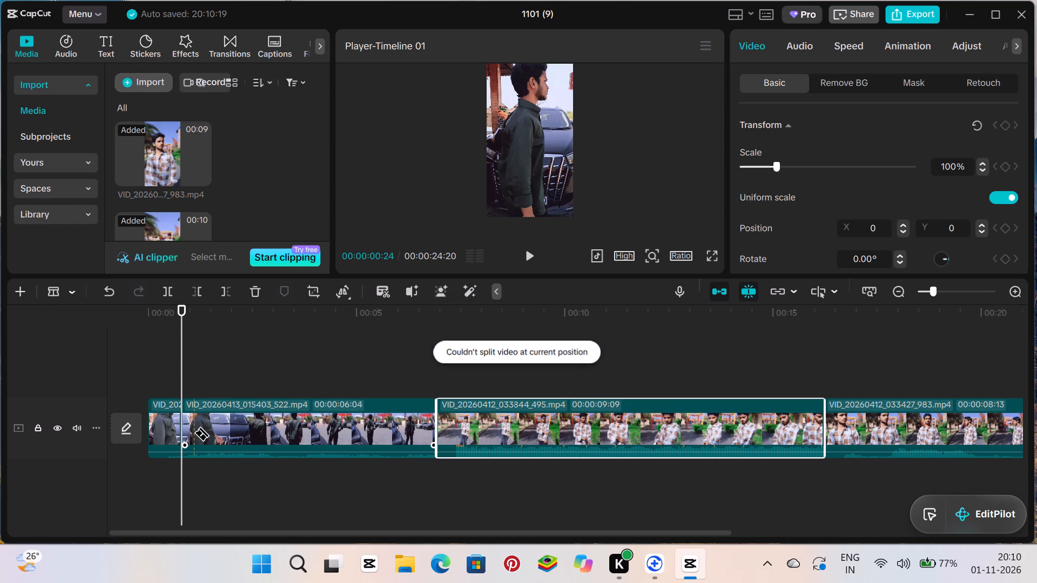
{"action": "left_click", "coordinate": [236, 434]}
{"action": "left_click", "coordinate": [266, 436]}
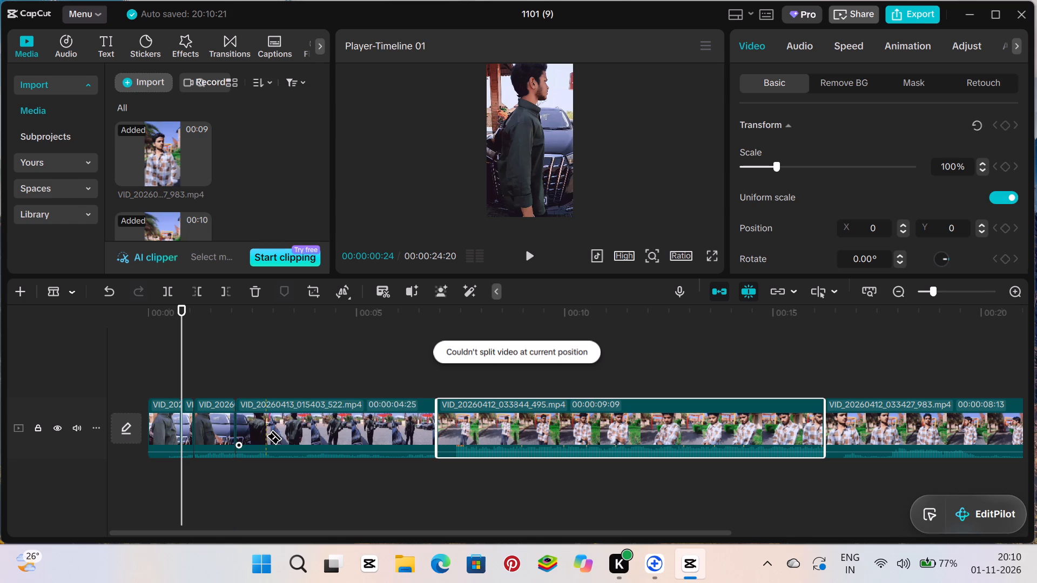
{"action": "left_click", "coordinate": [302, 430]}
{"action": "left_click", "coordinate": [320, 433]}
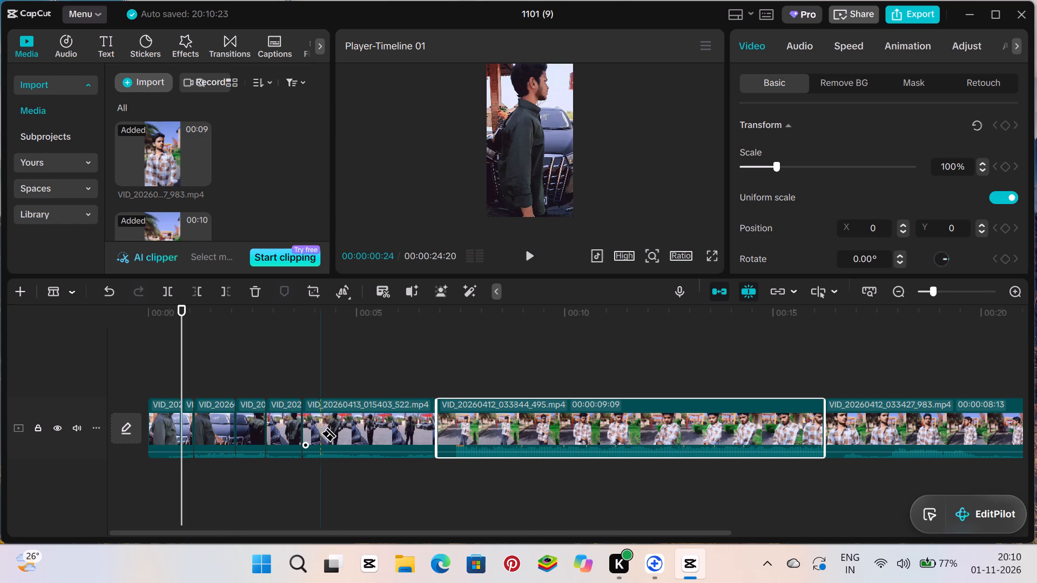
{"action": "left_click", "coordinate": [365, 445]}
{"action": "left_click", "coordinate": [406, 446]}
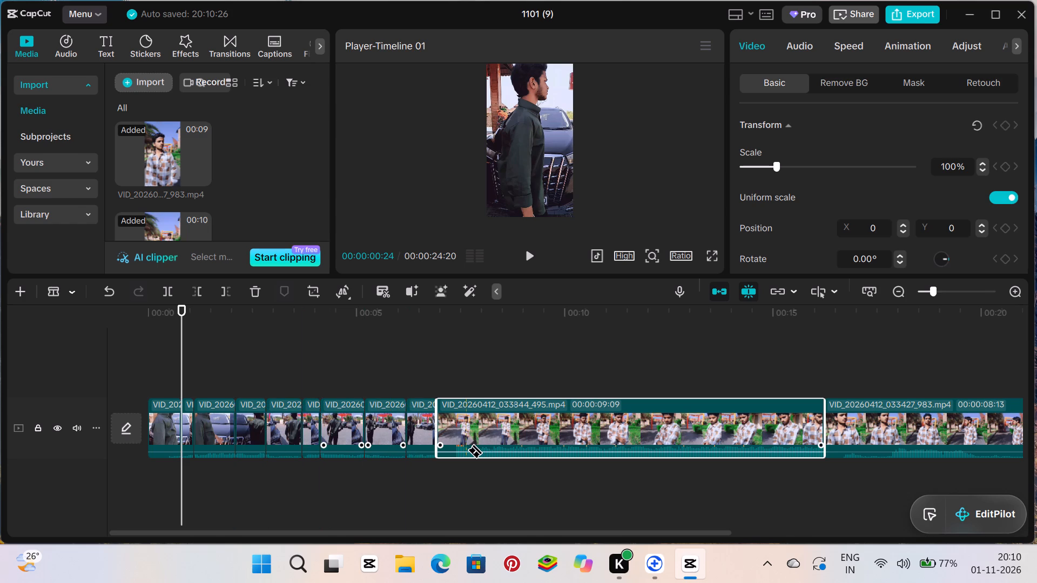
Split the second clip, VID_20260412_033844_495, into short pieces at irregular intervals along its length.
{"action": "left_click", "coordinate": [467, 450]}
{"action": "left_click", "coordinate": [507, 453]}
{"action": "left_click", "coordinate": [564, 443]}
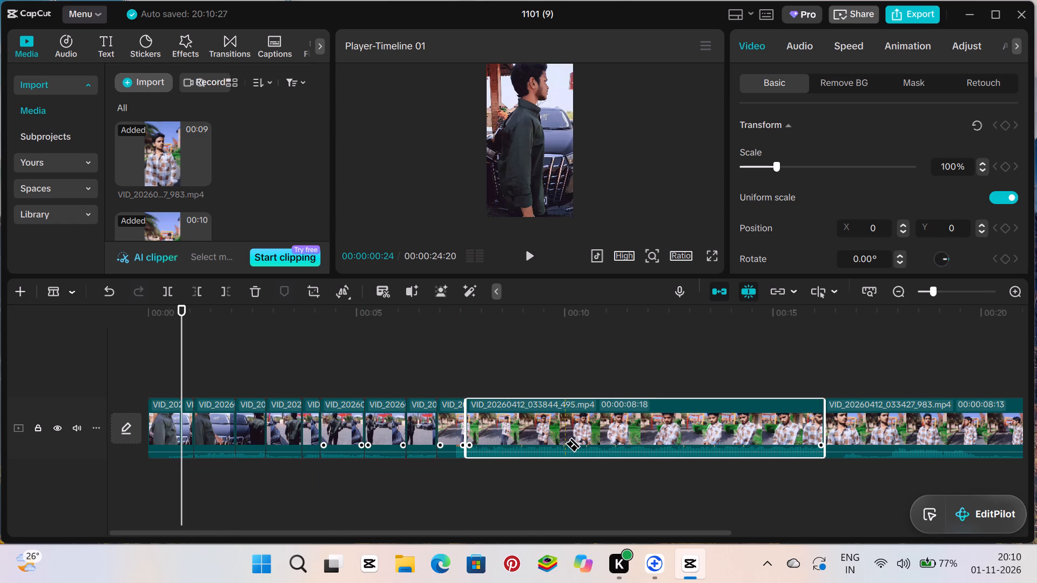
{"action": "left_click", "coordinate": [609, 443]}
{"action": "left_click", "coordinate": [629, 443]}
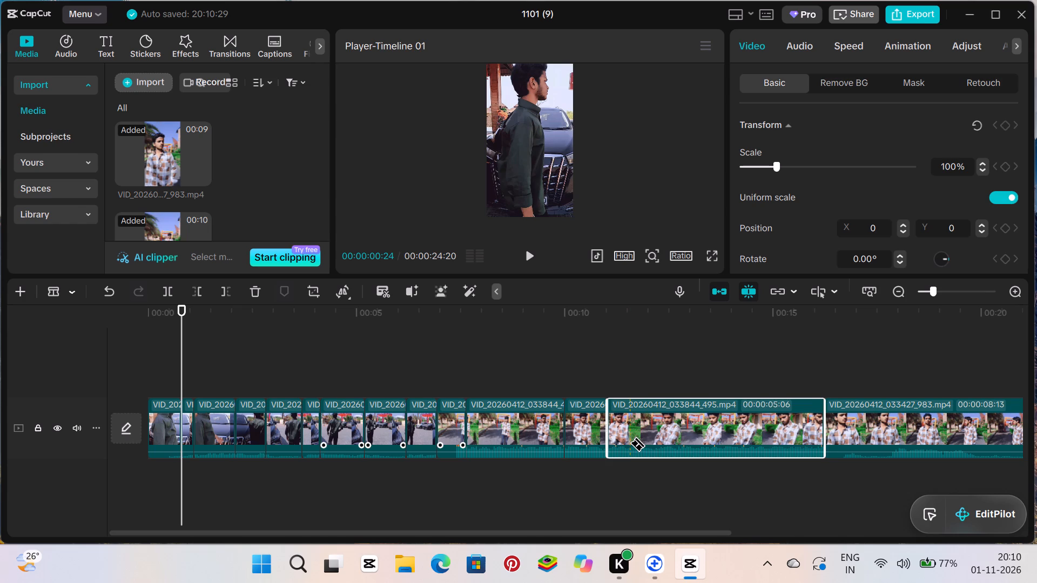
{"action": "left_click", "coordinate": [652, 435]}
{"action": "left_click", "coordinate": [669, 436]}
{"action": "left_click", "coordinate": [698, 436]}
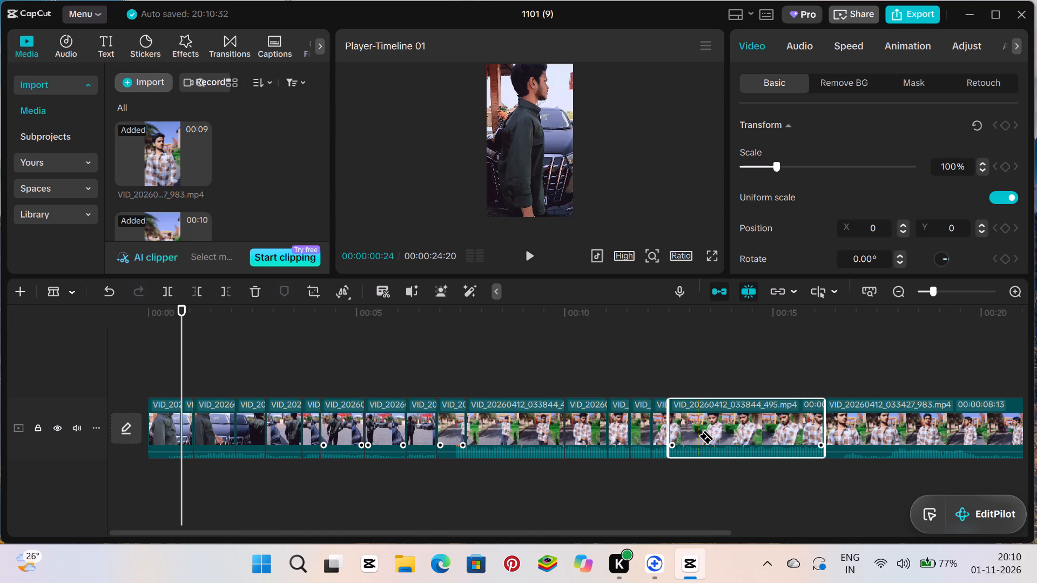
{"action": "left_click", "coordinate": [722, 434]}
{"action": "left_click", "coordinate": [774, 433]}
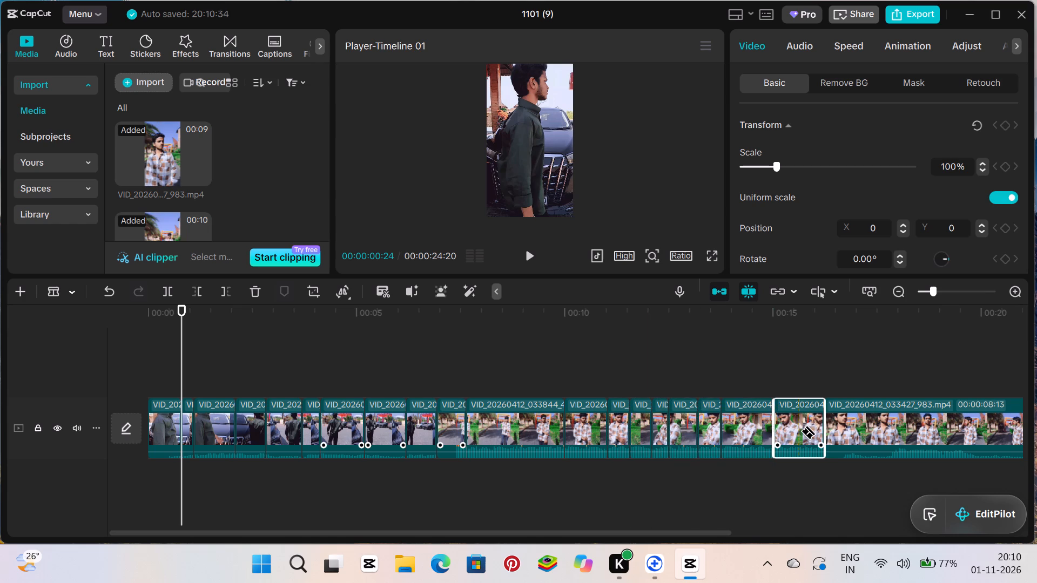
{"action": "left_click", "coordinate": [800, 431]}
Split the third clip, VID_20260412_033427_983, into short pieces at irregular intervals along its whole length.
{"action": "left_click_drag", "start_coordinate": [849, 429], "coordinate": [913, 425]}
{"action": "left_click_drag", "start_coordinate": [913, 425], "coordinate": [973, 423]}
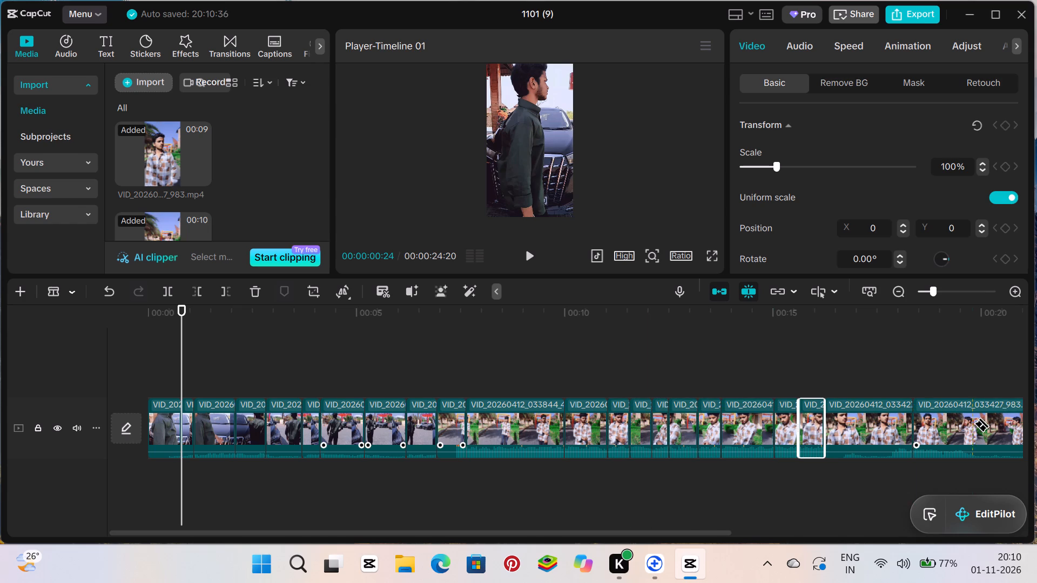
{"action": "left_click_drag", "start_coordinate": [973, 423], "coordinate": [1026, 422]}
{"action": "left_click", "coordinate": [1026, 422]}
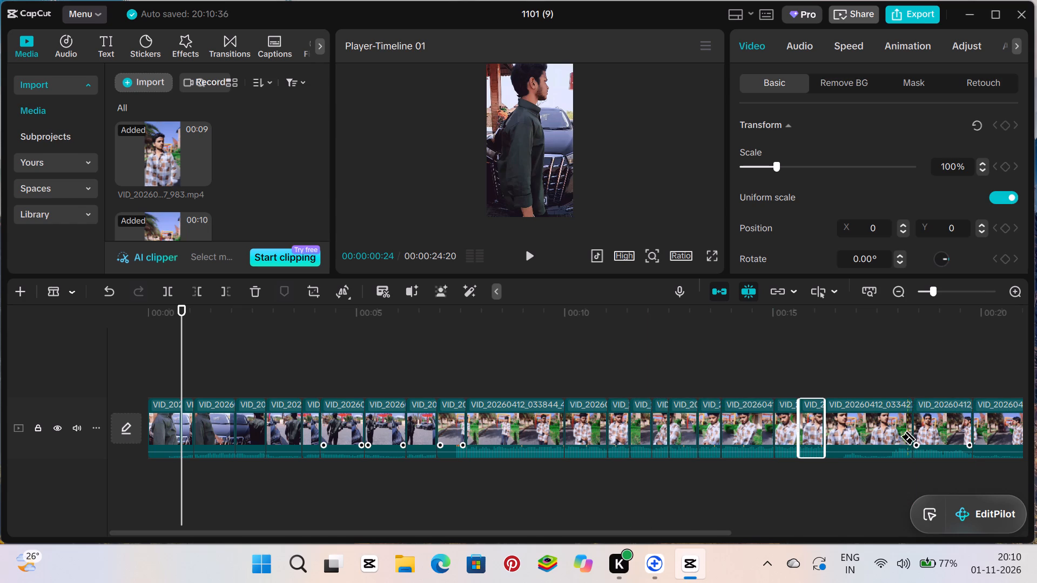
{"action": "left_click", "coordinate": [877, 436]}
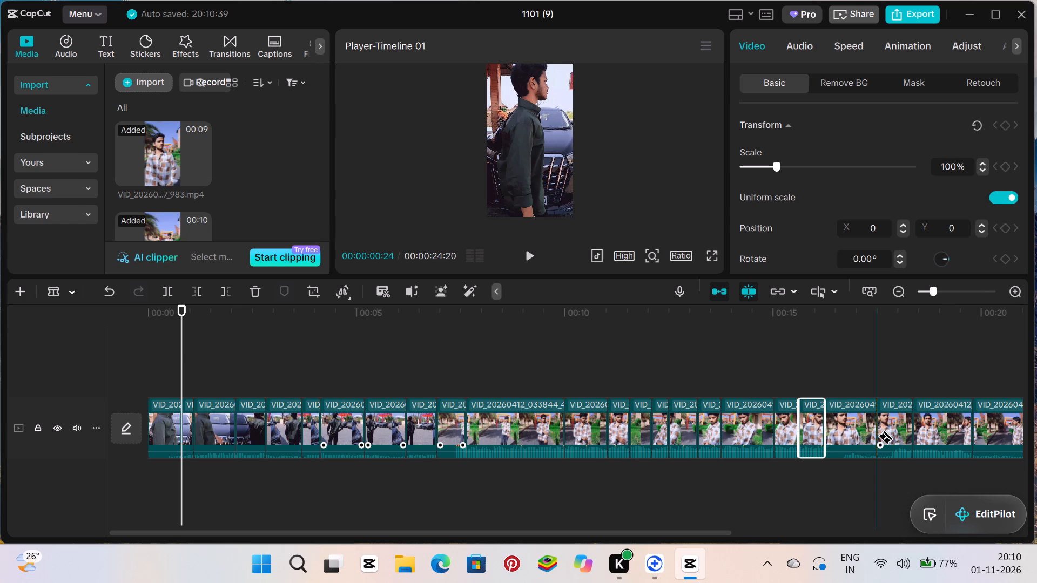
{"action": "left_click", "coordinate": [848, 357]}
{"action": "left_click_drag", "start_coordinate": [848, 357], "coordinate": [1036, 335]}
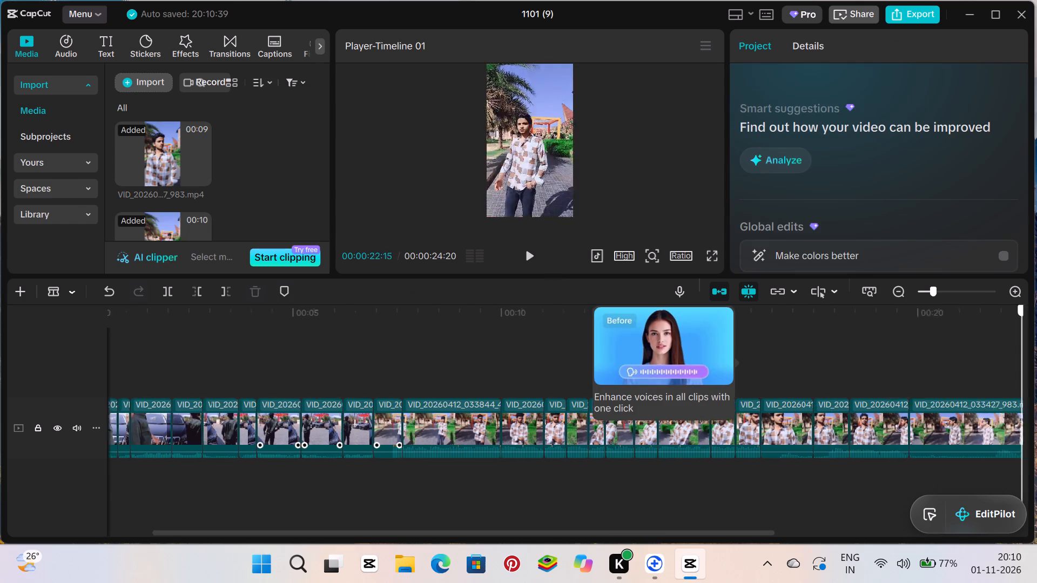
{"action": "left_click_drag", "start_coordinate": [1036, 335], "coordinate": [625, 436]}
{"action": "left_click", "coordinate": [625, 436]}
{"action": "left_click", "coordinate": [641, 426]}
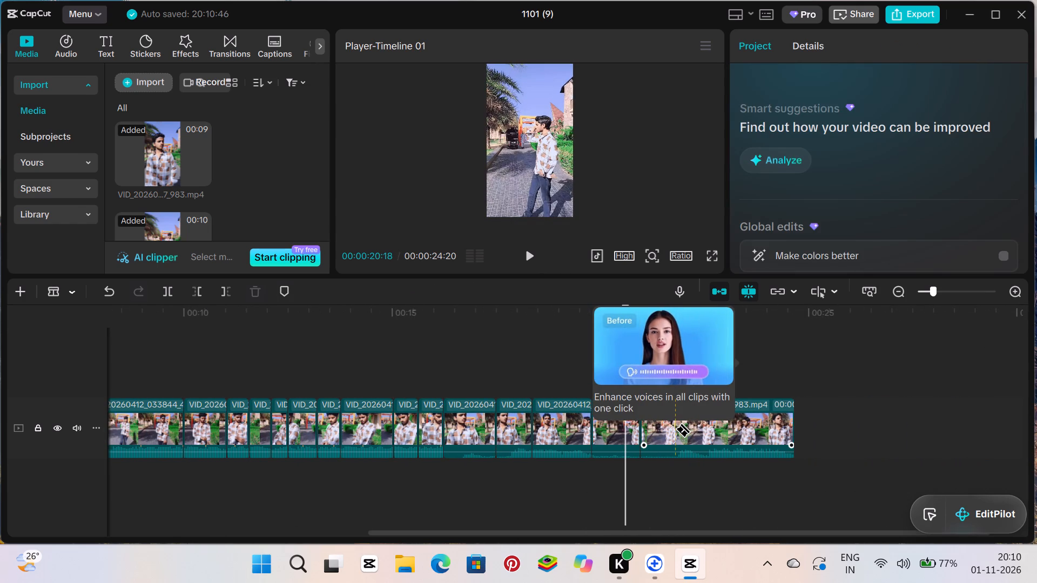
{"action": "left_click", "coordinate": [675, 429]}
{"action": "left_click", "coordinate": [705, 430]}
{"action": "left_click", "coordinate": [730, 429]}
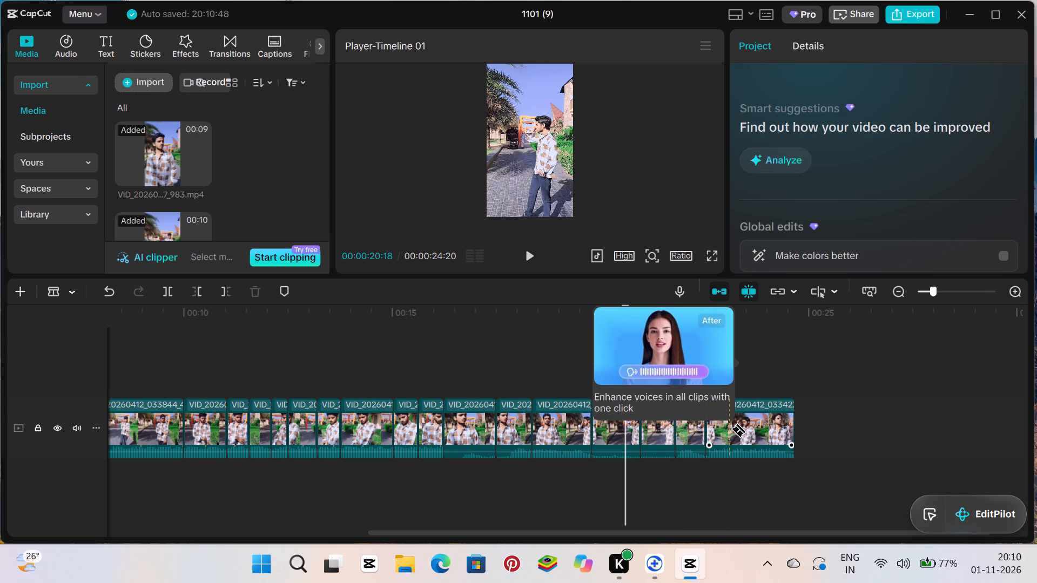
{"action": "left_click", "coordinate": [743, 429]}
{"action": "left_click", "coordinate": [755, 429]}
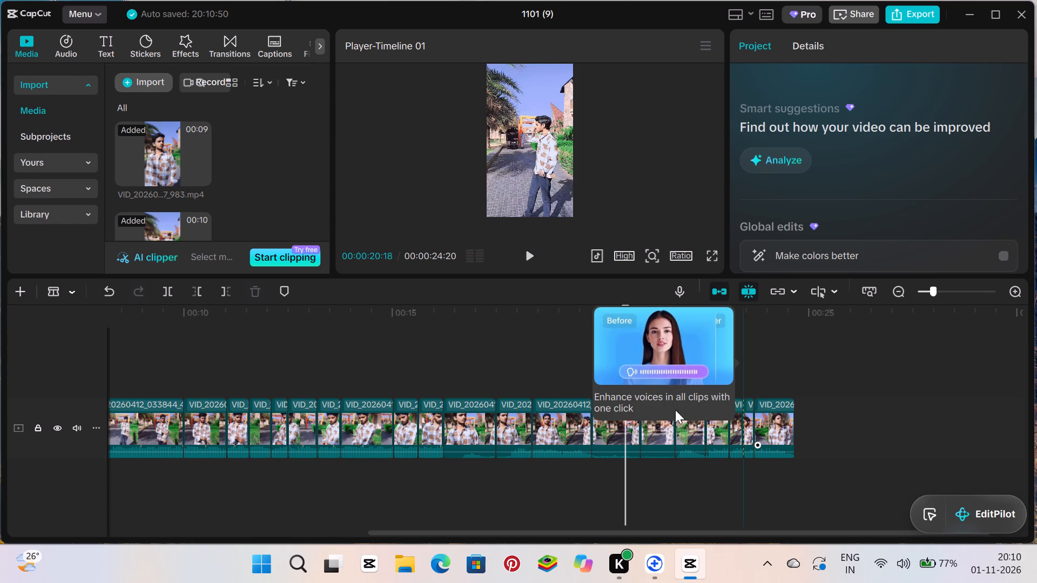
With the Select tool, move two pieces of the first clip onto a track above, starting at about 0.3 s and 1.6 s.
{"action": "left_click", "coordinate": [63, 297]}
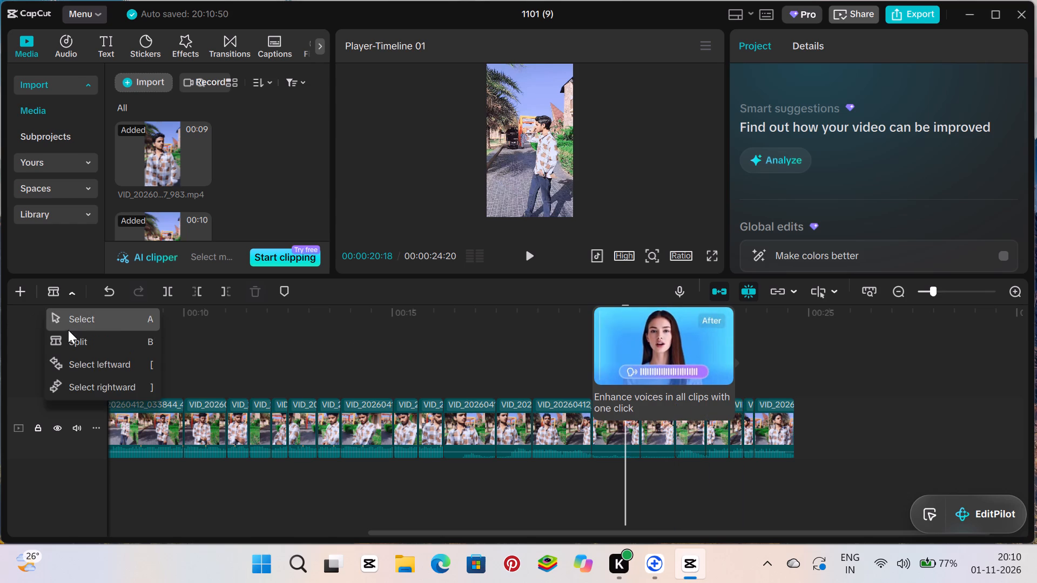
{"action": "left_click", "coordinate": [69, 330]}
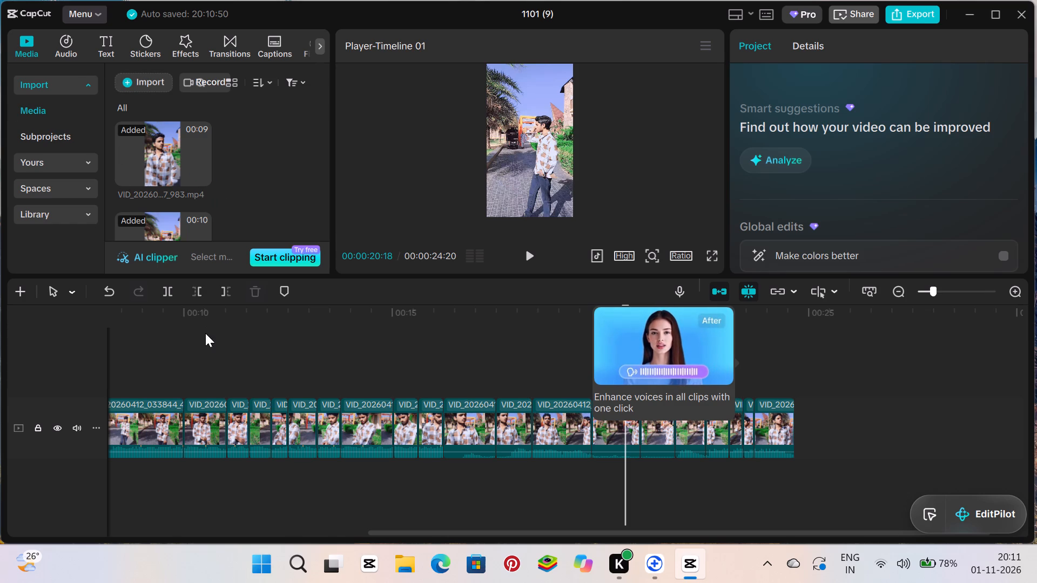
{"action": "scroll", "coordinate": [207, 402], "scroll_direction": "down", "scroll_amount": 2}
{"action": "scroll", "coordinate": [207, 402], "scroll_direction": "right", "scroll_amount": 1}
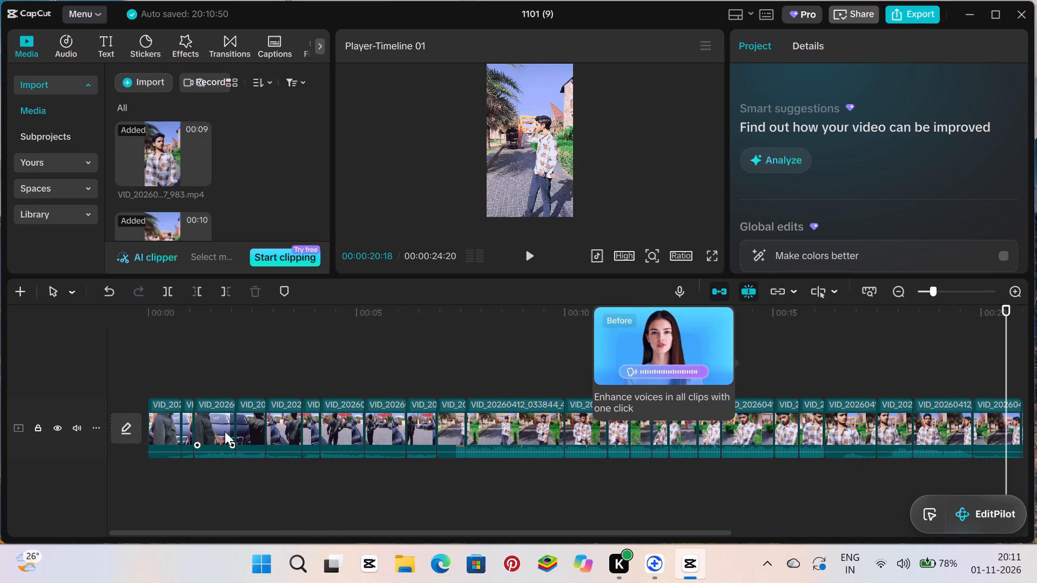
{"action": "left_click_drag", "start_coordinate": [218, 425], "coordinate": [183, 365]}
{"action": "left_click", "coordinate": [183, 365]}
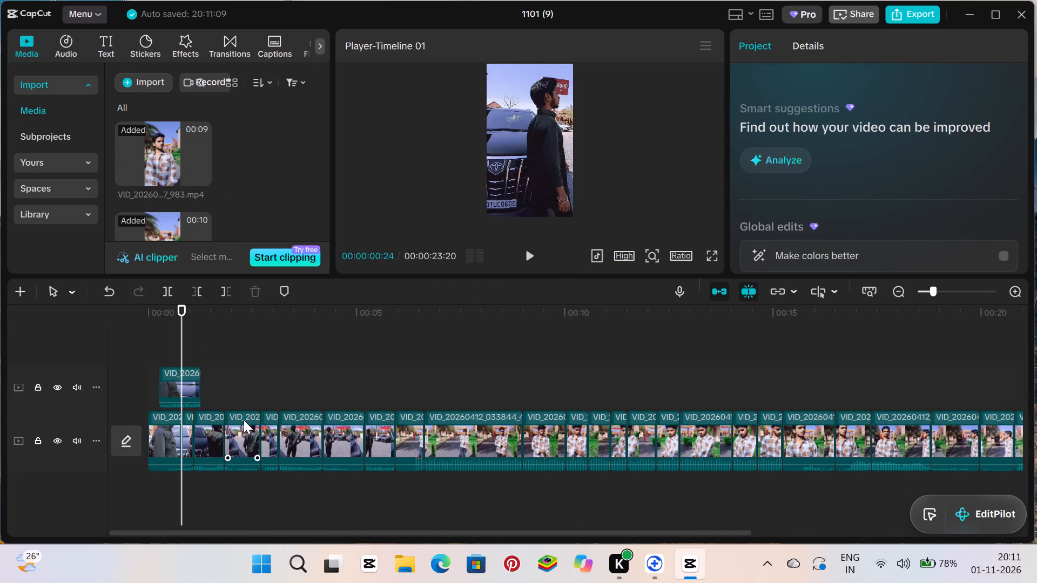
{"action": "left_click_drag", "start_coordinate": [199, 439], "coordinate": [197, 395]}
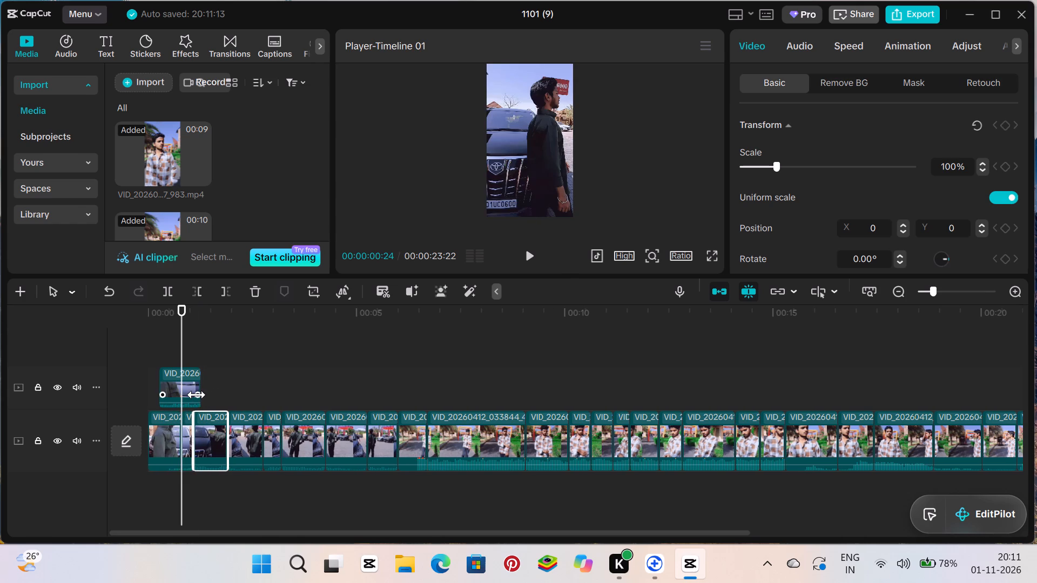
{"action": "left_click_drag", "start_coordinate": [212, 432], "coordinate": [213, 390]}
{"action": "left_click", "coordinate": [213, 390]}
{"action": "left_click_drag", "start_coordinate": [216, 391], "coordinate": [240, 446]}
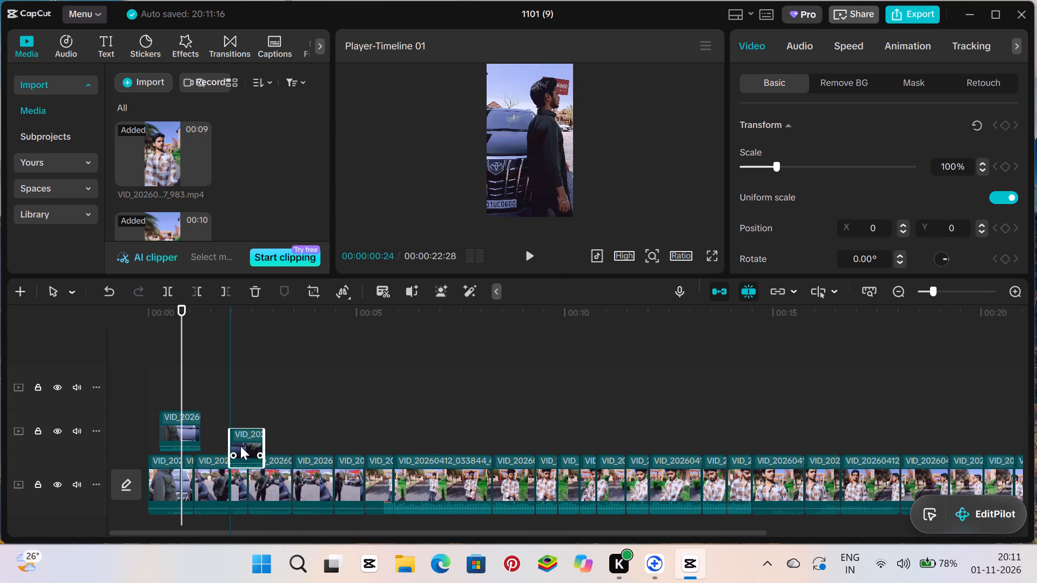
{"action": "left_click_drag", "start_coordinate": [240, 446], "coordinate": [237, 440]}
{"action": "left_click", "coordinate": [237, 440]}
Move three more pieces of the first clip to the upper track, starting at about 2.7 s, 3.1 s and 4.4 s.
{"action": "left_click_drag", "start_coordinate": [238, 440], "coordinate": [267, 397]}
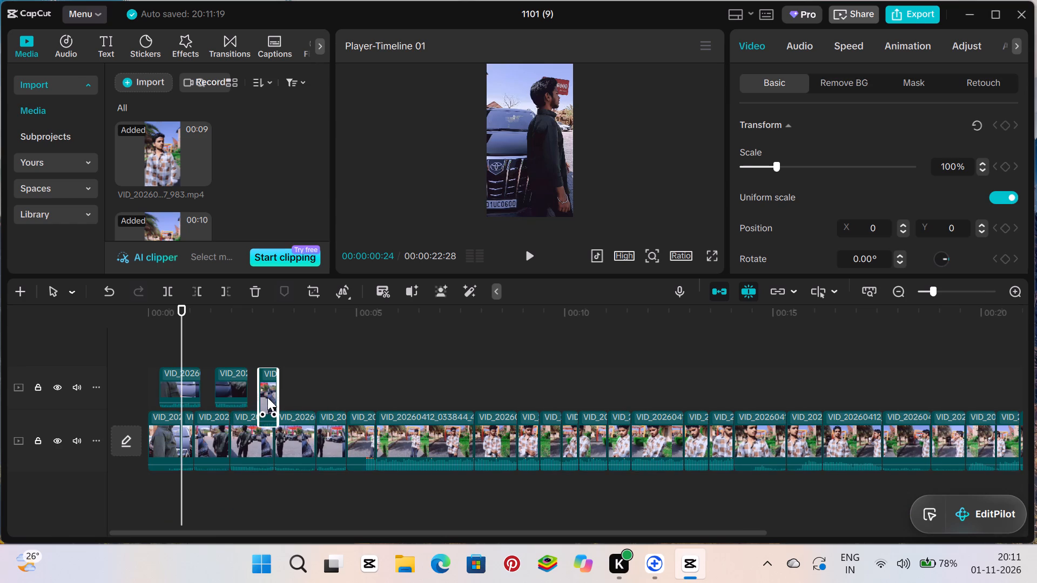
{"action": "left_click_drag", "start_coordinate": [267, 397], "coordinate": [267, 397]}
{"action": "left_click", "coordinate": [267, 397]}
{"action": "left_click_drag", "start_coordinate": [255, 435], "coordinate": [293, 397]}
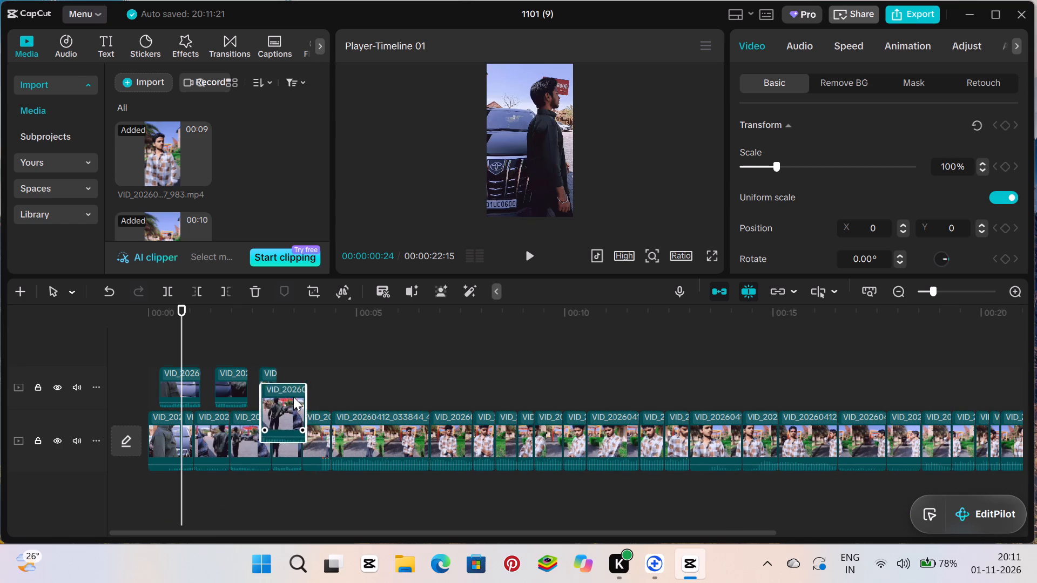
{"action": "left_click_drag", "start_coordinate": [293, 397], "coordinate": [299, 383]}
{"action": "left_click", "coordinate": [299, 383]}
{"action": "left_click_drag", "start_coordinate": [322, 447], "coordinate": [348, 391]}
{"action": "left_click", "coordinate": [348, 391]}
Move three pieces of the second clip, including its long first one, to the upper track at about 5.3 s, 7.8 s and 8.4 s.
{"action": "left_click_drag", "start_coordinate": [372, 441], "coordinate": [378, 415]}
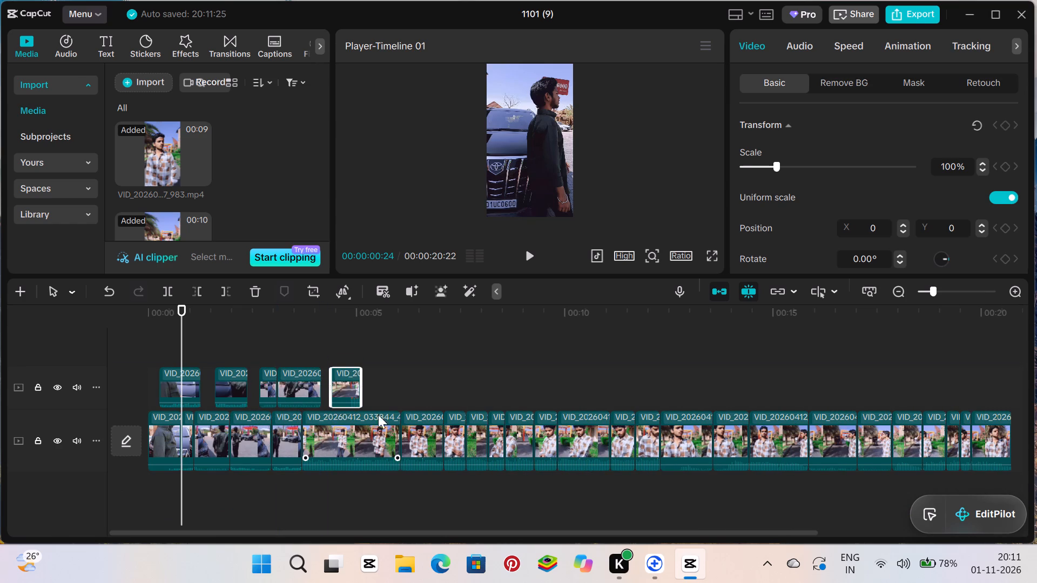
{"action": "left_click_drag", "start_coordinate": [378, 415], "coordinate": [402, 393]}
{"action": "left_click", "coordinate": [402, 393]}
{"action": "left_click_drag", "start_coordinate": [410, 393], "coordinate": [447, 445]}
{"action": "left_click", "coordinate": [447, 445]}
{"action": "left_click_drag", "start_coordinate": [454, 439], "coordinate": [490, 389]}
{"action": "left_click", "coordinate": [490, 389]}
{"action": "left_click_drag", "start_coordinate": [506, 428], "coordinate": [512, 387]}
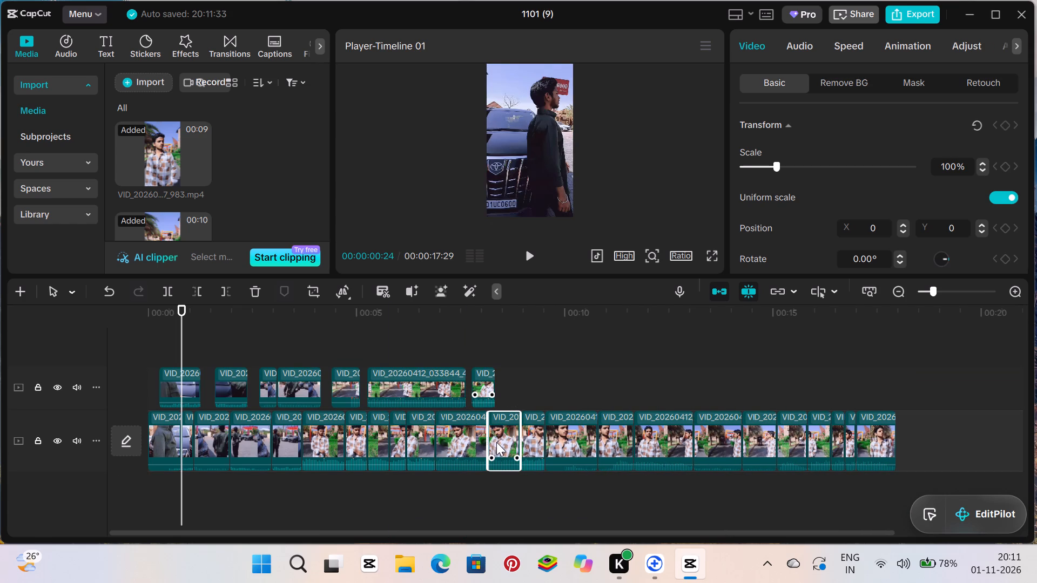
{"action": "left_click_drag", "start_coordinate": [496, 442], "coordinate": [510, 408]}
{"action": "left_click", "coordinate": [510, 408]}
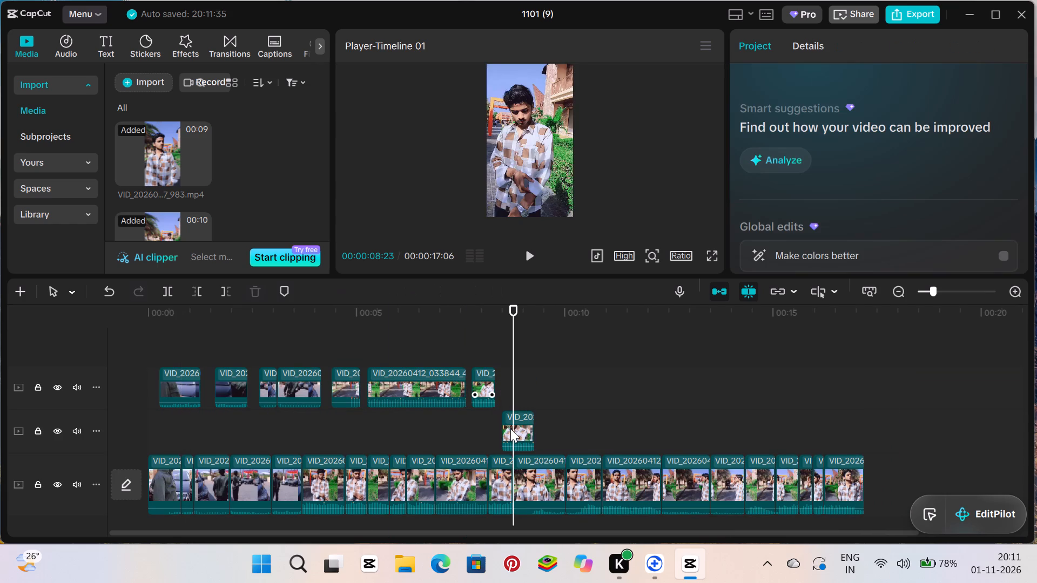
{"action": "left_click_drag", "start_coordinate": [510, 429], "coordinate": [507, 389]}
{"action": "left_click", "coordinate": [507, 389]}
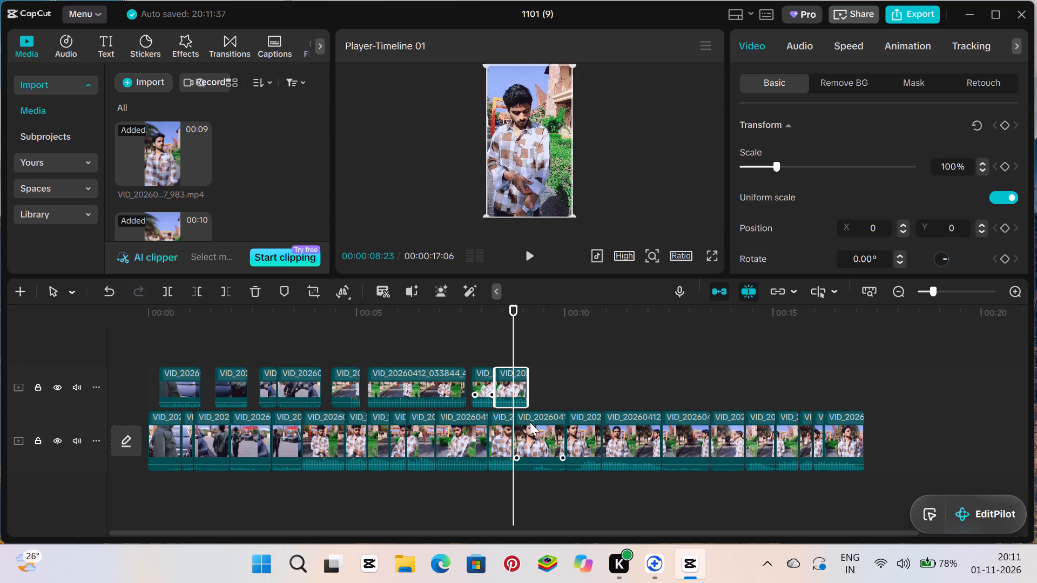
Move four pieces of the third clip, including its last, to the upper track at about 9.8 s, 11.4 s, 13 s and 13.4 s.
{"action": "left_click_drag", "start_coordinate": [530, 442], "coordinate": [573, 395]}
{"action": "left_click", "coordinate": [564, 392]}
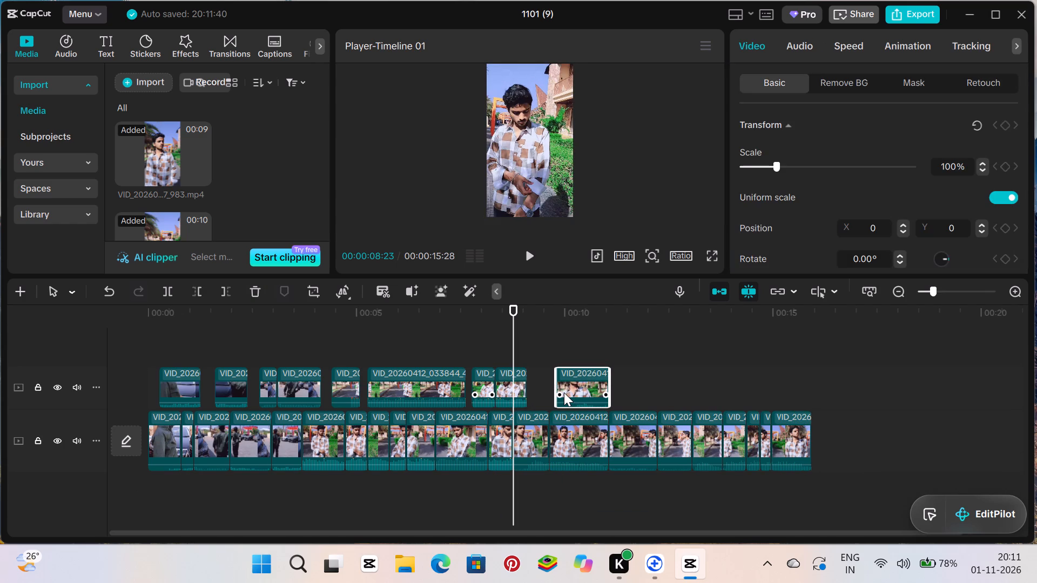
{"action": "left_click_drag", "start_coordinate": [578, 444], "coordinate": [651, 389]}
{"action": "left_click", "coordinate": [651, 389]}
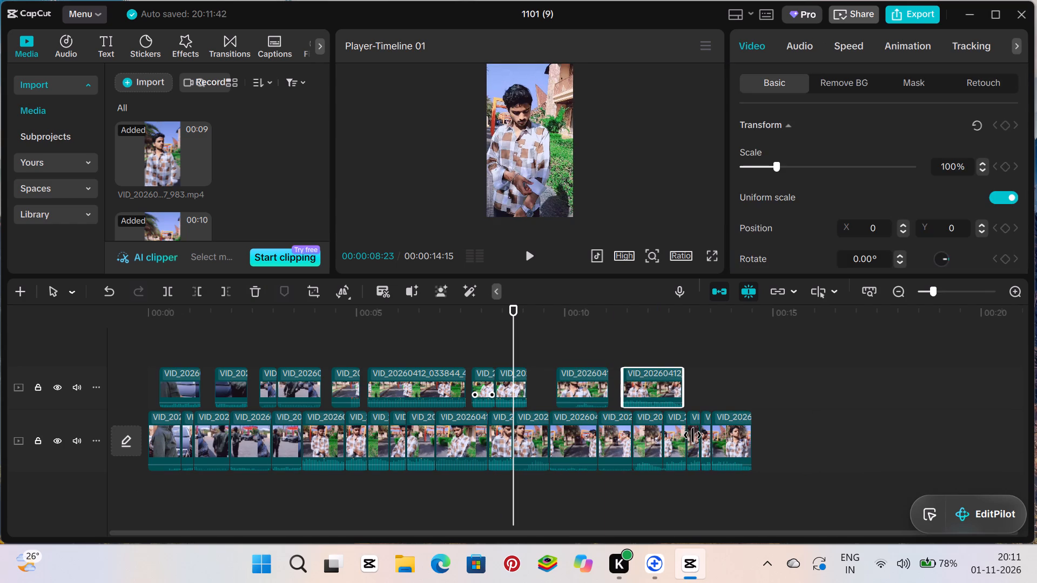
{"action": "left_click_drag", "start_coordinate": [692, 435], "coordinate": [692, 391]}
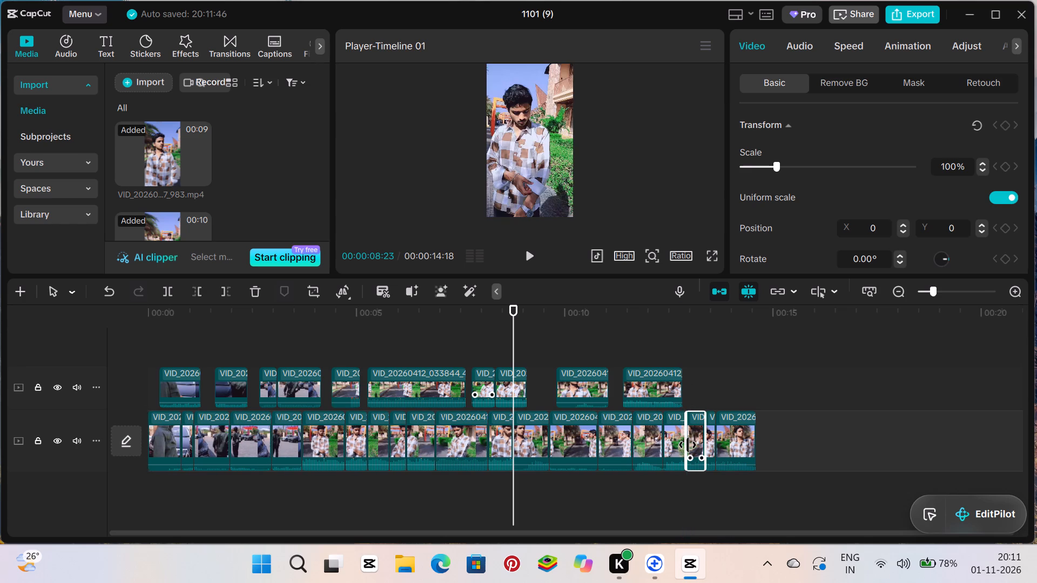
{"action": "left_click", "coordinate": [688, 445]}
{"action": "left_click_drag", "start_coordinate": [688, 445], "coordinate": [686, 422]}
{"action": "left_click_drag", "start_coordinate": [697, 436], "coordinate": [699, 391]}
{"action": "left_click", "coordinate": [699, 391]}
{"action": "left_click_drag", "start_coordinate": [717, 445], "coordinate": [722, 399]}
{"action": "left_click", "coordinate": [722, 399]}
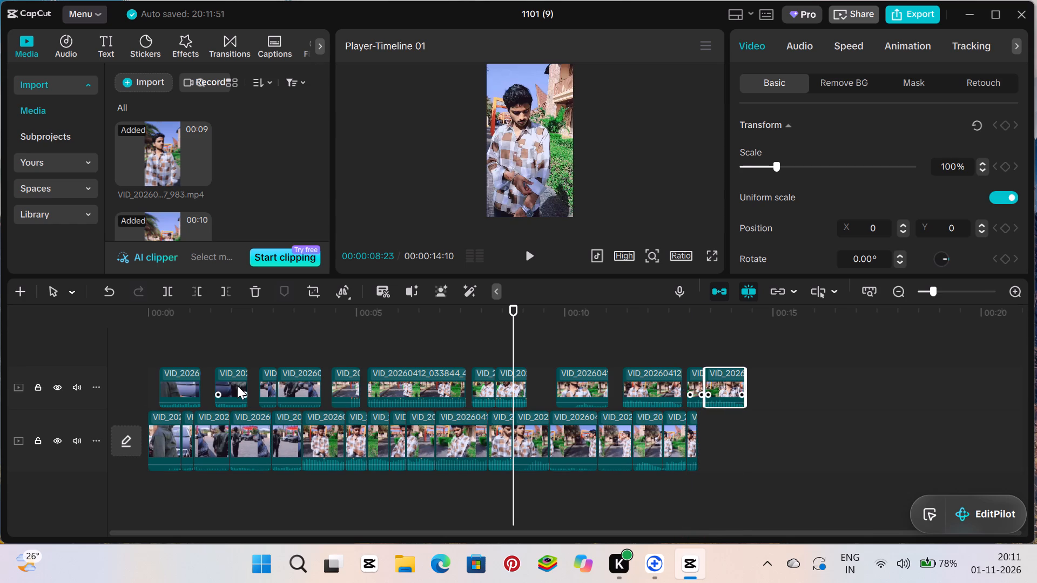
Activate the Split tool and delete the selected last piece on the upper track.
{"action": "left_click", "coordinate": [55, 290]}
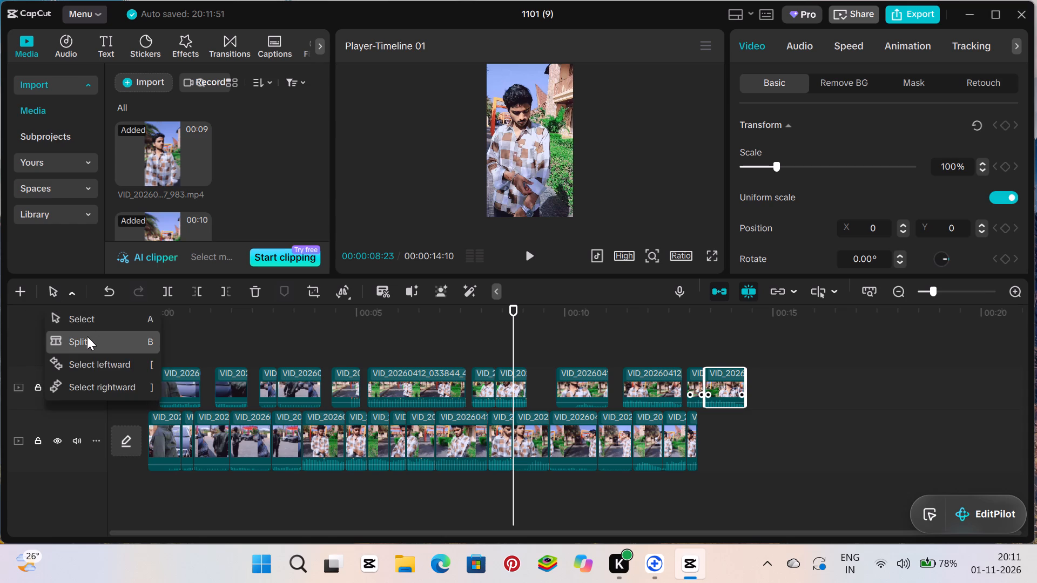
{"action": "left_click", "coordinate": [87, 336]}
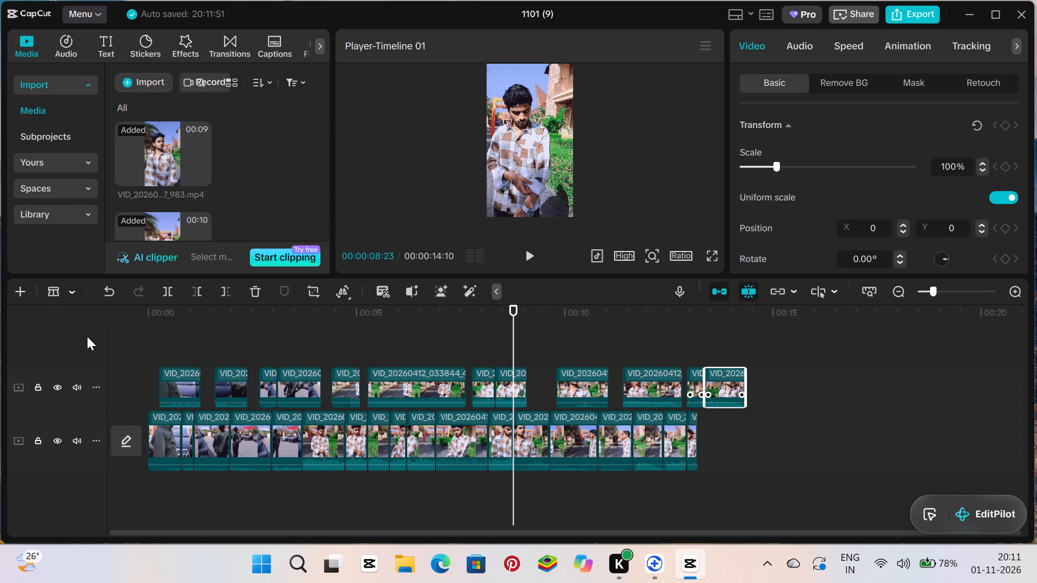
{"action": "key", "text": "Delete"}
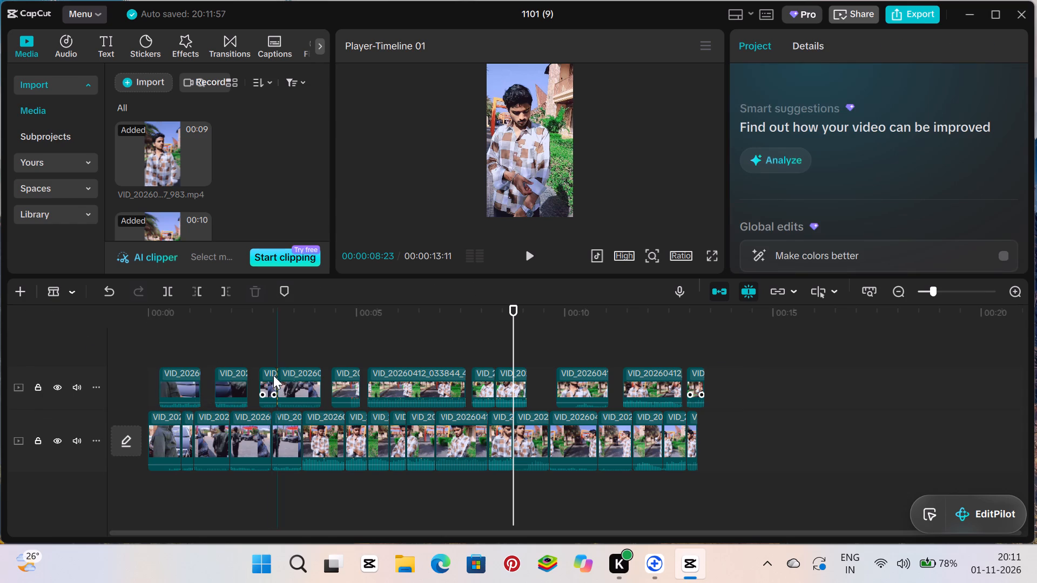
Split upper-track pieces at about 2.9 s, 4.6 s and 4.9 s, and the main-track piece at about 4 s.
{"action": "left_click", "coordinate": [271, 375]}
{"action": "left_click", "coordinate": [280, 384]}
{"action": "left_click", "coordinate": [321, 406]}
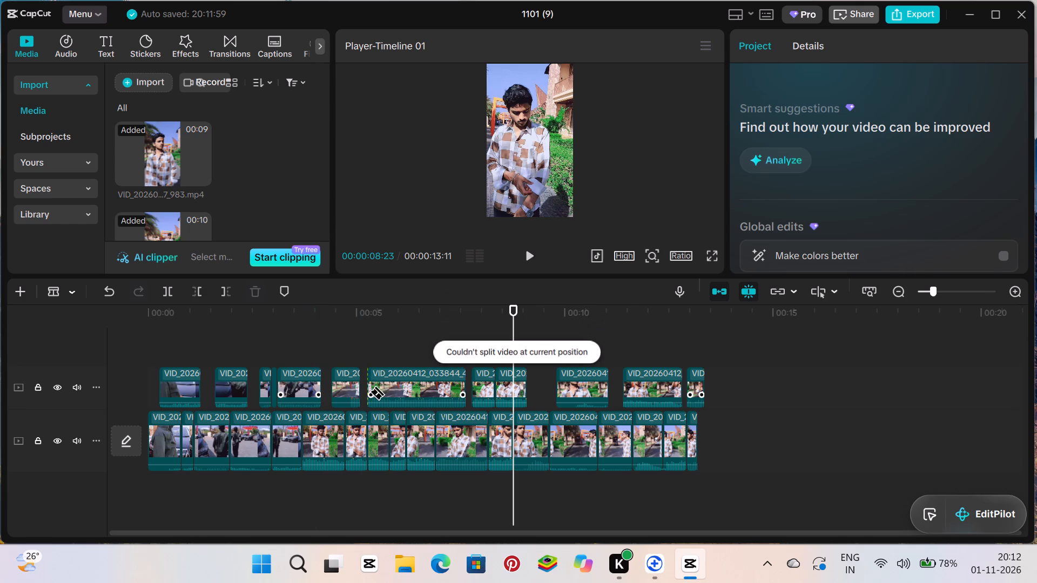
{"action": "left_click", "coordinate": [351, 383]}
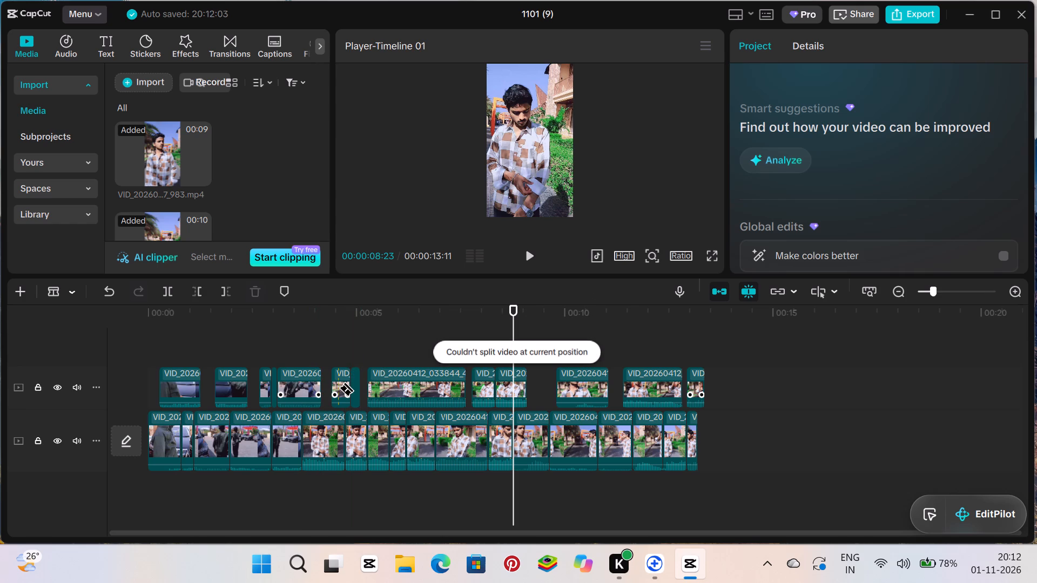
{"action": "left_click", "coordinate": [338, 388]}
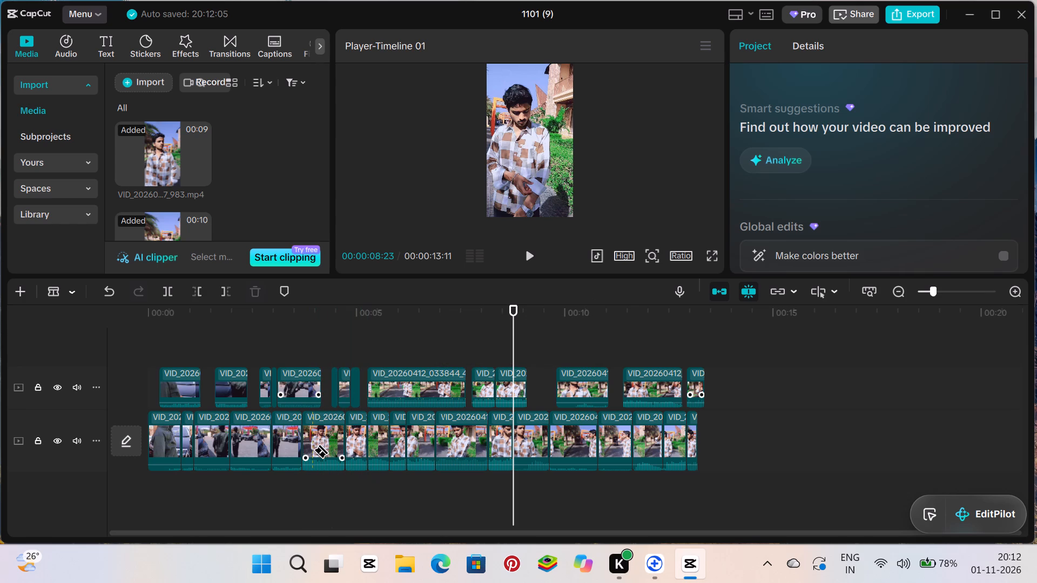
{"action": "left_click", "coordinate": [313, 450]}
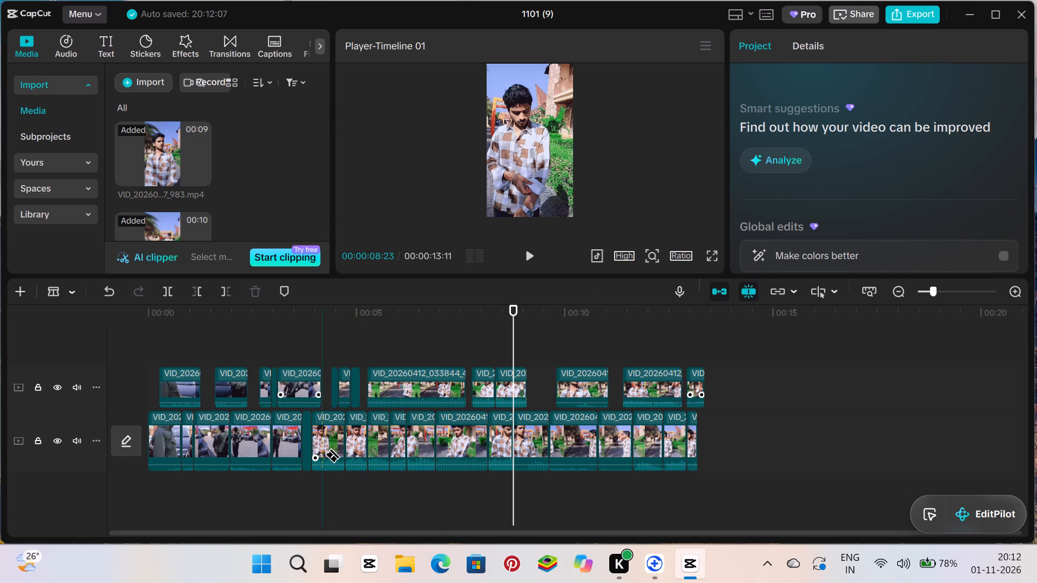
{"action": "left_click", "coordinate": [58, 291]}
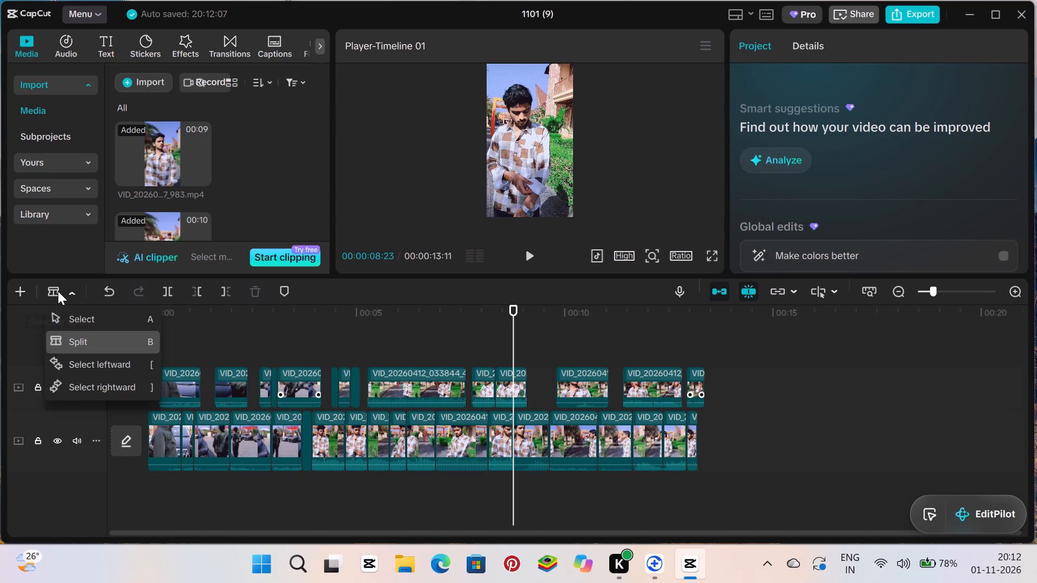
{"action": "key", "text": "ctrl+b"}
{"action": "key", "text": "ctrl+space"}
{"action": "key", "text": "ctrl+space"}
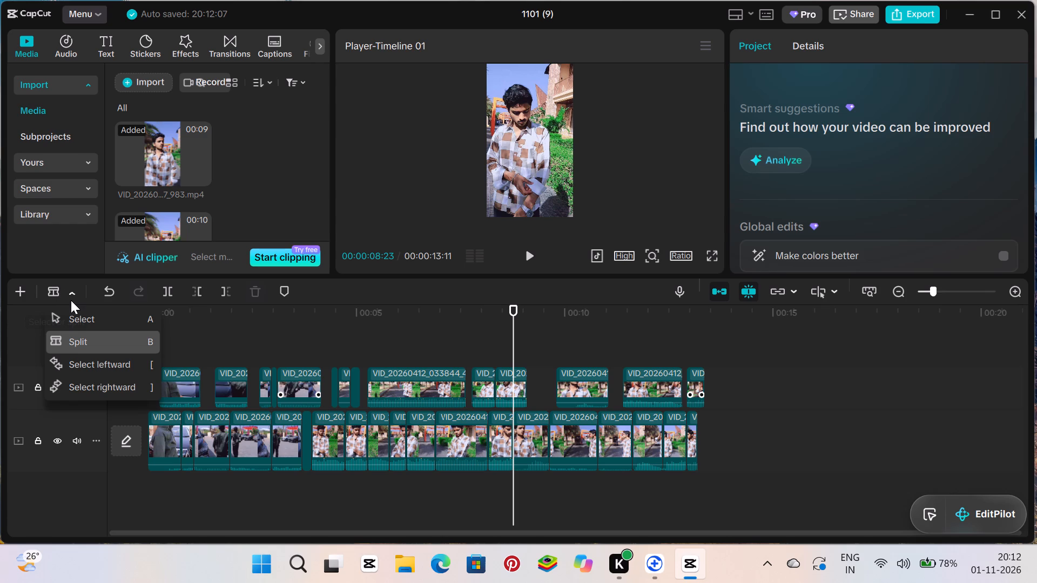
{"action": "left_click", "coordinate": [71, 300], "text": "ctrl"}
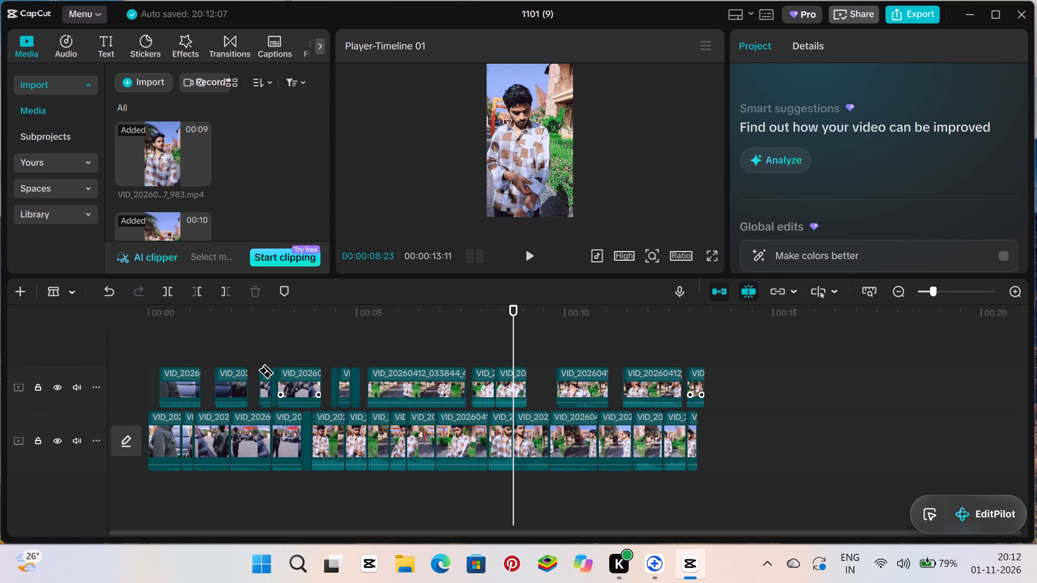
Play on from about 8.8 s, splitting the main track into very short pieces up to about 9.6 s.
{"action": "key", "text": "ctrl+space"}
{"action": "key", "text": "ctrl+b"}
{"action": "key", "text": "ctrl+space"}
{"action": "type", "text": "b"}
{"action": "key", "text": "space"}
{"action": "key", "text": "ctrl+b"}
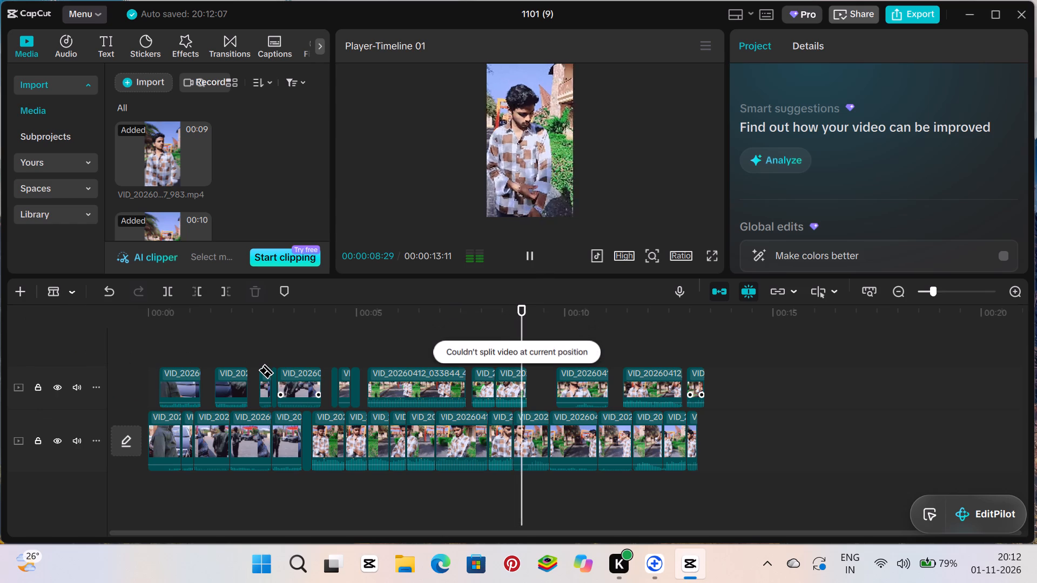
{"action": "key", "text": "space"}
{"action": "key", "text": "ctrl+b"}
{"action": "key", "text": "space"}
{"action": "key", "text": "ctrl+b"}
{"action": "key", "text": "space"}
{"action": "key", "text": "ctrl+b"}
{"action": "key", "text": "space"}
{"action": "key", "text": "ctrl+b"}
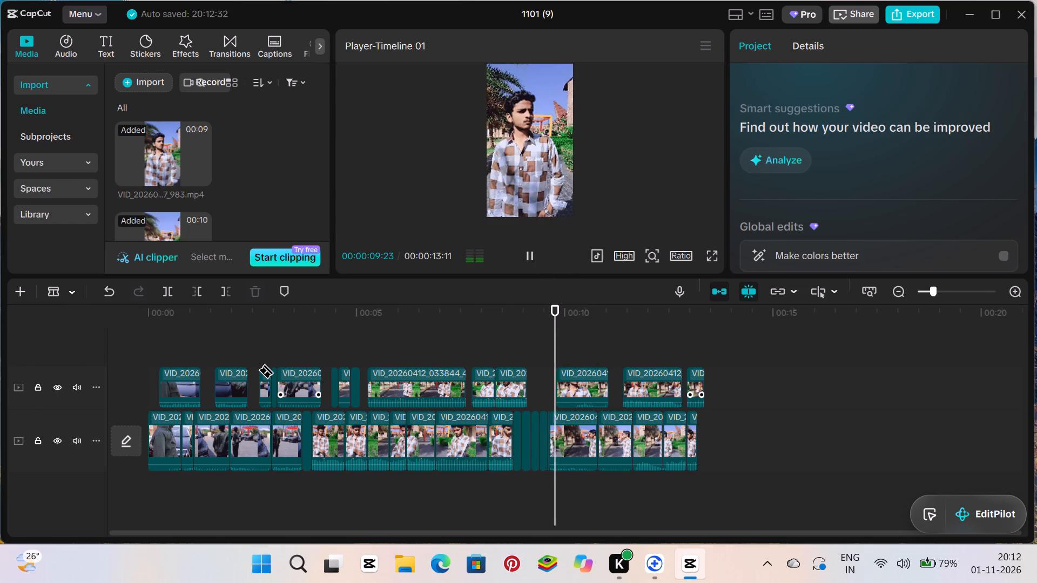
Continue splitting the main track during playback, making very short pieces between about 9.8 s and 10.2 s.
{"action": "key", "text": "ctrl+space"}
{"action": "key", "text": "ctrl+b"}
{"action": "key", "text": "space"}
{"action": "key", "text": "ctrl+b"}
{"action": "key", "text": "ctrl+space"}
{"action": "key", "text": "b"}
{"action": "key", "text": "ctrl+space"}
{"action": "type", "text": "b"}
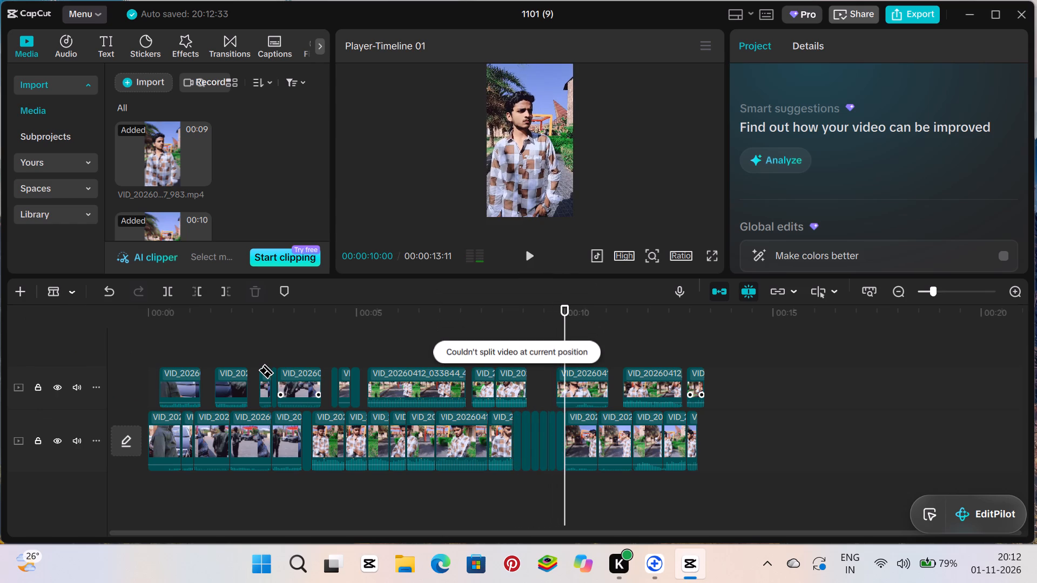
{"action": "key", "text": "space"}
{"action": "key", "text": "ctrl+b"}
{"action": "key", "text": "ctrl+space"}
{"action": "key", "text": "ctrl+b"}
{"action": "key", "text": "space"}
{"action": "type", "text": "b"}
{"action": "key", "text": "ctrl+space"}
{"action": "key", "text": "ctrl+b"}
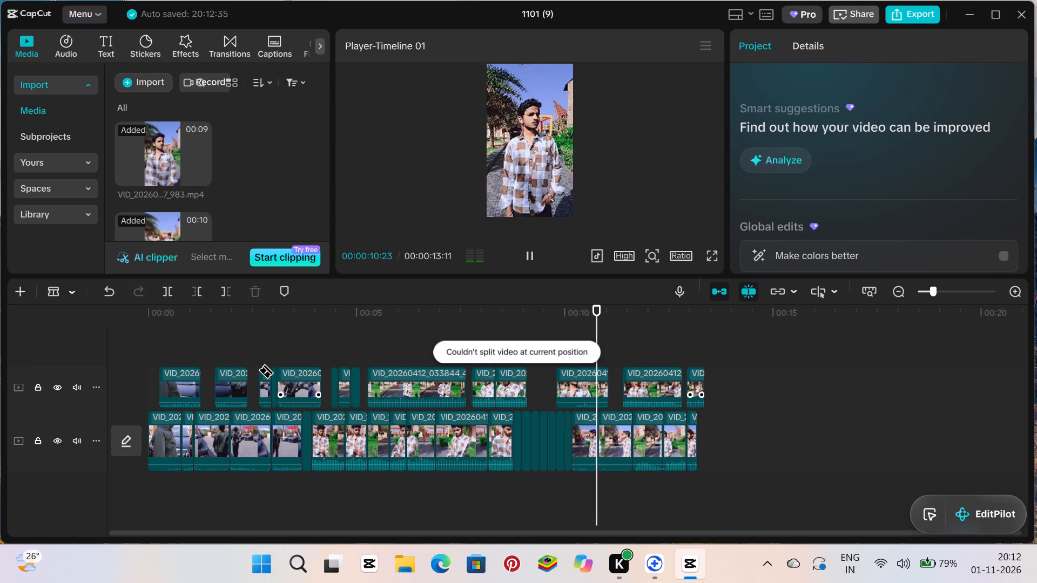
Split the main track during playback into short pieces between about 11 s and 12 s.
{"action": "key", "text": "ctrl+space"}
{"action": "key", "text": "b"}
{"action": "key", "text": "ctrl+space"}
{"action": "key", "text": "ctrl+b"}
{"action": "key", "text": "space"}
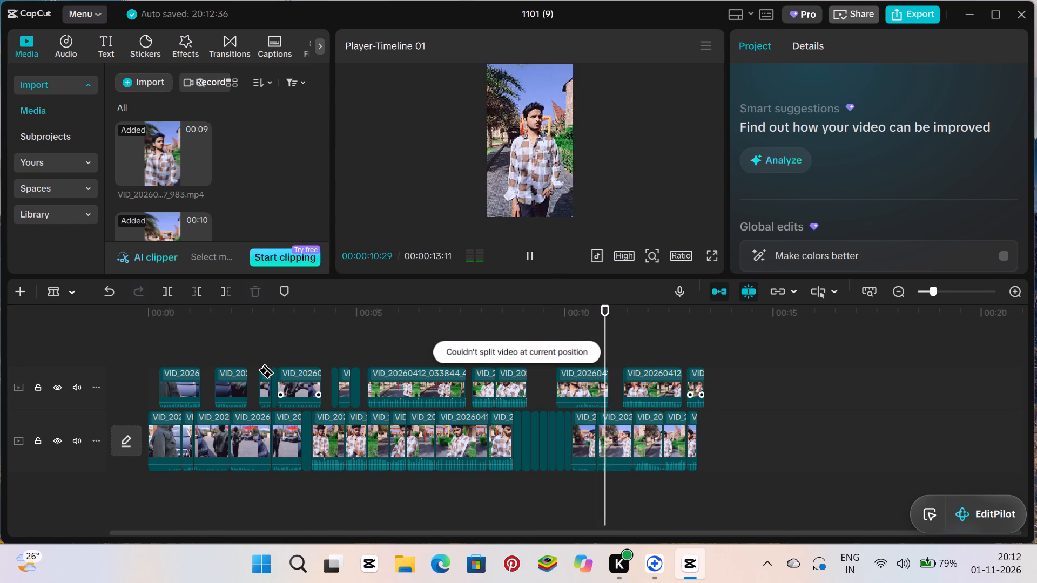
{"action": "key", "text": "ctrl+b"}
{"action": "key", "text": "space"}
{"action": "key", "text": "ctrl+b"}
{"action": "key", "text": "space"}
{"action": "key", "text": "ctrl+b"}
{"action": "key", "text": "space"}
{"action": "key", "text": "ctrl+b"}
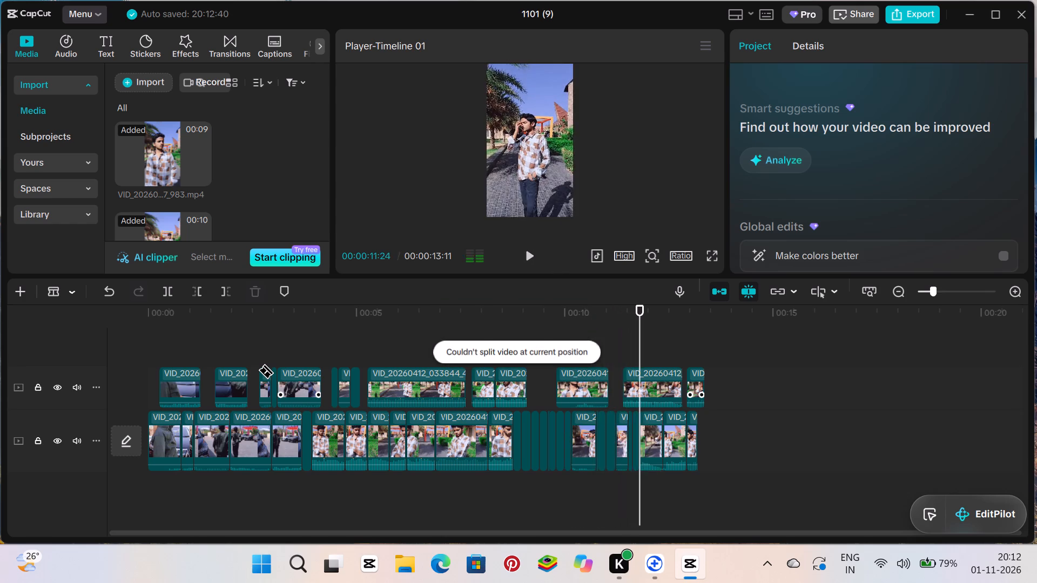
{"action": "key", "text": "space"}
{"action": "key", "text": "ctrl+b"}
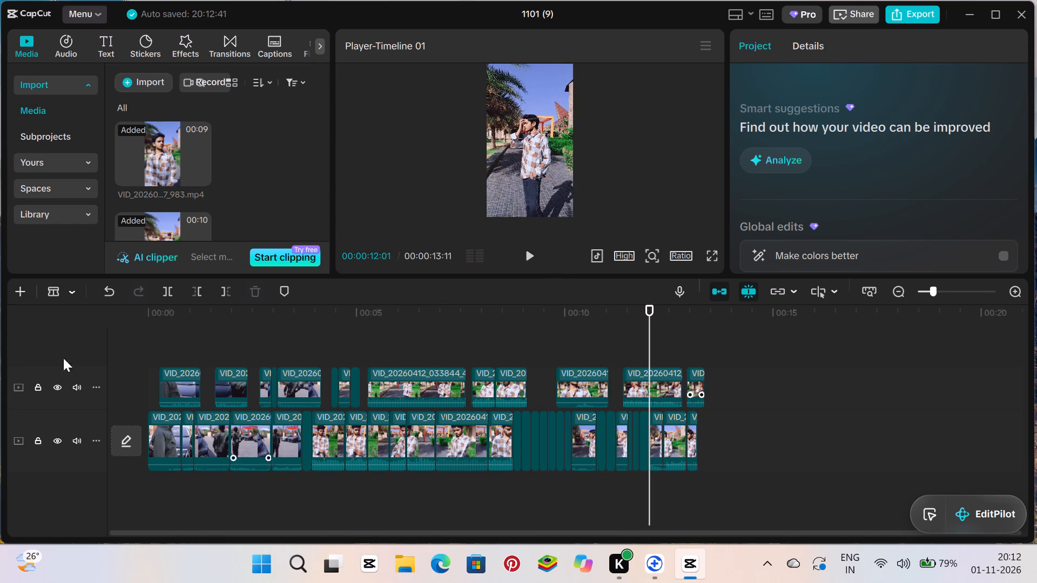
With the Select tool, enable Auto adjust, Color match using the current frame, and Color correction for the main-track piece at about 6.9 s.
{"action": "left_click", "coordinate": [63, 294]}
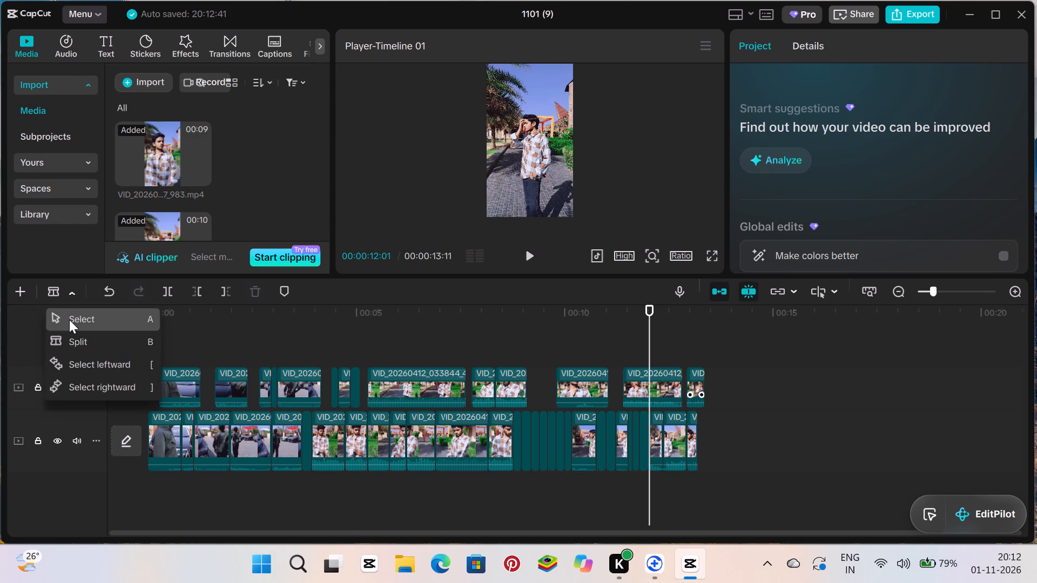
{"action": "left_click", "coordinate": [69, 320]}
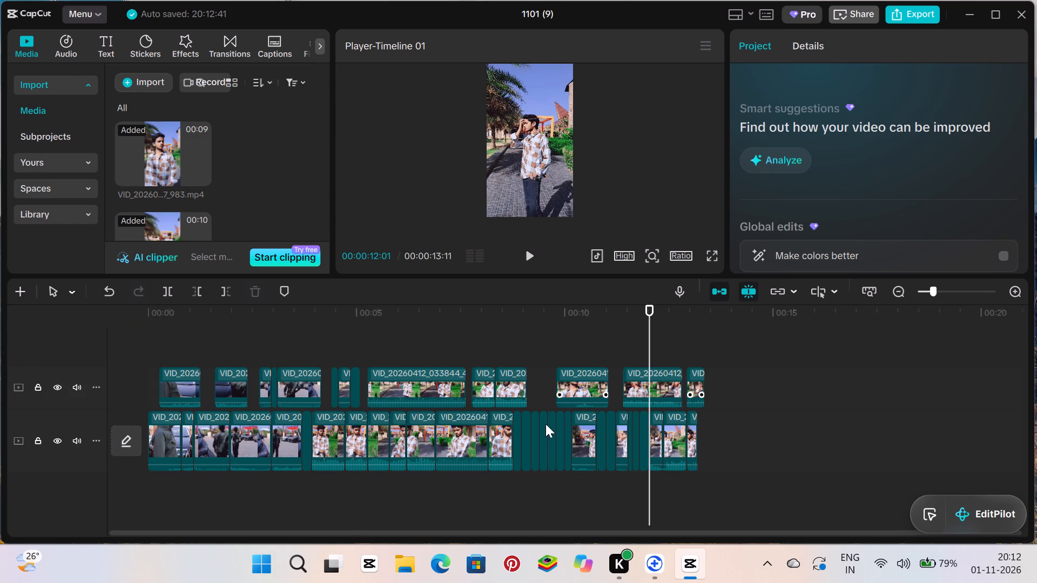
{"action": "left_click", "coordinate": [461, 459]}
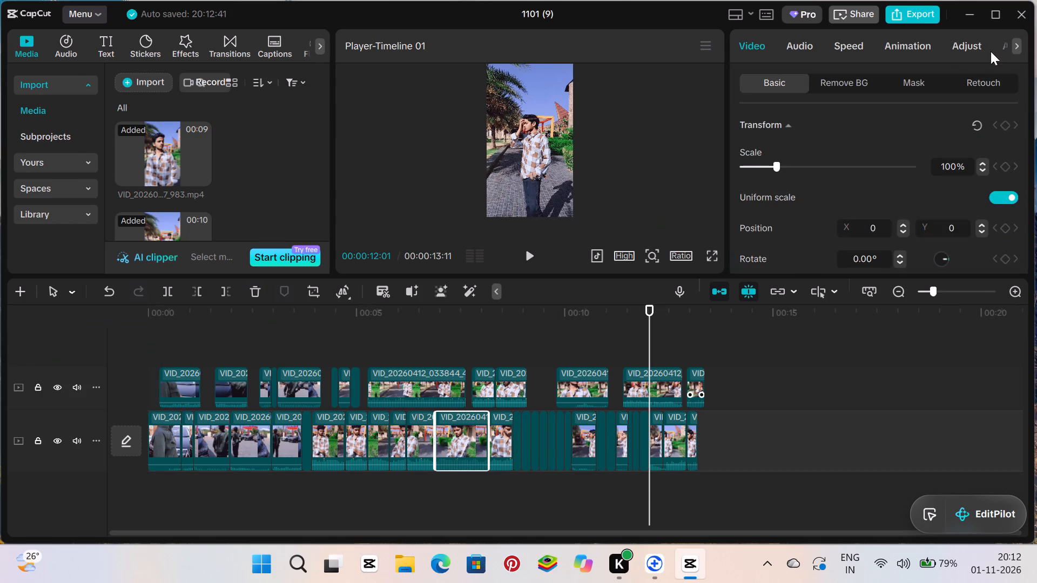
{"action": "left_click", "coordinate": [958, 50]}
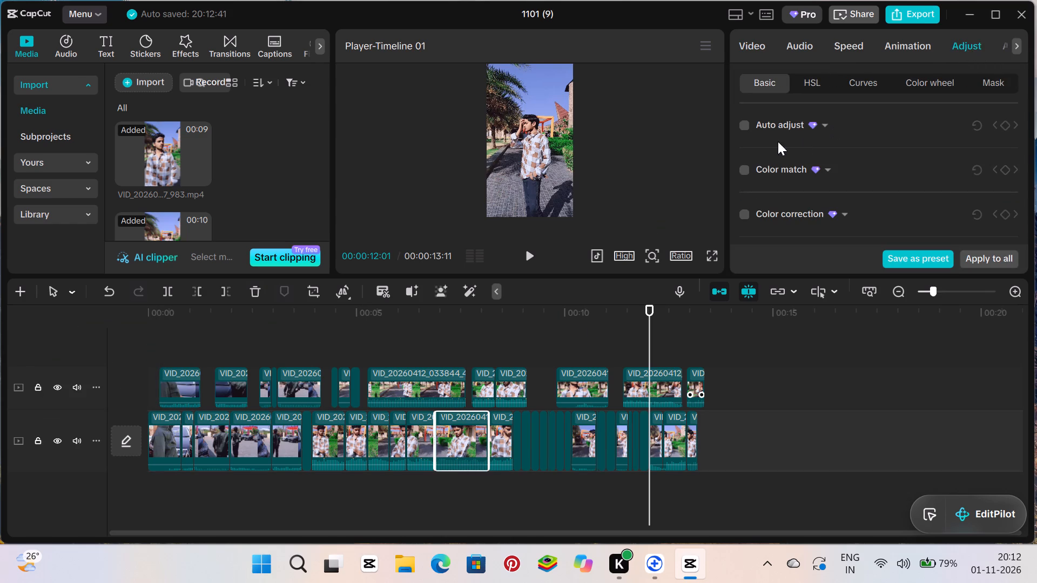
{"action": "left_click", "coordinate": [740, 128]}
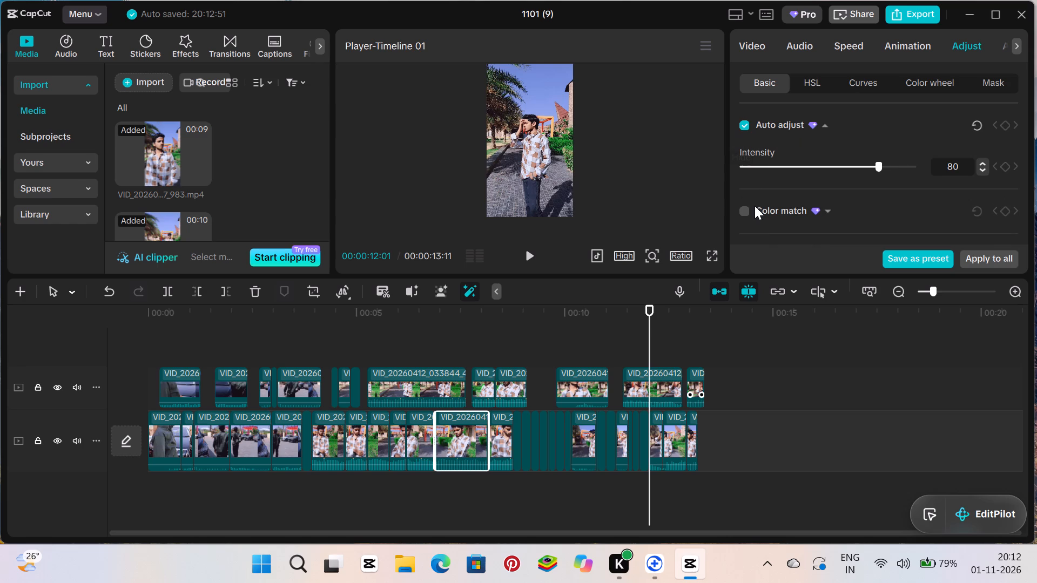
{"action": "left_click", "coordinate": [748, 208]}
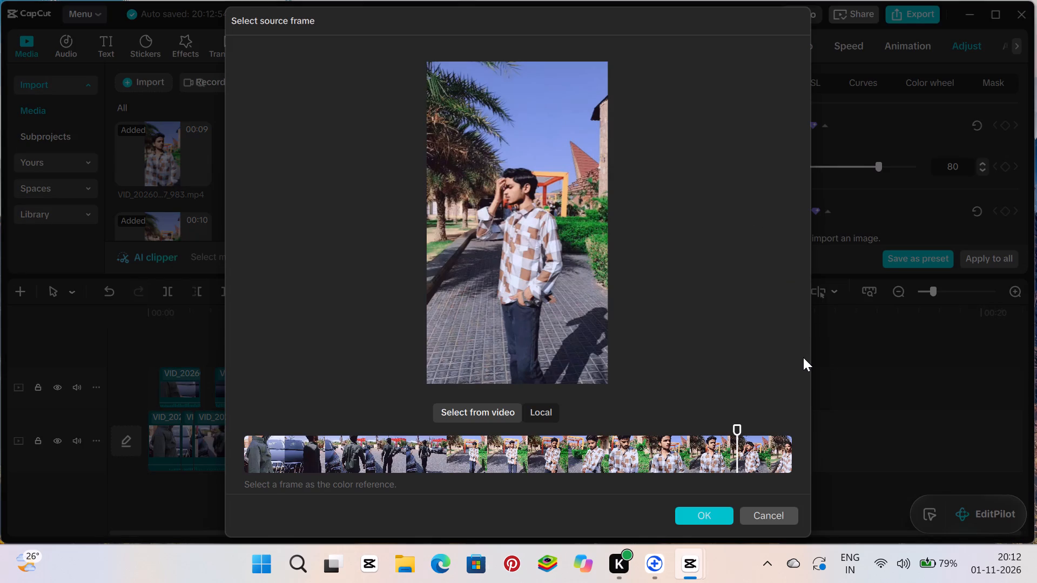
{"action": "left_click", "coordinate": [711, 514]}
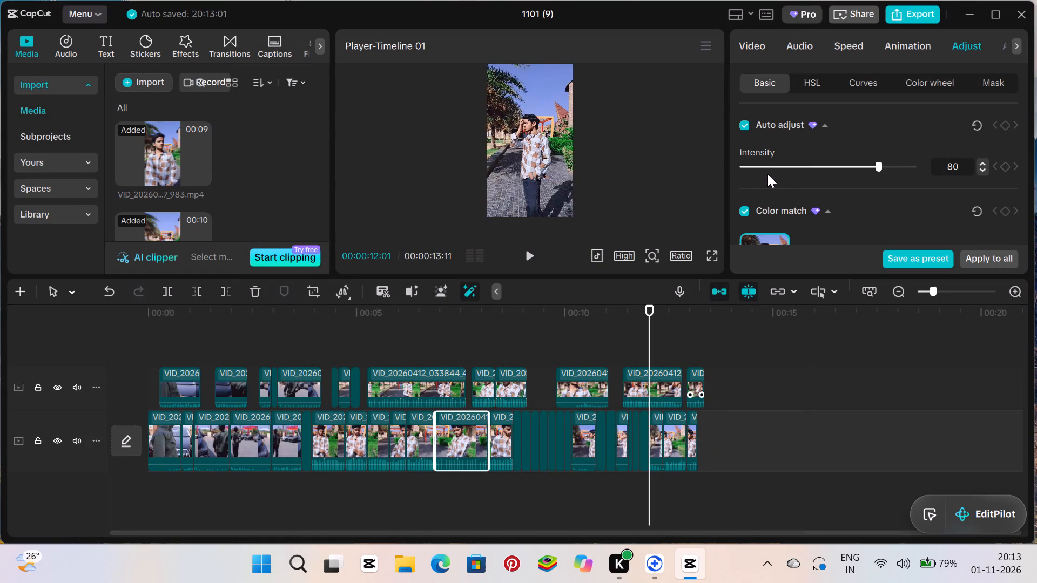
{"action": "scroll", "coordinate": [768, 174], "scroll_direction": "down", "scroll_amount": 5}
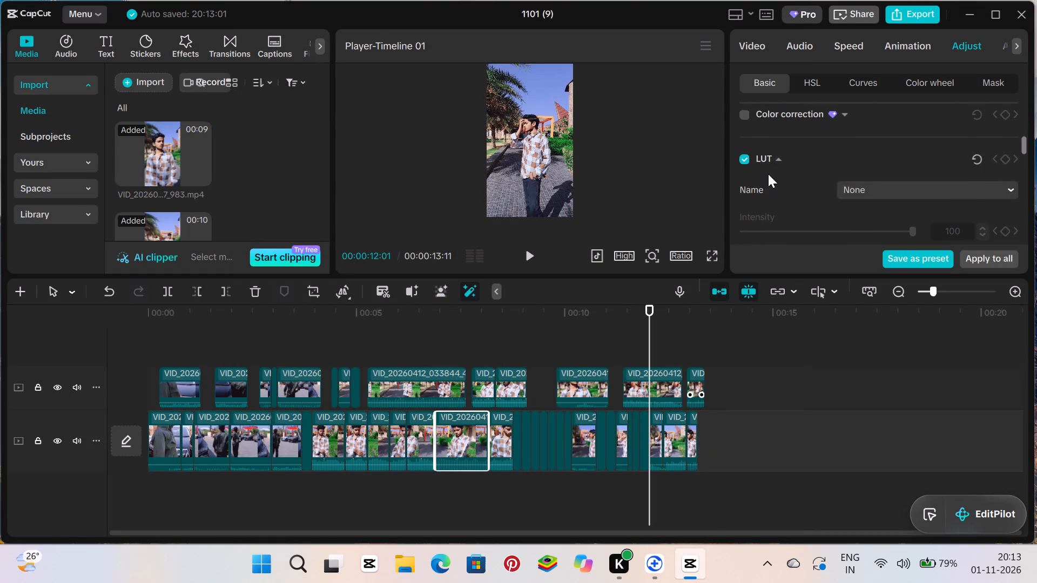
{"action": "left_click", "coordinate": [744, 111]}
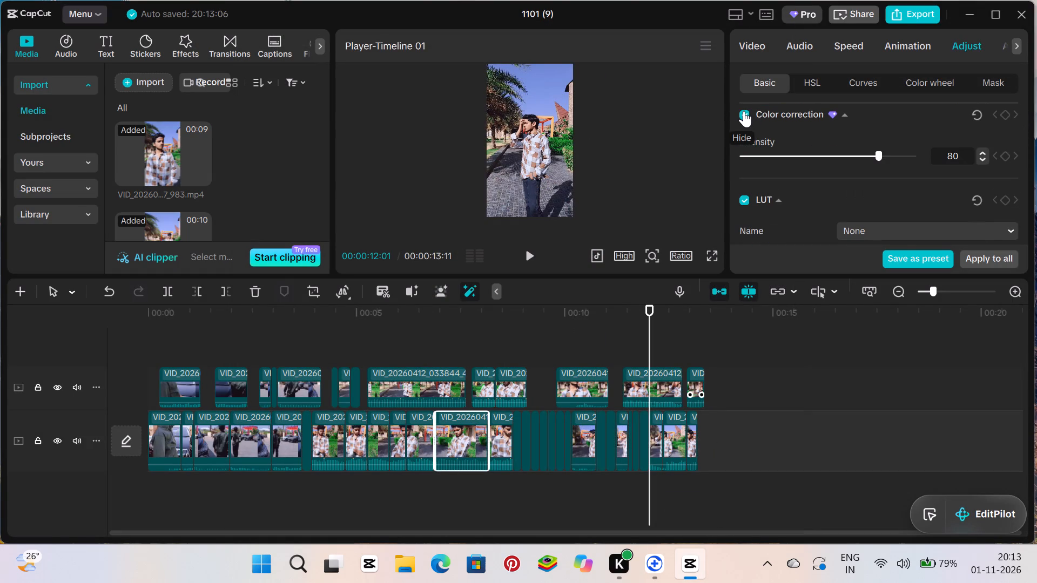
Set the selected piece's color adjustments to Temp -31, Tint 29 and Saturation -16.
{"action": "scroll", "coordinate": [801, 188], "scroll_direction": "down", "scroll_amount": 4}
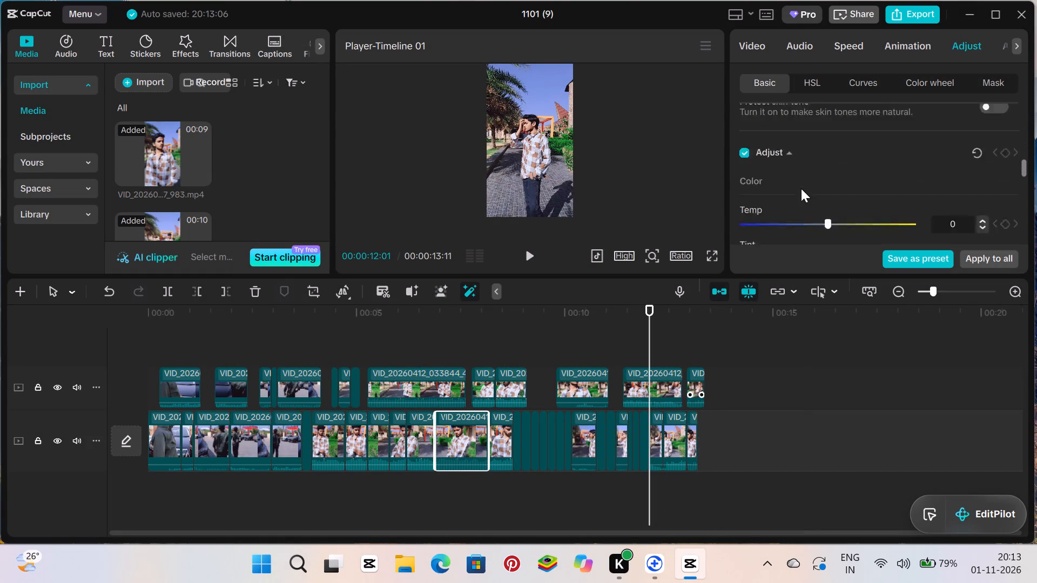
{"action": "scroll", "coordinate": [801, 188], "scroll_direction": "down", "scroll_amount": 1}
{"action": "left_click", "coordinate": [793, 114]}
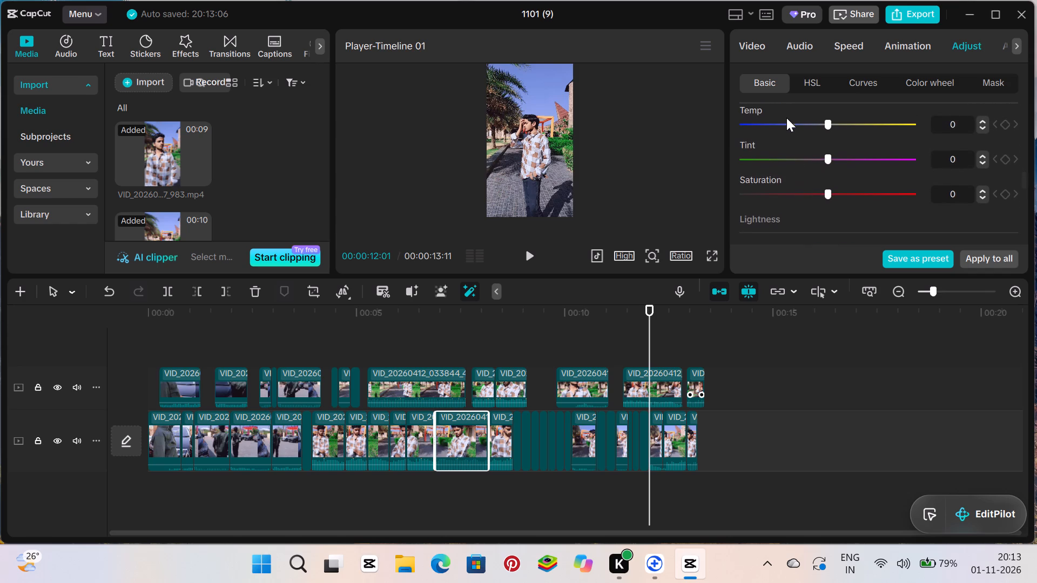
{"action": "left_click", "coordinate": [771, 125]}
{"action": "left_click_drag", "start_coordinate": [885, 161], "coordinate": [798, 201]}
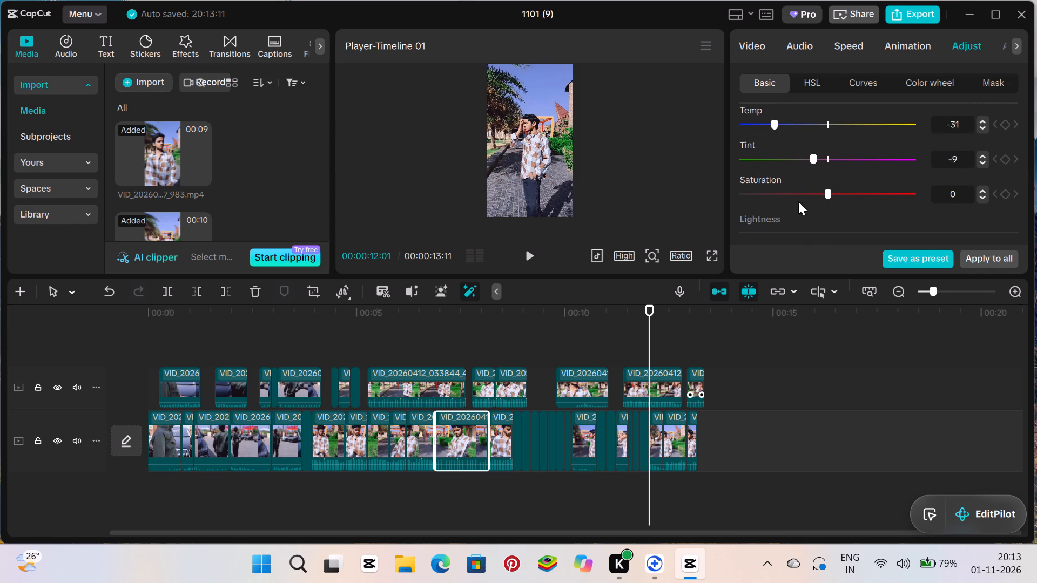
{"action": "left_click_drag", "start_coordinate": [798, 201], "coordinate": [798, 192]}
{"action": "left_click", "coordinate": [798, 192]}
{"action": "left_click", "coordinate": [874, 162]}
Set the selected piece's lightness adjustments to Exposure -23, Contrast 18 and Highlight 19.
{"action": "scroll", "coordinate": [874, 162], "scroll_direction": "down", "scroll_amount": 1}
{"action": "left_click", "coordinate": [785, 205]}
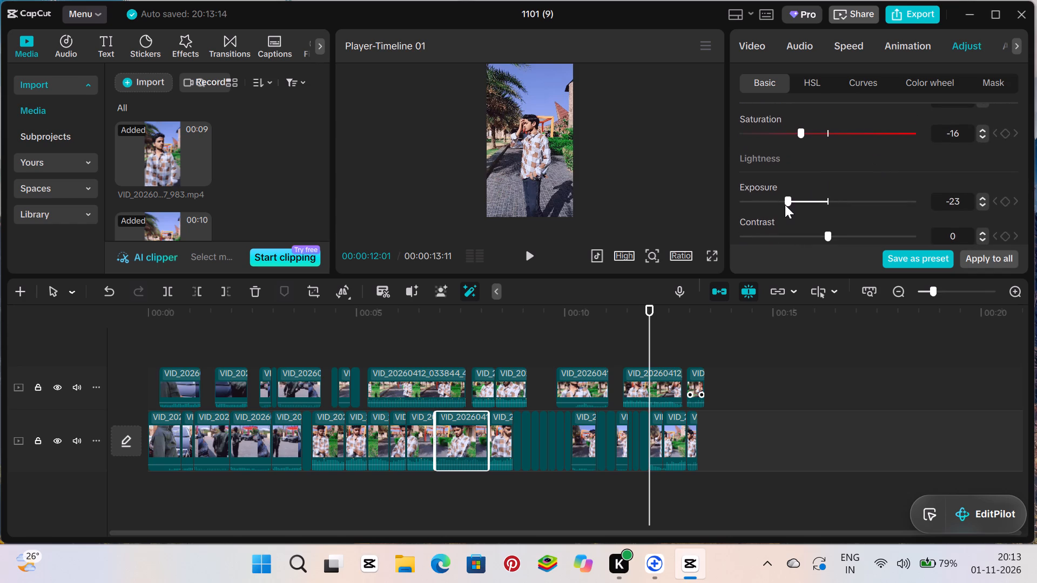
{"action": "scroll", "coordinate": [854, 211], "scroll_direction": "down", "scroll_amount": 2}
{"action": "left_click", "coordinate": [855, 205]}
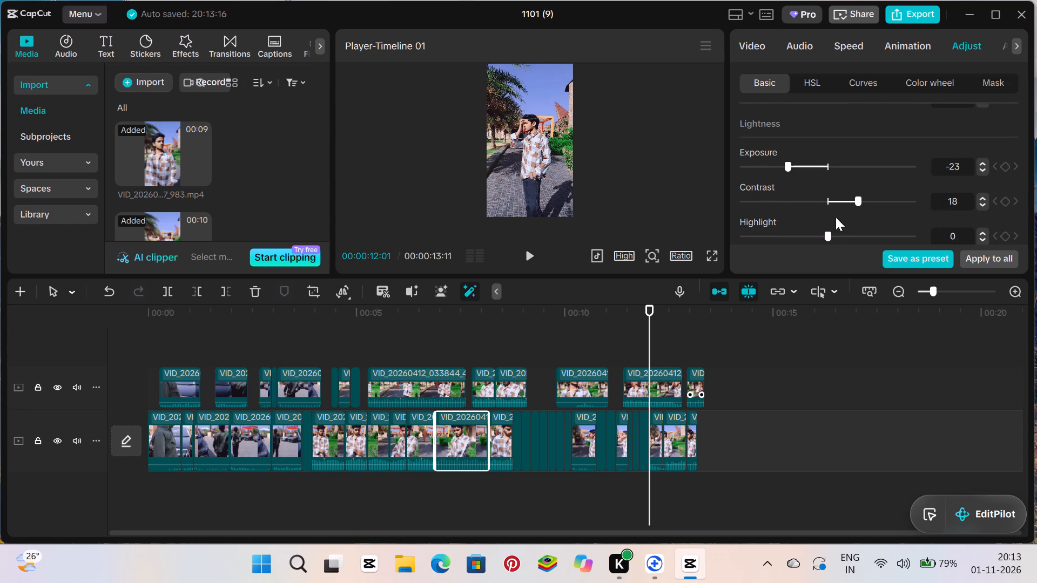
{"action": "left_click", "coordinate": [800, 233]}
{"action": "scroll", "coordinate": [800, 233], "scroll_direction": "down", "scroll_amount": 2}
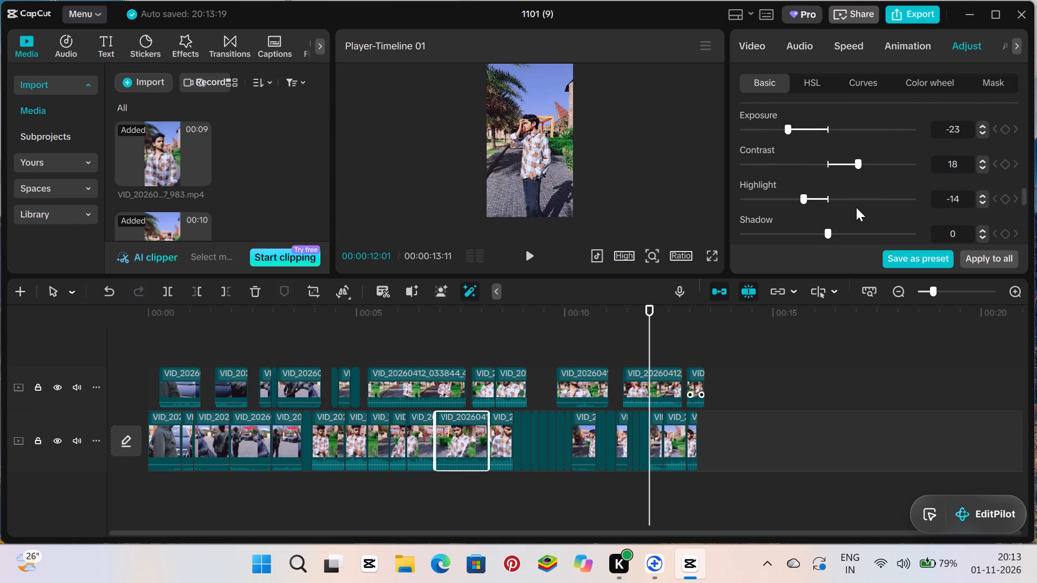
{"action": "triple_click", "coordinate": [858, 207]}
{"action": "scroll", "coordinate": [858, 207], "scroll_direction": "down", "scroll_amount": 1}
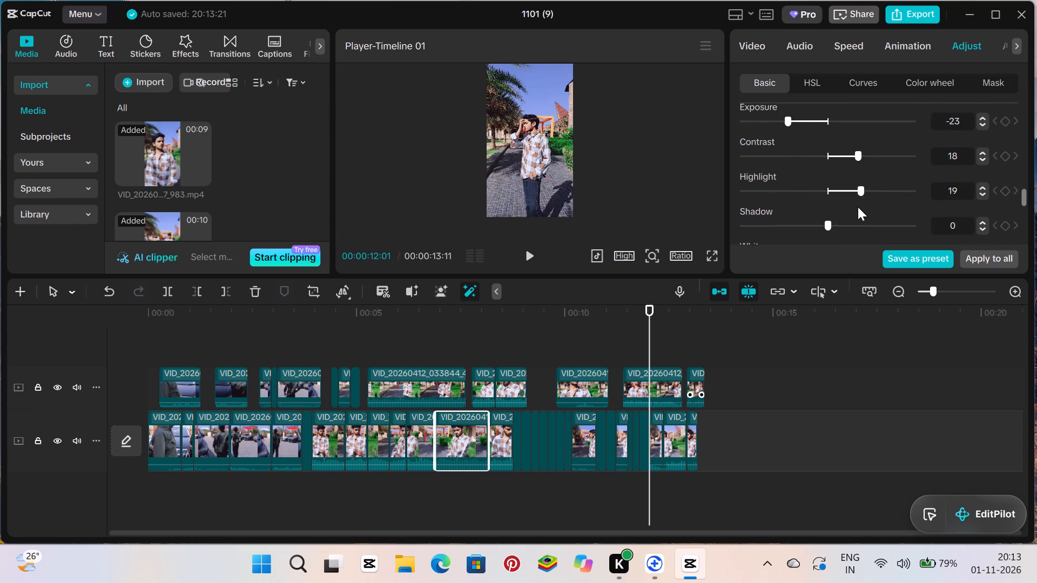
Set the selected piece's Shadow to 20, Whites to -17 and Brilliance to 18.
{"action": "scroll", "coordinate": [858, 207], "scroll_direction": "down", "scroll_amount": 2}
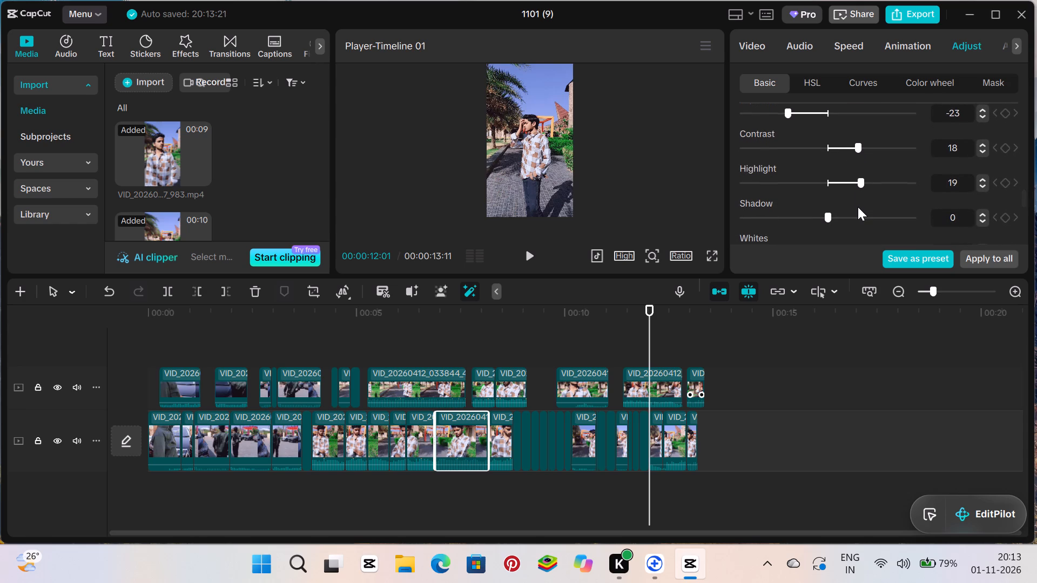
{"action": "scroll", "coordinate": [858, 207], "scroll_direction": "down", "scroll_amount": 1}
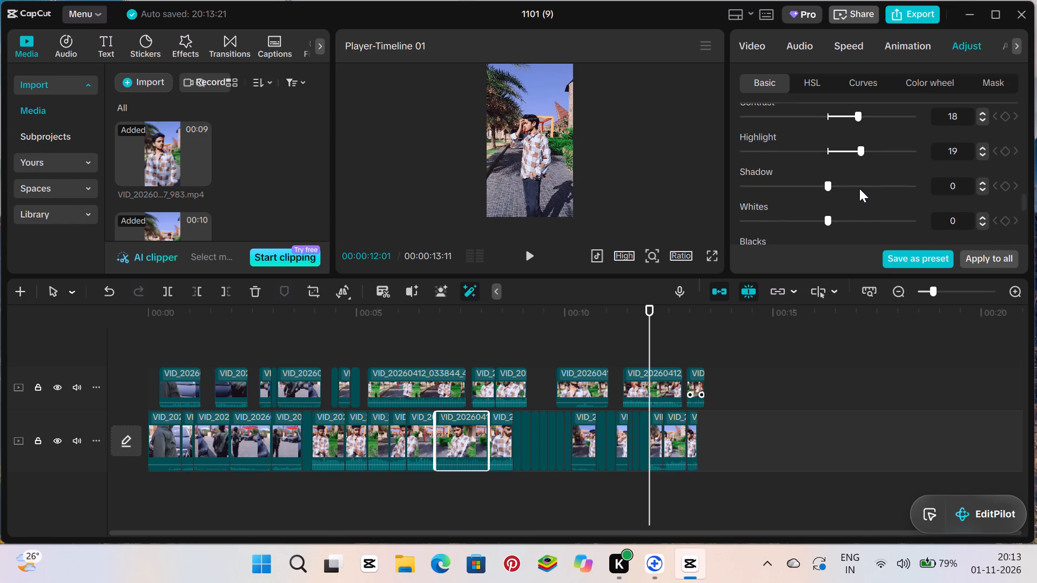
{"action": "left_click", "coordinate": [859, 188]}
{"action": "left_click", "coordinate": [795, 225]}
{"action": "scroll", "coordinate": [795, 225], "scroll_direction": "down", "scroll_amount": 2}
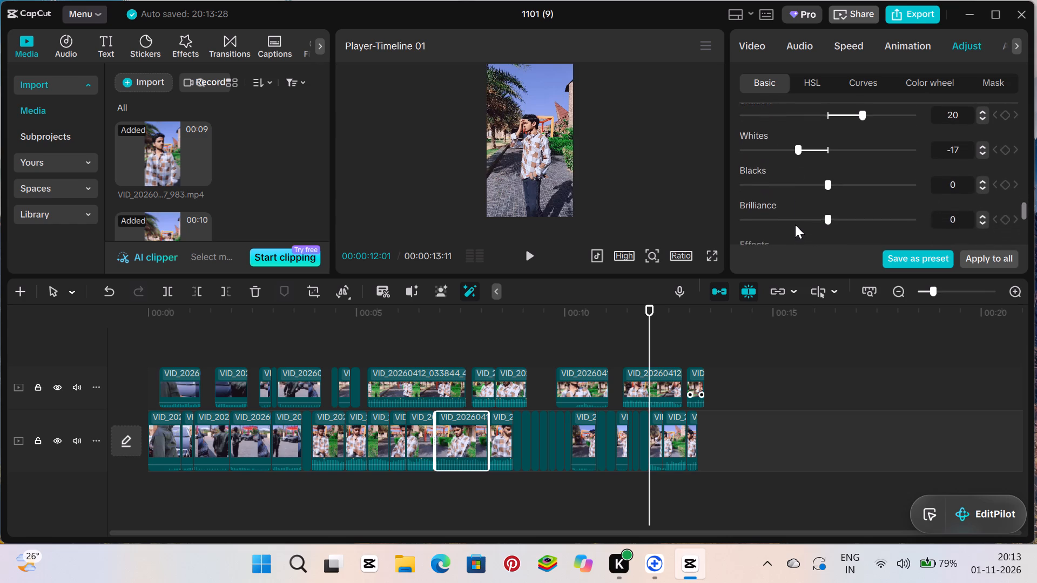
{"action": "scroll", "coordinate": [795, 225], "scroll_direction": "down", "scroll_amount": 1}
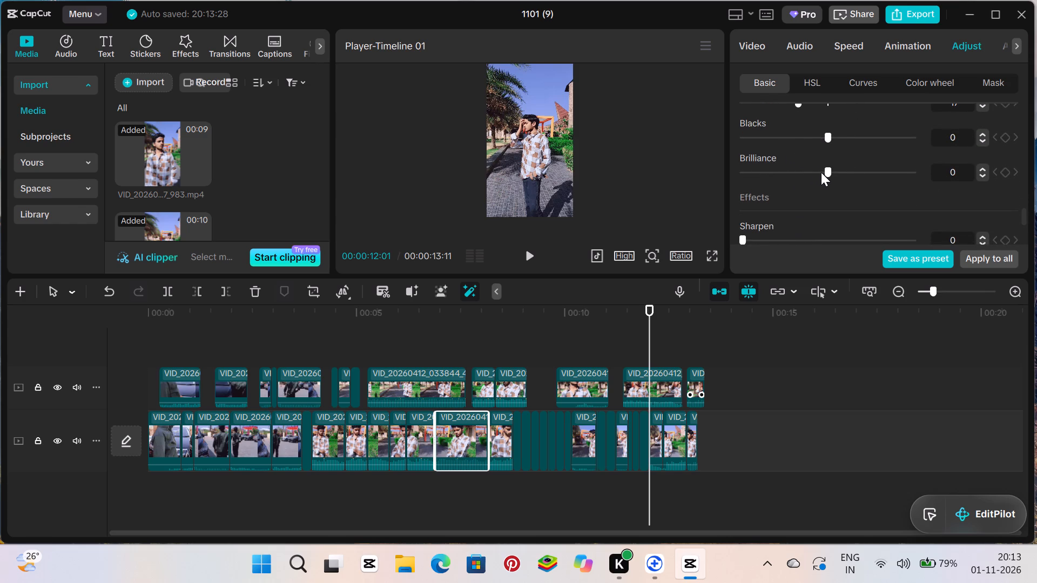
{"action": "left_click", "coordinate": [821, 172]}
{"action": "left_click_drag", "start_coordinate": [821, 172], "coordinate": [856, 168]}
{"action": "left_click", "coordinate": [856, 168]}
{"action": "scroll", "coordinate": [856, 168], "scroll_direction": "down", "scroll_amount": 2}
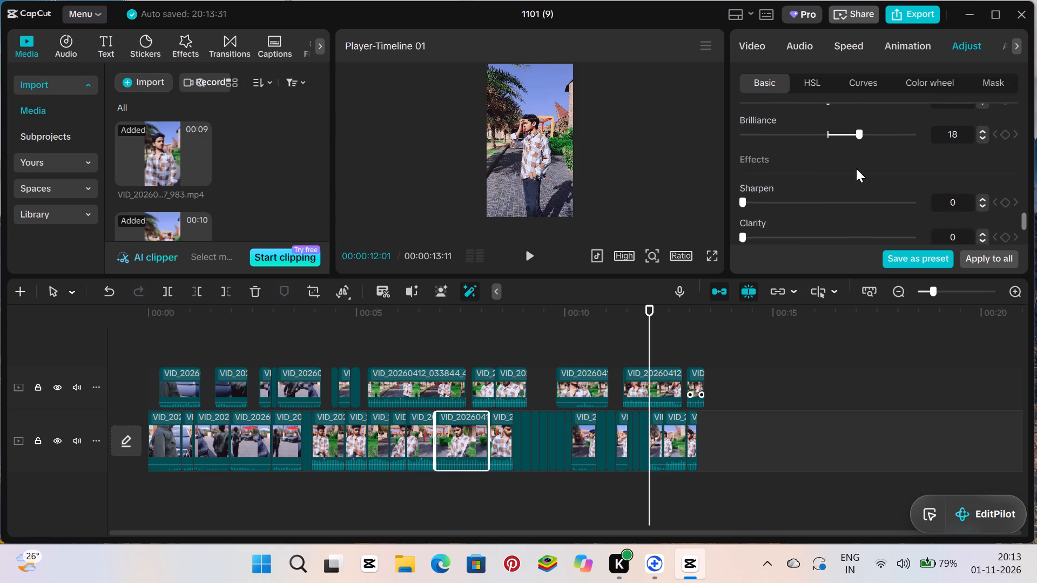
Set the selected piece's effect adjustments to Clarity 100, Particles 55 and Fade 55.
{"action": "scroll", "coordinate": [856, 168], "scroll_direction": "down", "scroll_amount": 1}
{"action": "left_click_drag", "start_coordinate": [837, 160], "coordinate": [1036, 106]}
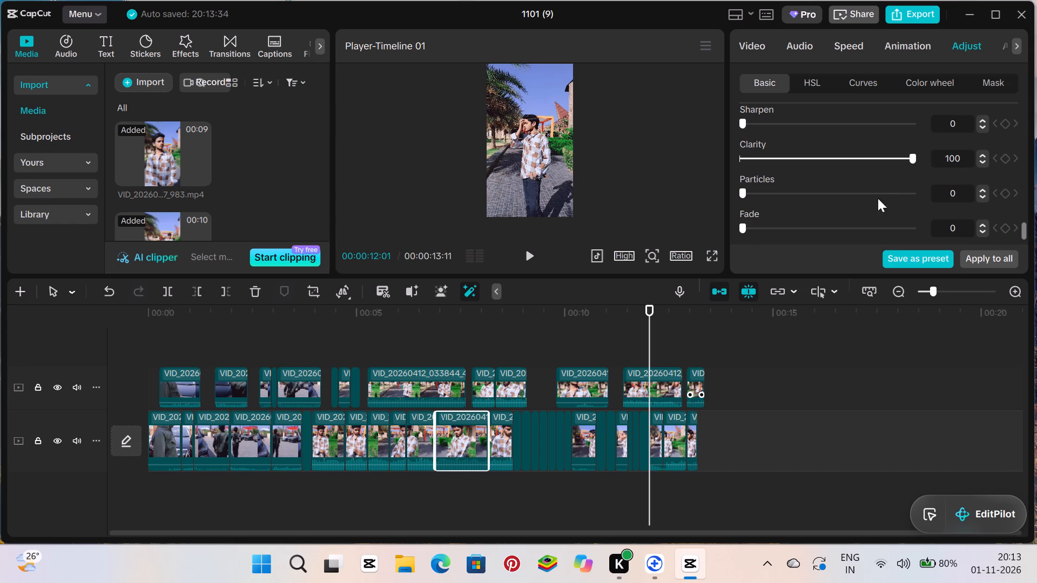
{"action": "left_click_drag", "start_coordinate": [844, 198], "coordinate": [836, 233]}
{"action": "left_click", "coordinate": [836, 233]}
{"action": "scroll", "coordinate": [836, 233], "scroll_direction": "down", "scroll_amount": 2}
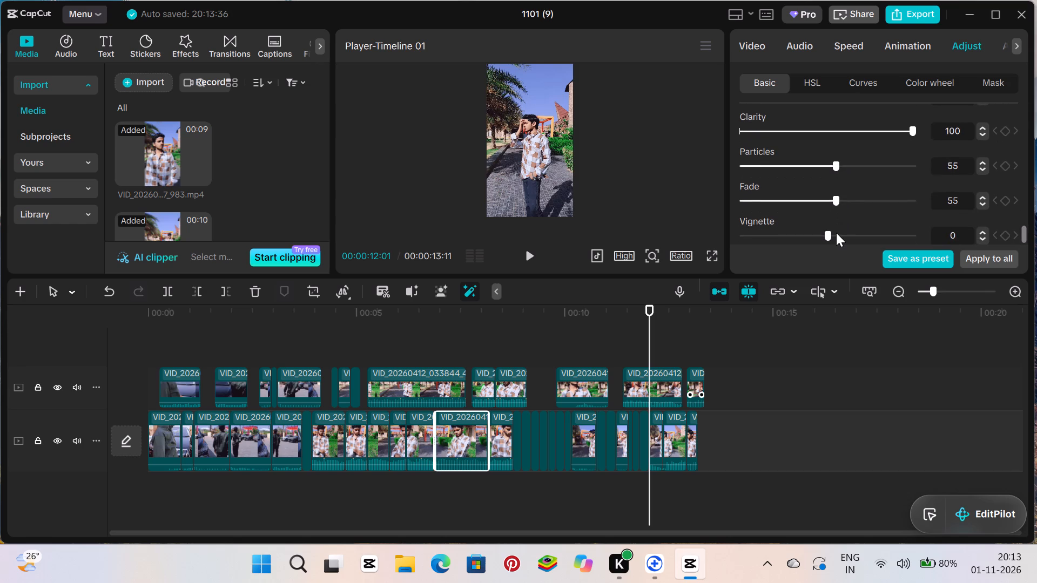
Set the selected piece's red HSL values to Hue 12, Saturation 12 and Brightness -40.
{"action": "scroll", "coordinate": [836, 233], "scroll_direction": "down", "scroll_amount": 2}
{"action": "scroll", "coordinate": [836, 233], "scroll_direction": "up", "scroll_amount": 2}
{"action": "left_click", "coordinate": [845, 88]}
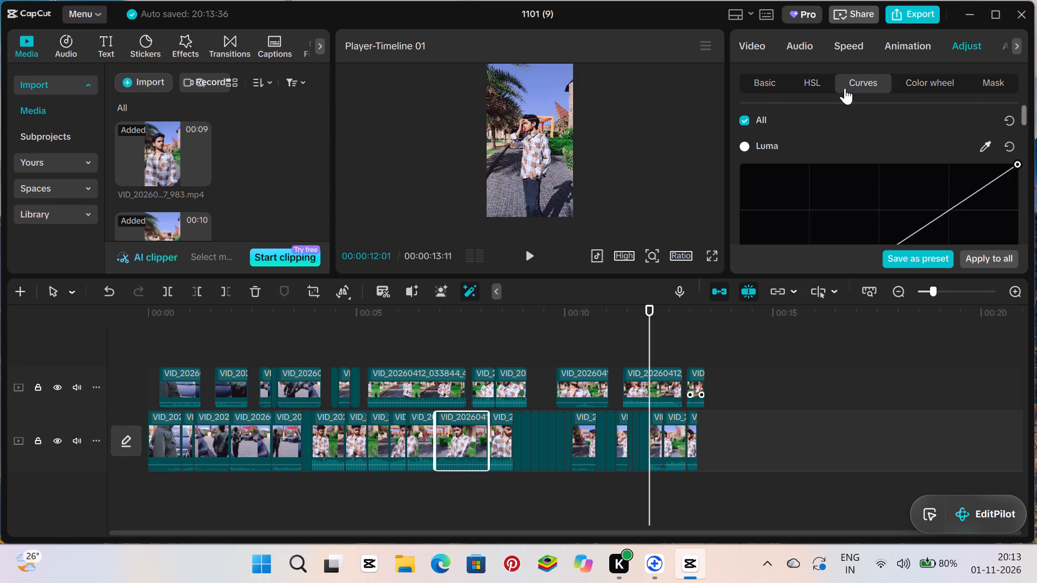
{"action": "left_click", "coordinate": [812, 91]}
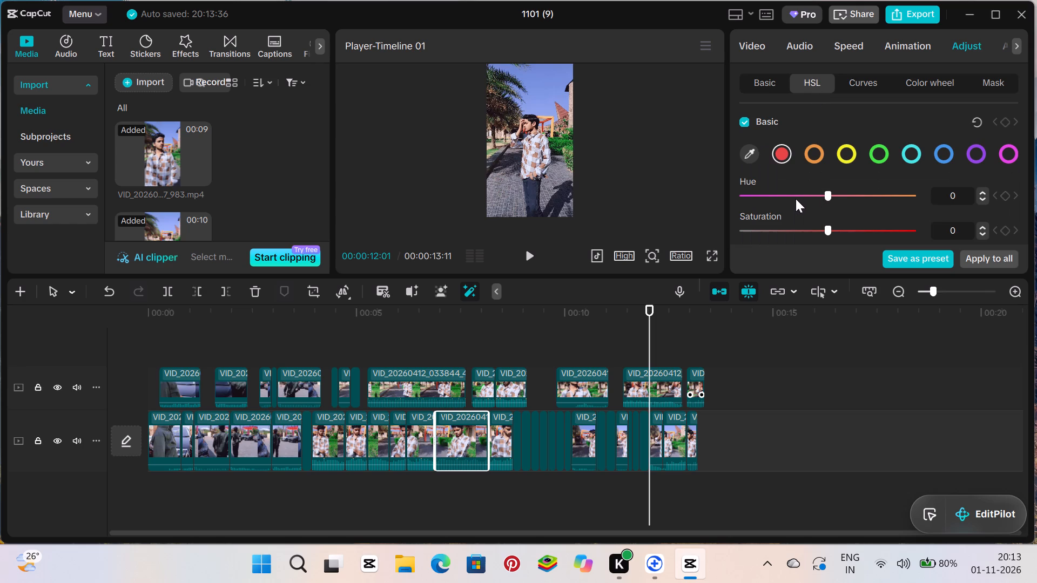
{"action": "left_click_drag", "start_coordinate": [796, 199], "coordinate": [835, 231]}
{"action": "left_click", "coordinate": [835, 231]}
{"action": "scroll", "coordinate": [794, 191], "scroll_direction": "down", "scroll_amount": 1}
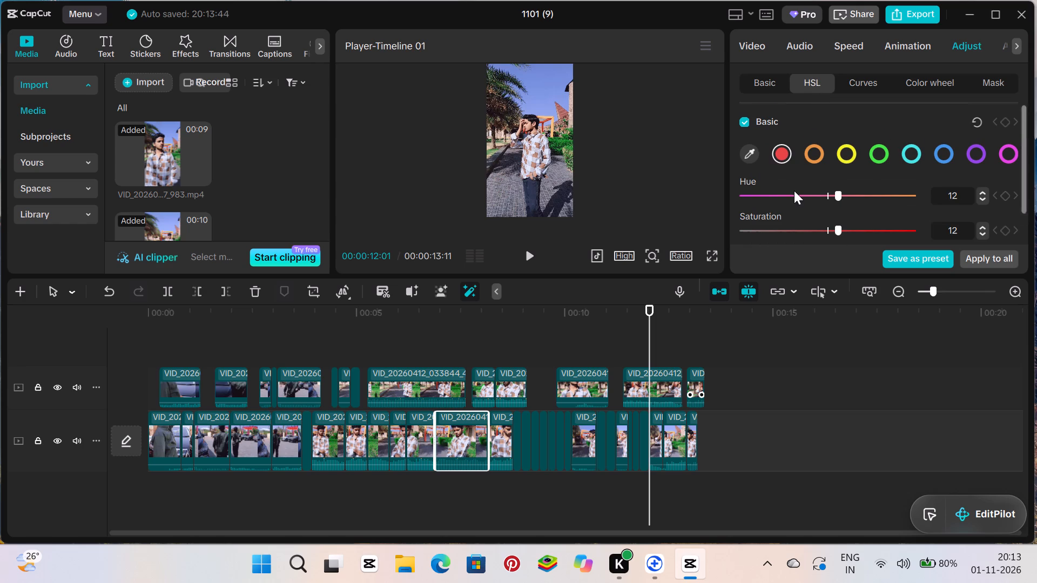
{"action": "scroll", "coordinate": [794, 191], "scroll_direction": "down", "scroll_amount": 1}
{"action": "left_click", "coordinate": [791, 232]}
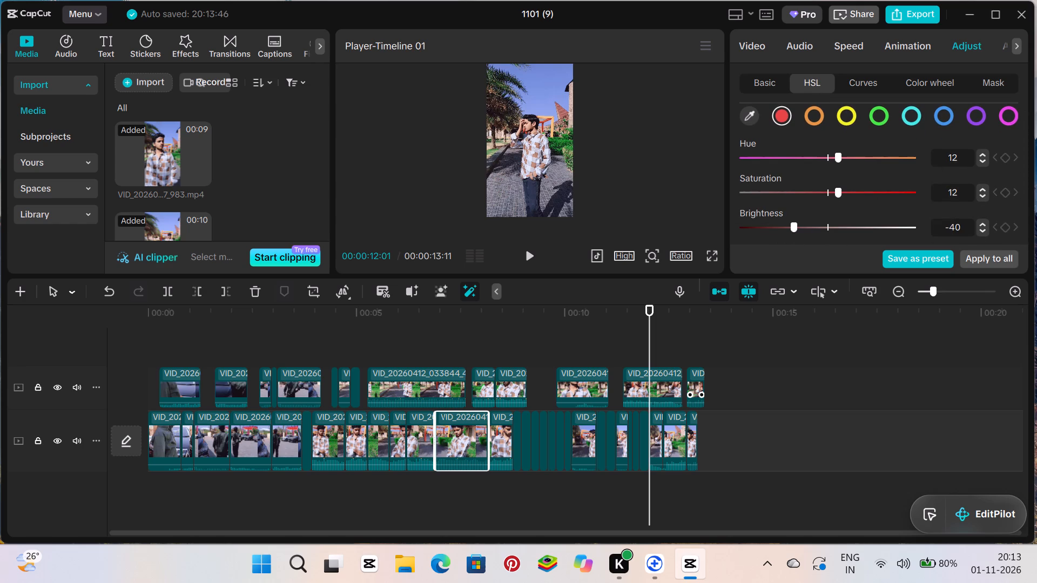
Set the selected piece's green HSL values to Hue -41, Saturation -41 and Brightness 29.
{"action": "left_click", "coordinate": [871, 109]}
{"action": "left_click_drag", "start_coordinate": [859, 157], "coordinate": [789, 191]}
{"action": "left_click", "coordinate": [789, 191]}
{"action": "left_click_drag", "start_coordinate": [849, 227], "coordinate": [876, 198]}
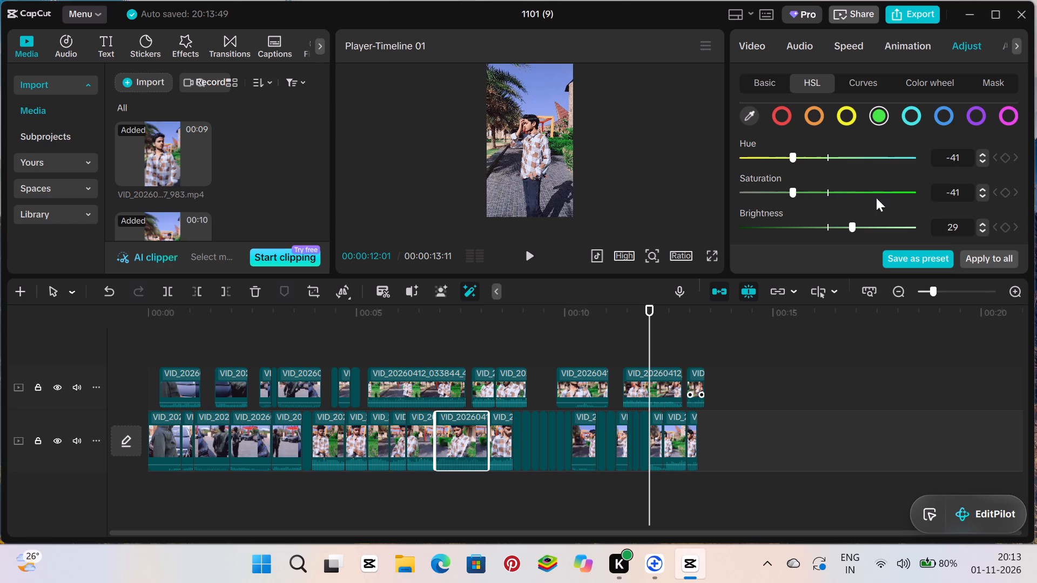
Set the selected piece's blue HSL values to Hue -39, Saturation -39 and Brightness 17.
{"action": "left_click_drag", "start_coordinate": [876, 198], "coordinate": [937, 116]}
{"action": "left_click", "coordinate": [937, 116]}
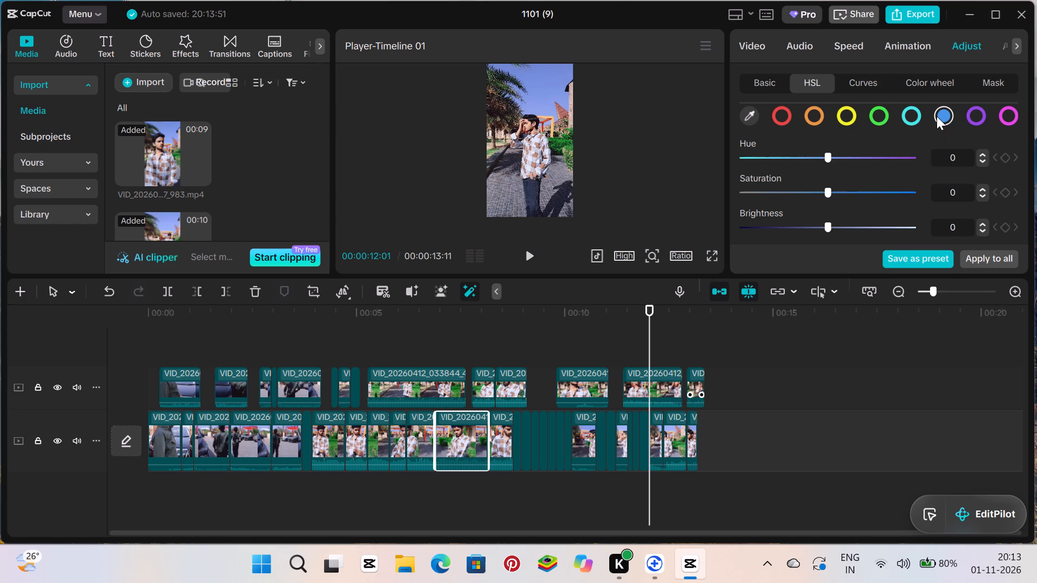
{"action": "left_click", "coordinate": [933, 119]}
{"action": "left_click_drag", "start_coordinate": [853, 152], "coordinate": [819, 181]}
{"action": "left_click_drag", "start_coordinate": [819, 181], "coordinate": [791, 200]}
{"action": "left_click", "coordinate": [791, 200]}
{"action": "left_click", "coordinate": [839, 223]}
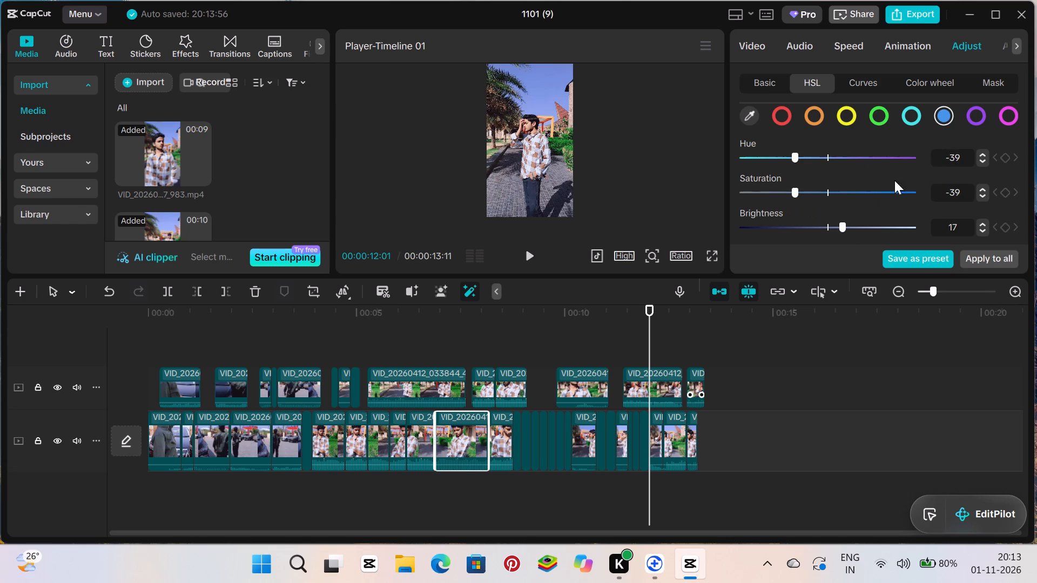
Set the selected piece's purple HSL values to Hue 22 and Saturation -26, and raise its Brightness.
{"action": "left_click", "coordinate": [974, 119]}
{"action": "left_click", "coordinate": [844, 163]}
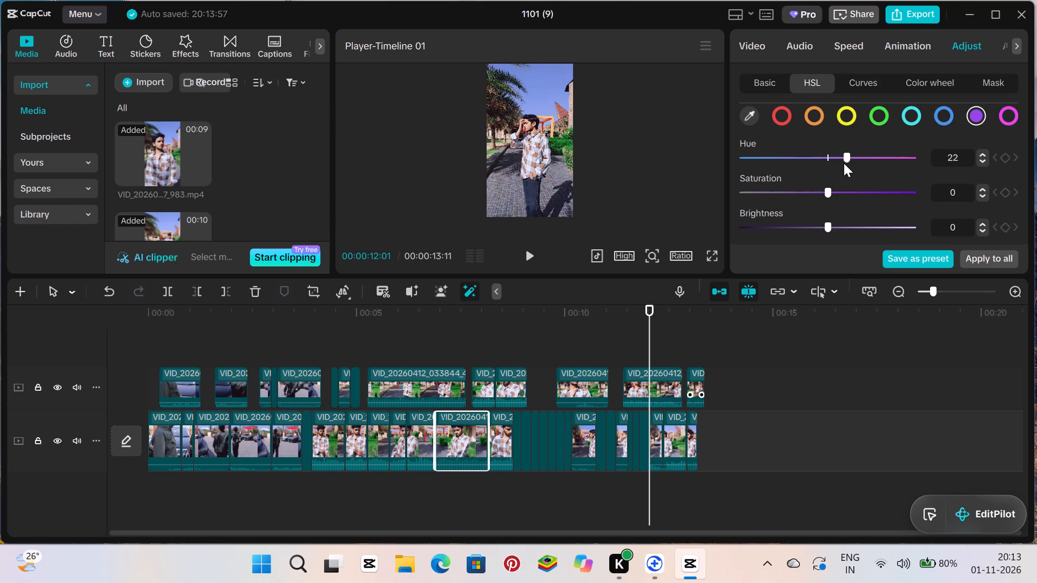
{"action": "left_click", "coordinate": [802, 198]}
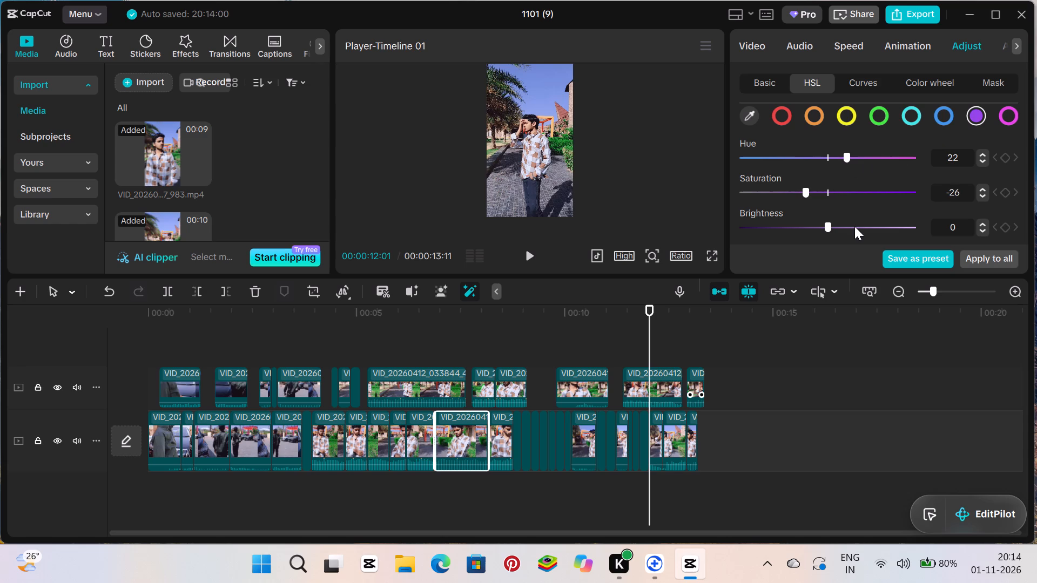
{"action": "left_click", "coordinate": [854, 226]}
Set the selected piece's magenta HSL values to Hue 31, Saturation -10 and Brightness 23.
{"action": "left_click", "coordinate": [1005, 121]}
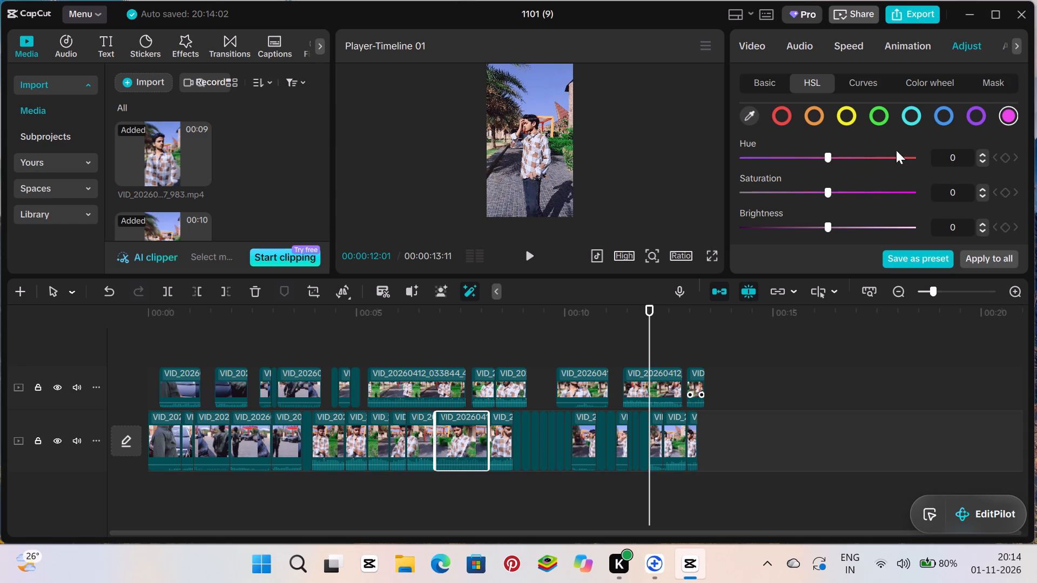
{"action": "left_click", "coordinate": [852, 161]}
{"action": "left_click", "coordinate": [816, 185]}
{"action": "left_click", "coordinate": [845, 226]}
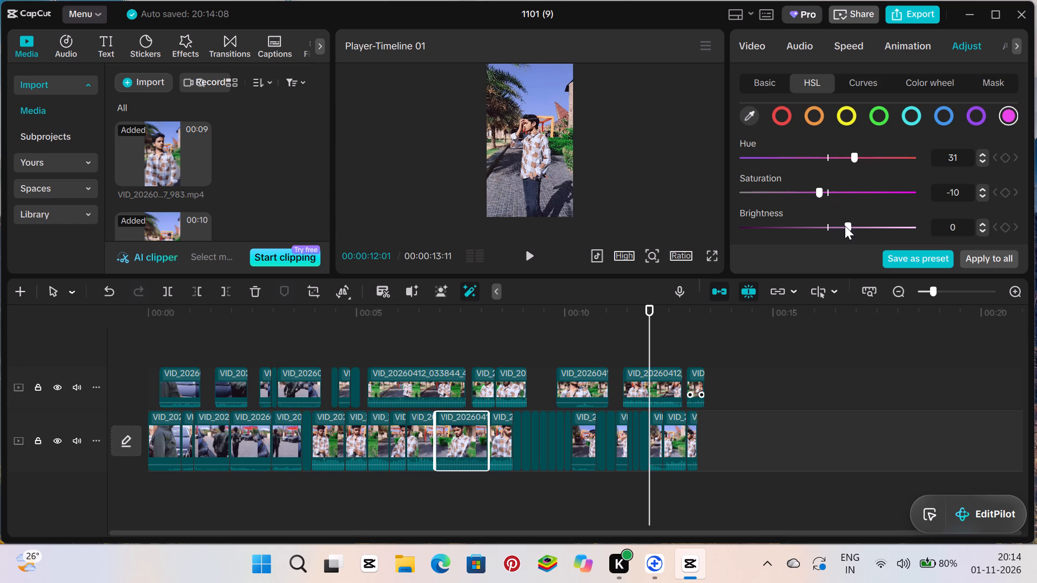
Apply the selected piece's adjustments to all clips in the timeline.
{"action": "left_click", "coordinate": [998, 263]}
{"action": "triple_click", "coordinate": [987, 256]}
{"action": "triple_click", "coordinate": [987, 256]}
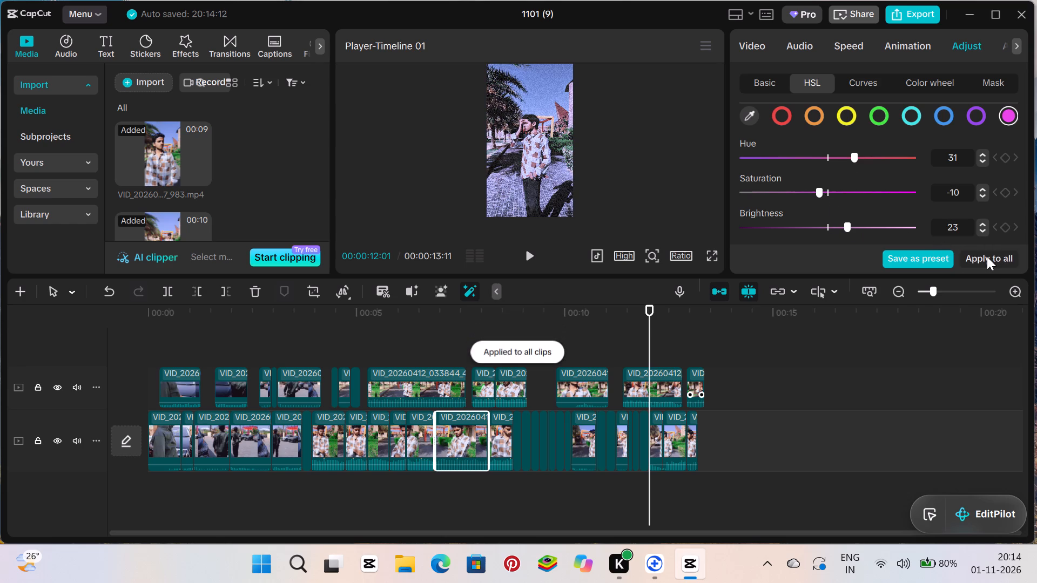
{"action": "double_click", "coordinate": [987, 256]}
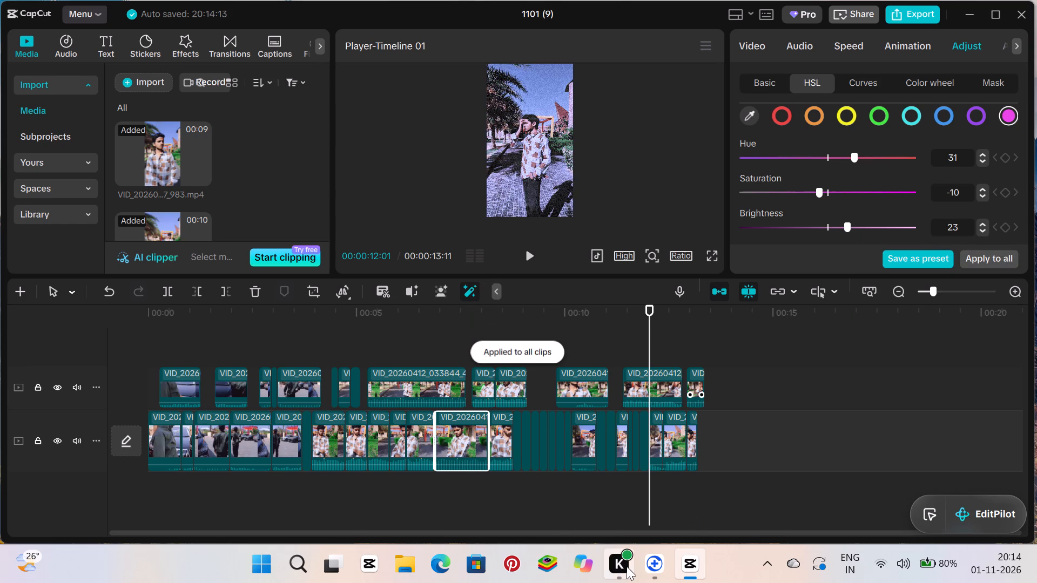